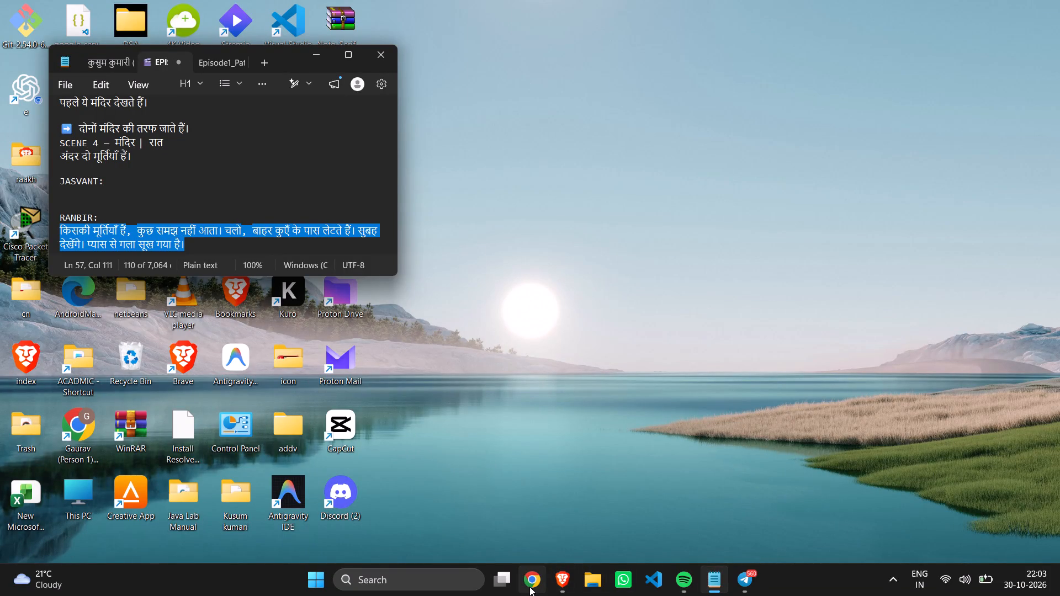
Launch CapCut from the desktop and open the existing project 1028 (1).
left_click(443, 577)
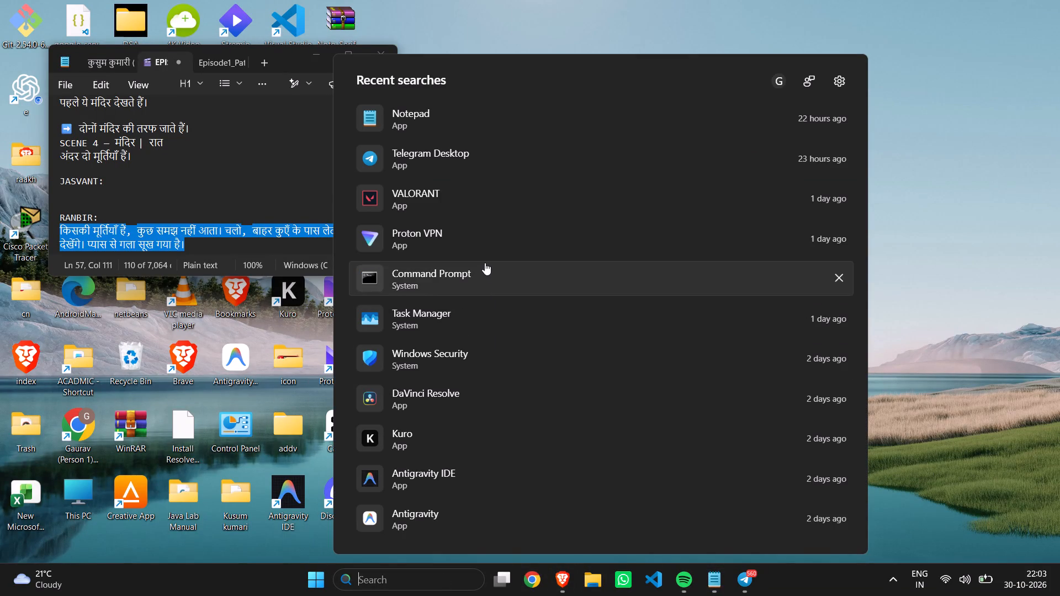
left_click(947, 376)
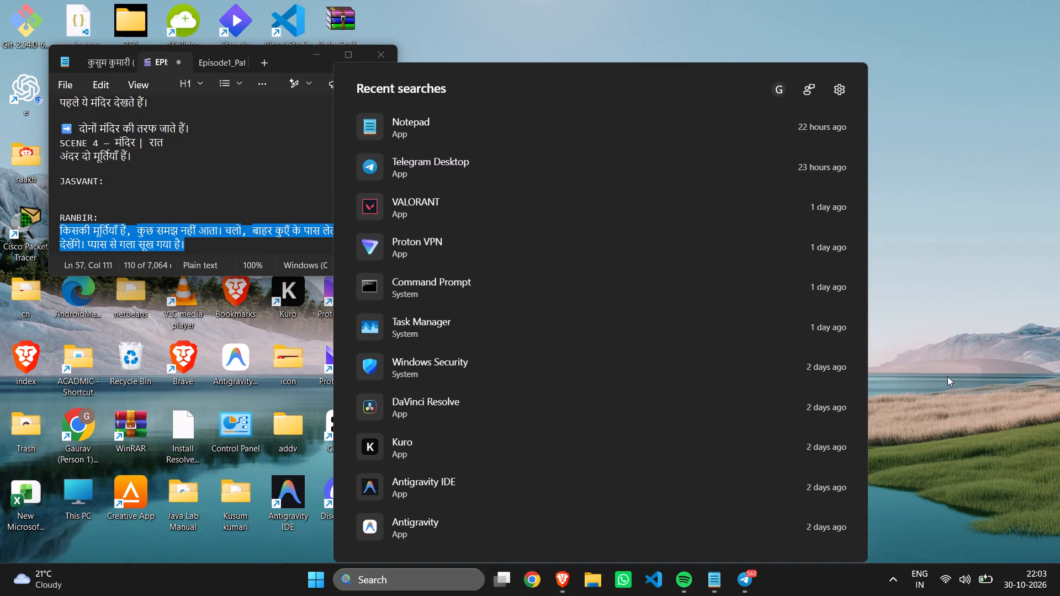
double_click(325, 435)
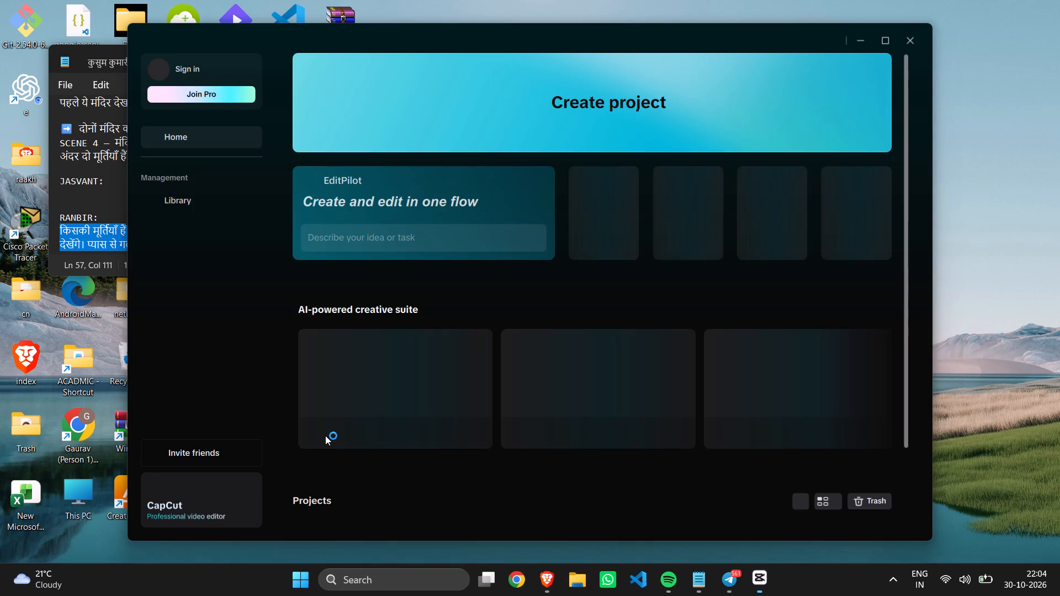
scroll(426, 444, "down", 2)
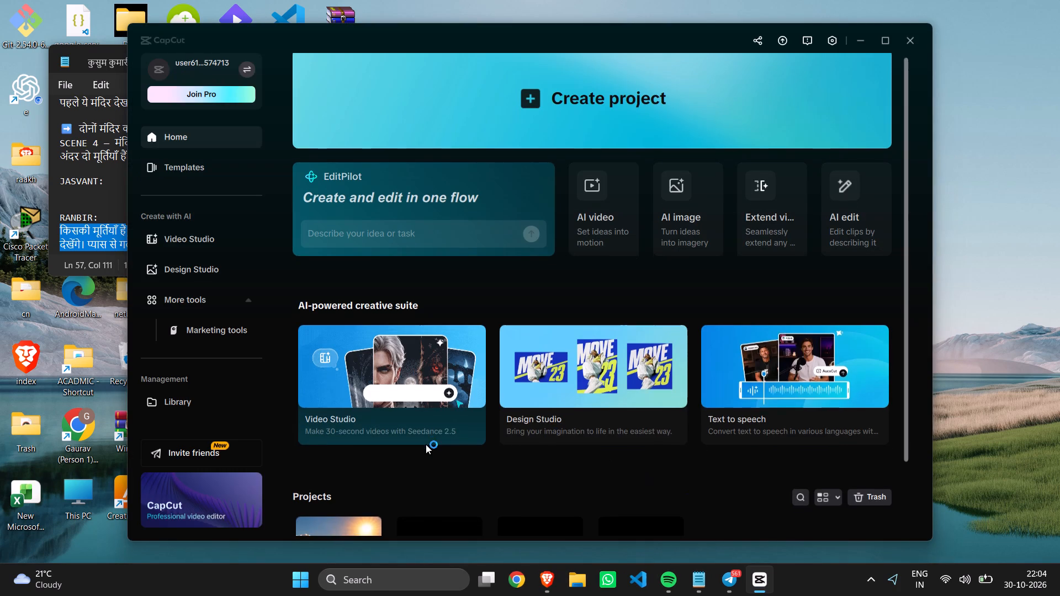
scroll(426, 444, "down", 6)
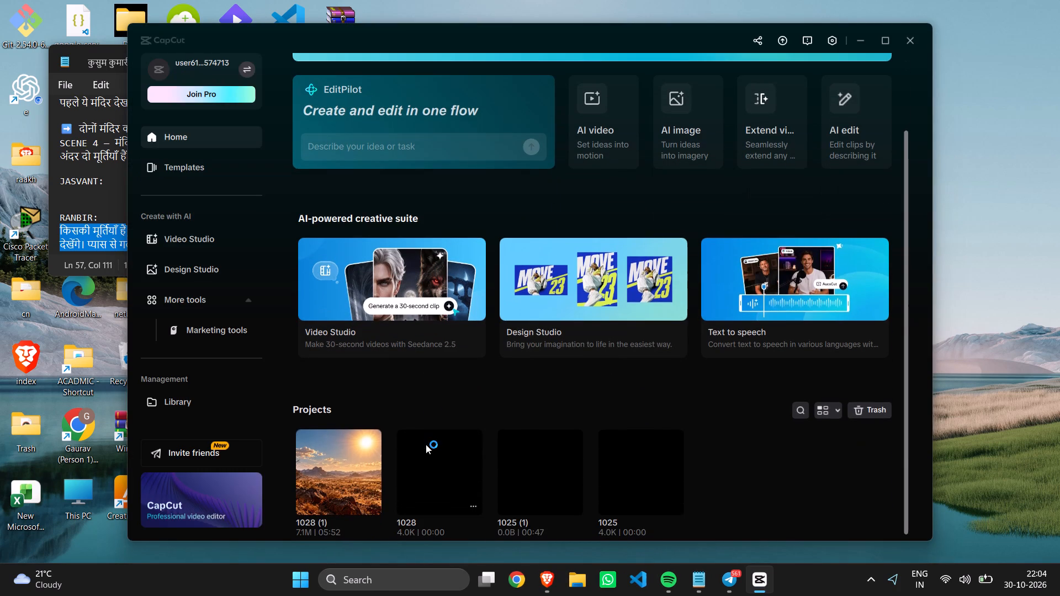
left_click(357, 450)
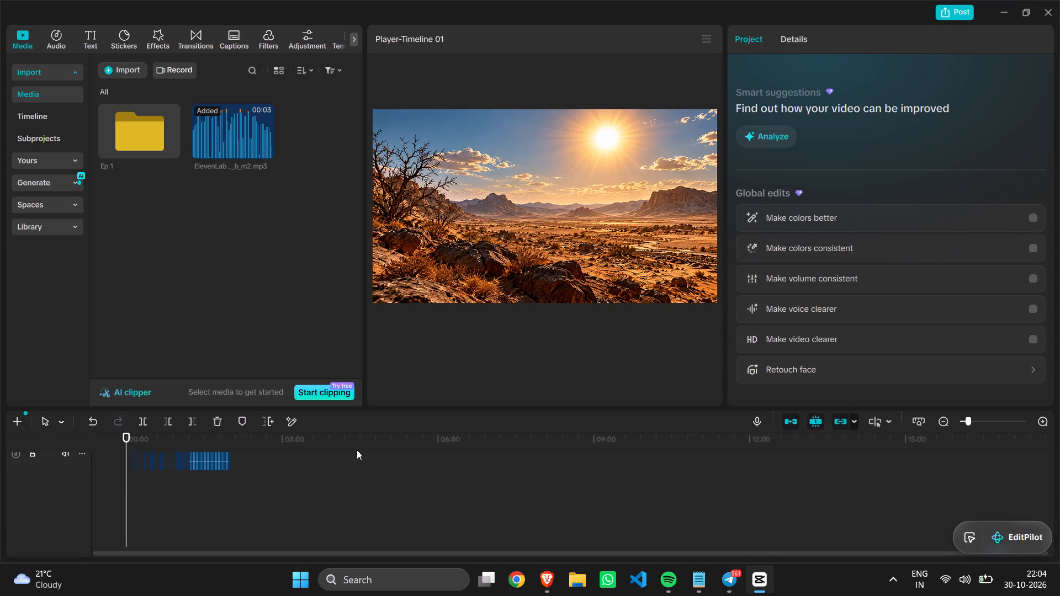
Examine the project's timeline at different zoom levels, looking over the audio clips and the opening video clips.
scroll(357, 450, "up", 7, "ctrl")
scroll(357, 450, "right", 4)
scroll(349, 480, "up", 12, "ctrl")
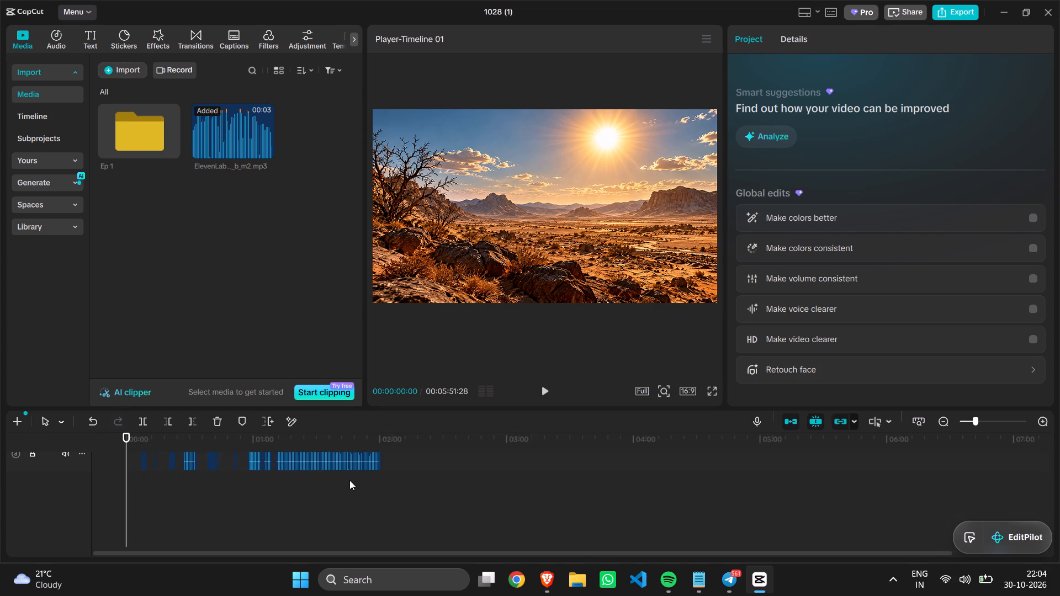
scroll(349, 480, "up", 15, "ctrl")
scroll(349, 480, "up", 6, "ctrl")
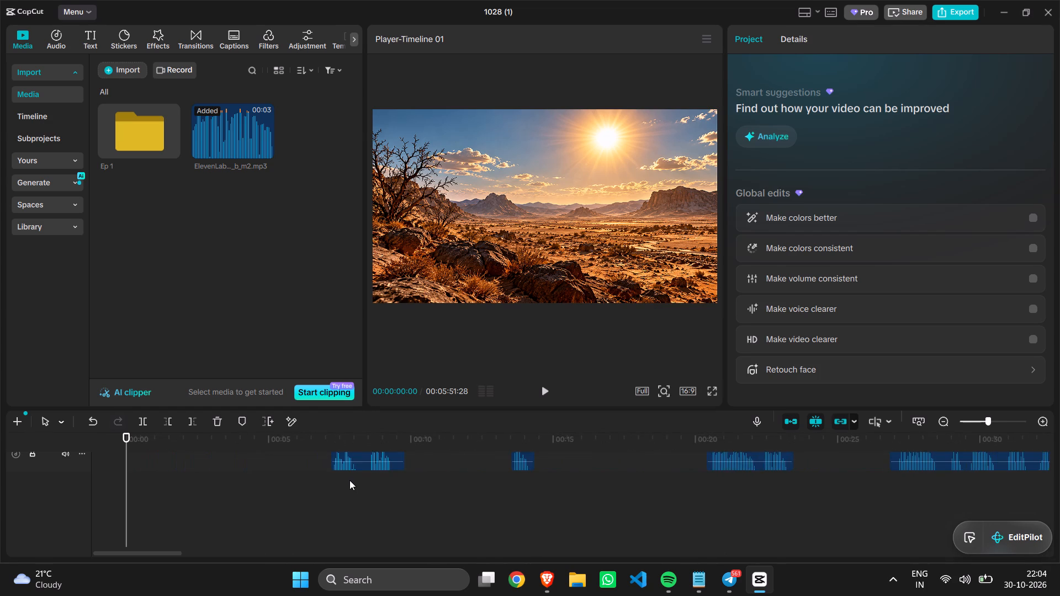
scroll(349, 480, "up", 5, "ctrl")
scroll(349, 480, "right", 6)
scroll(349, 480, "up", 10, "ctrl")
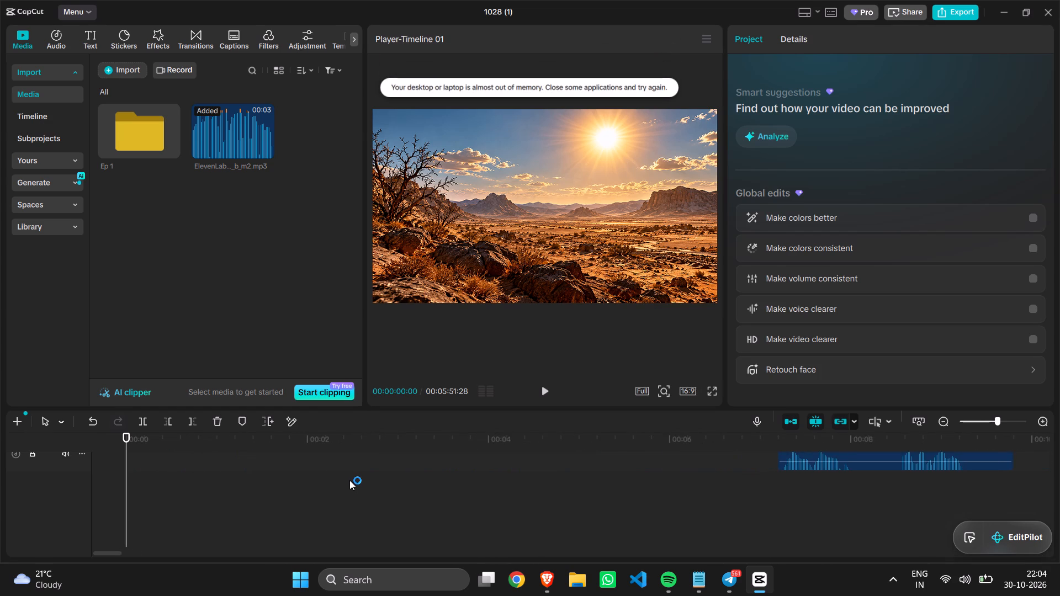
scroll(349, 480, "up", 6, "ctrl")
scroll(349, 480, "down", 15, "ctrl")
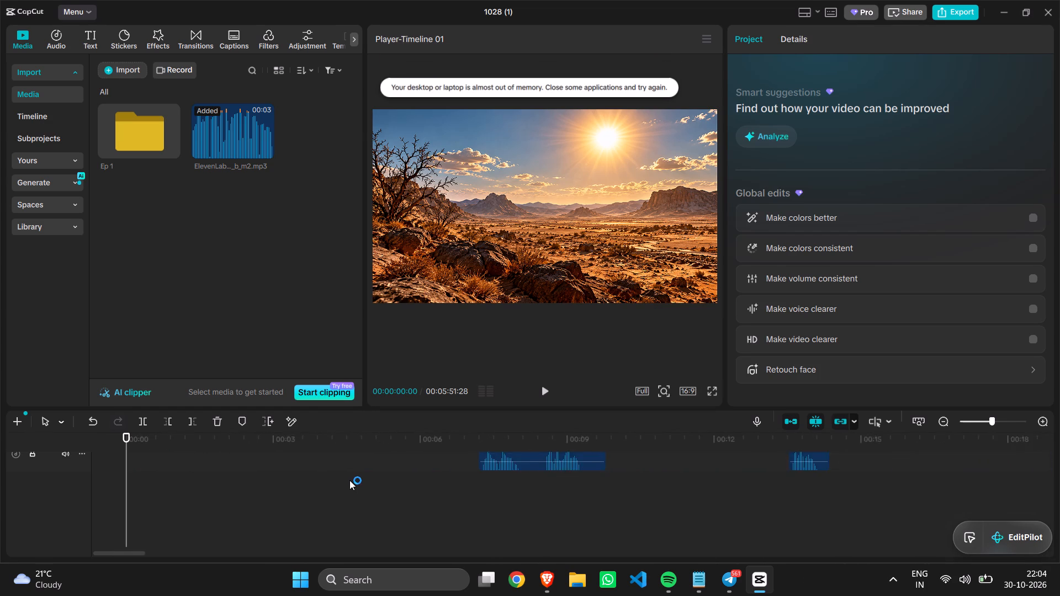
scroll(349, 480, "down", 1, "ctrl")
scroll(349, 480, "down", 1)
scroll(349, 480, "left", 7)
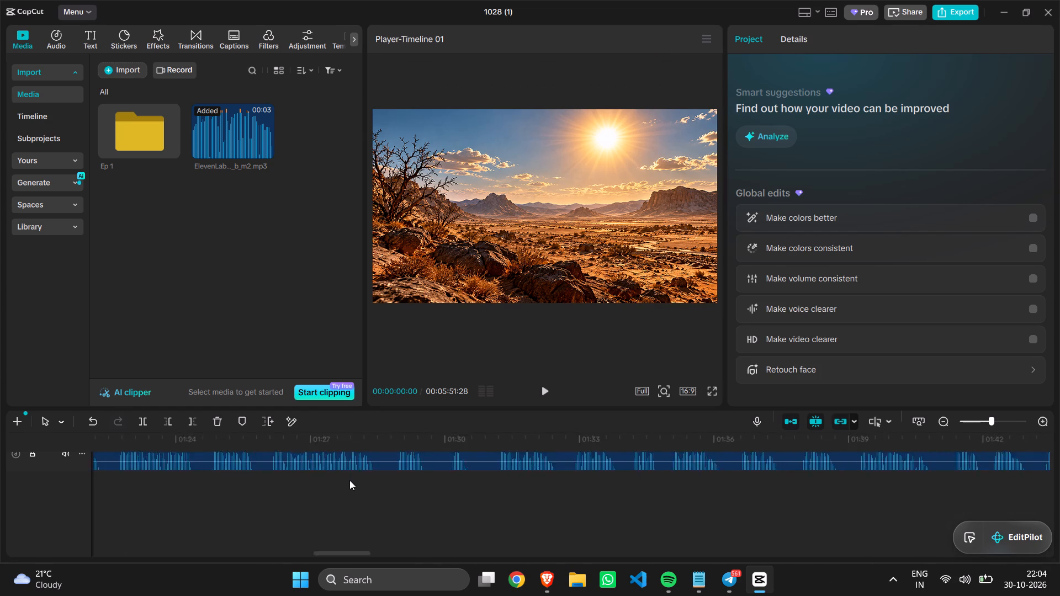
scroll(349, 480, "left", 17)
scroll(349, 480, "right", 11)
scroll(349, 480, "right", 10)
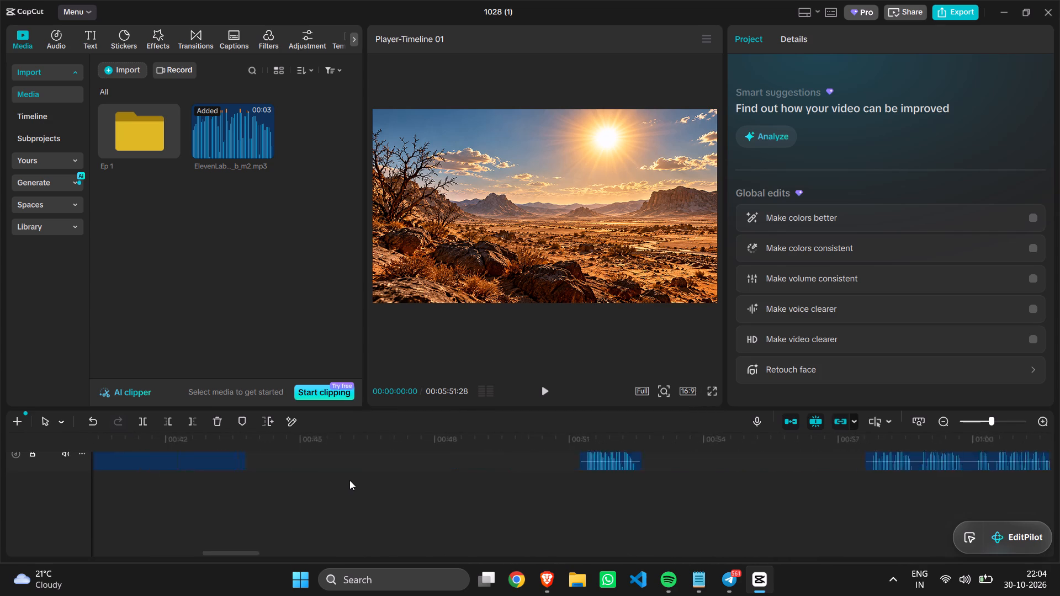
scroll(349, 480, "right", 2)
scroll(349, 480, "up", 6)
scroll(349, 480, "down", 2, "ctrl")
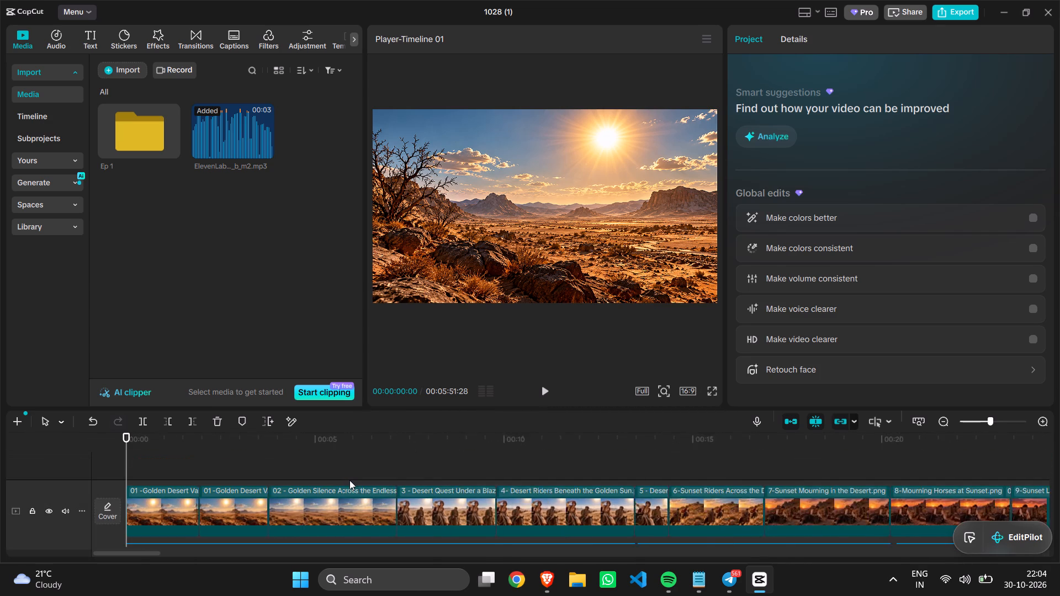
scroll(349, 480, "down", 5, "ctrl")
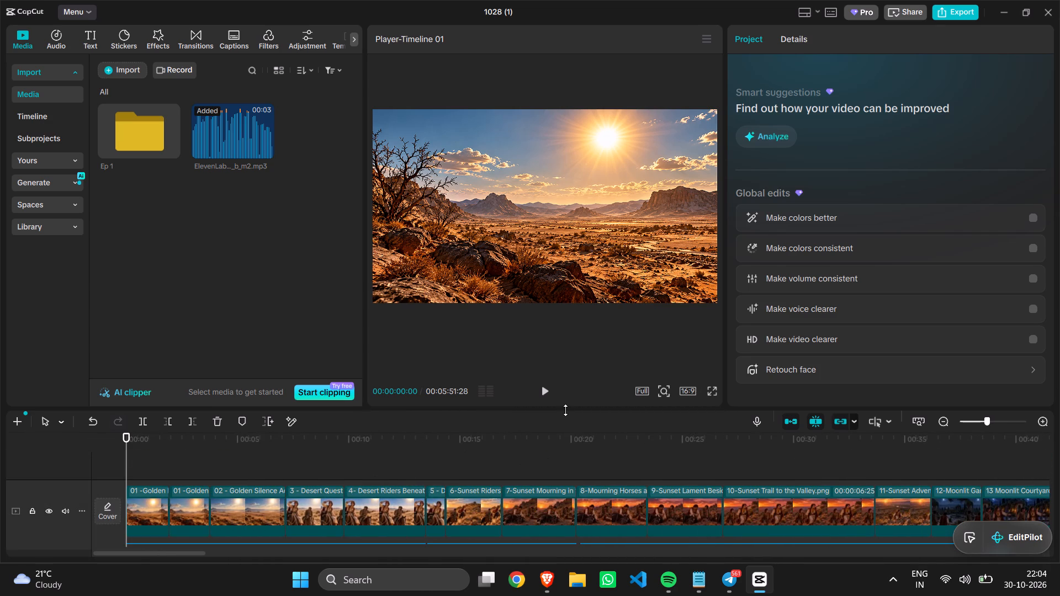
Enlarge the timeline area so the text, video and audio tracks can be seen together.
left_click_drag(566, 410, 553, 248)
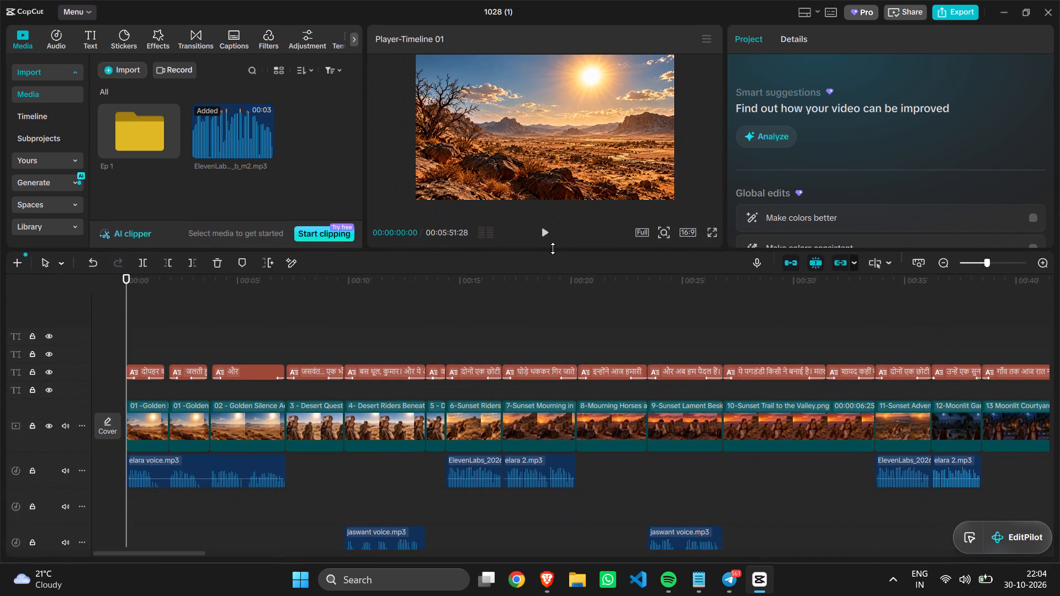
Play the sequence from the beginning to review the opening desert scene.
scroll(420, 406, "right", 20)
scroll(420, 406, "right", 5)
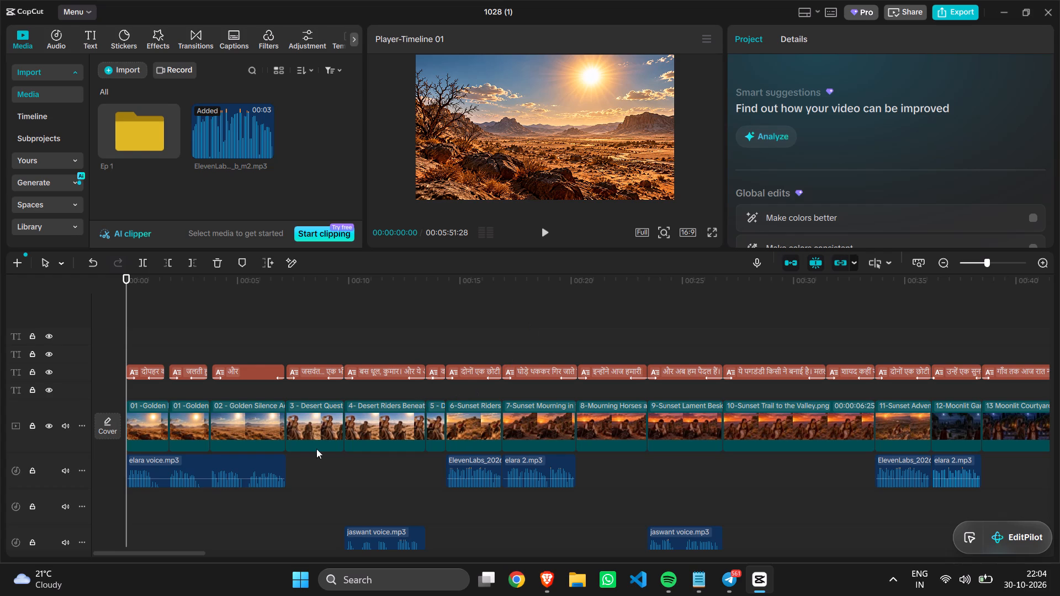
scroll(282, 448, "right", 8)
key("space")
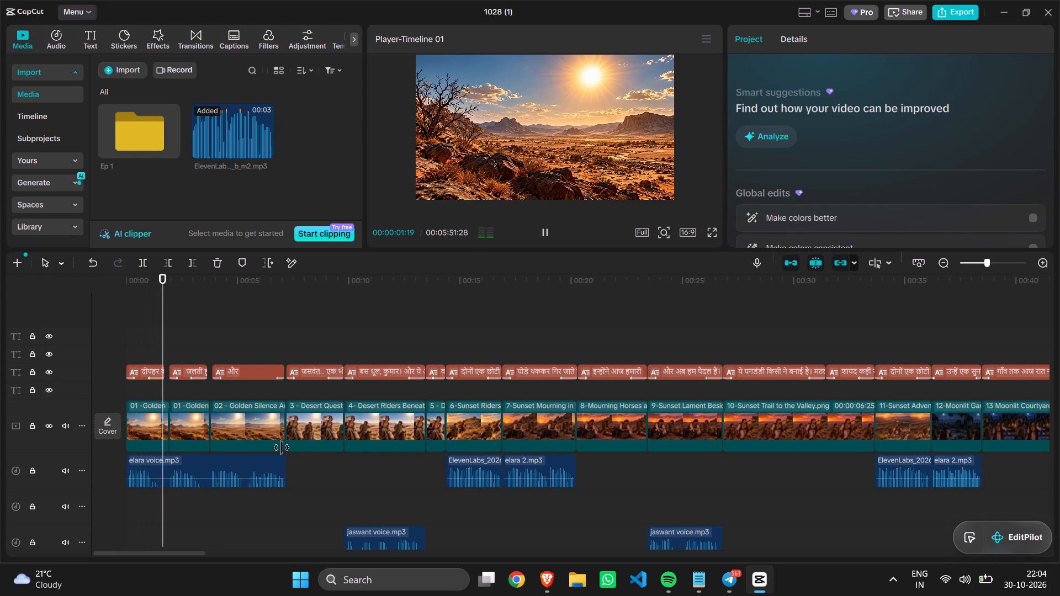
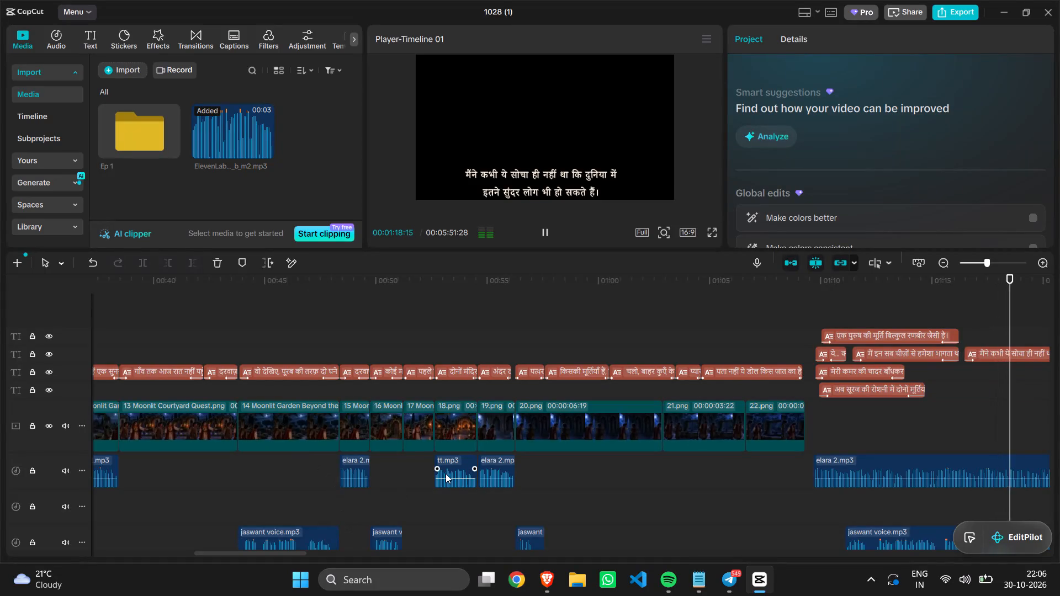
Review the playing captions and voice tracks in the section after the last image clip, and pause playback at about 01:38.
scroll(446, 473, "left", 3)
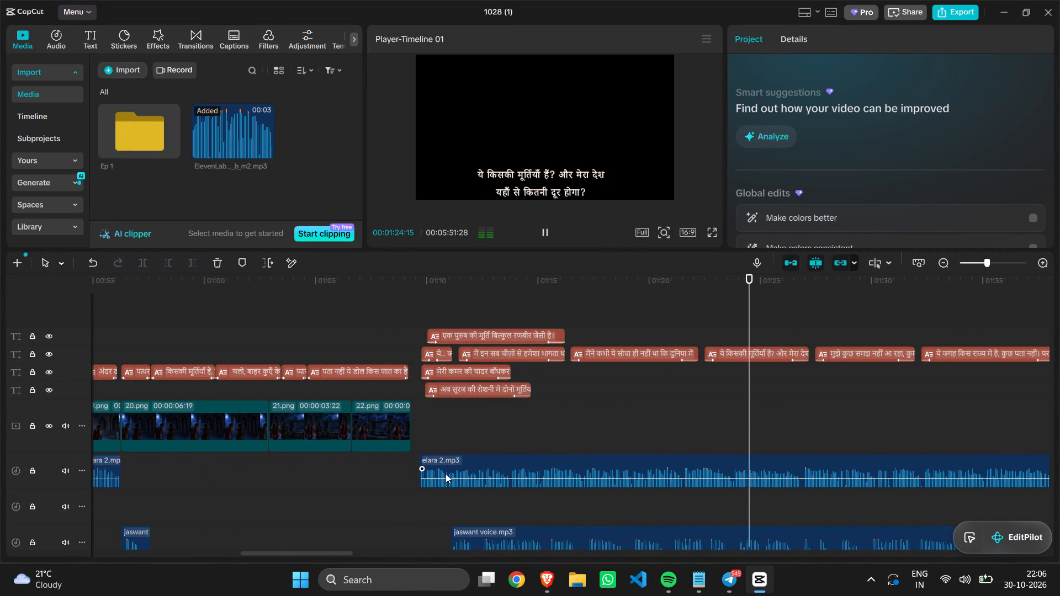
scroll(446, 473, "left", 2)
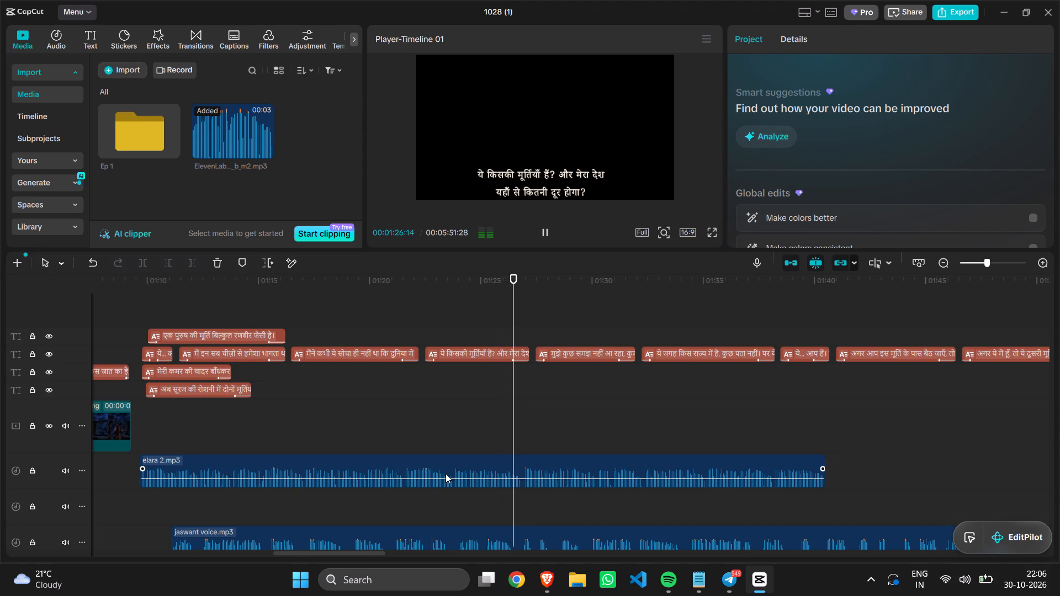
scroll(446, 473, "left", 1)
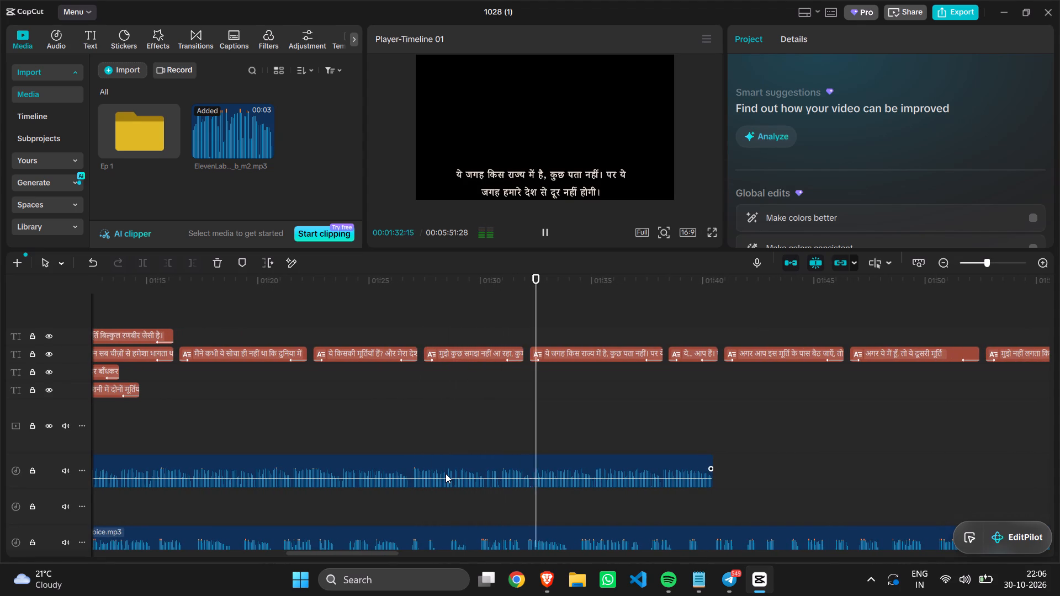
scroll(446, 473, "down", 3)
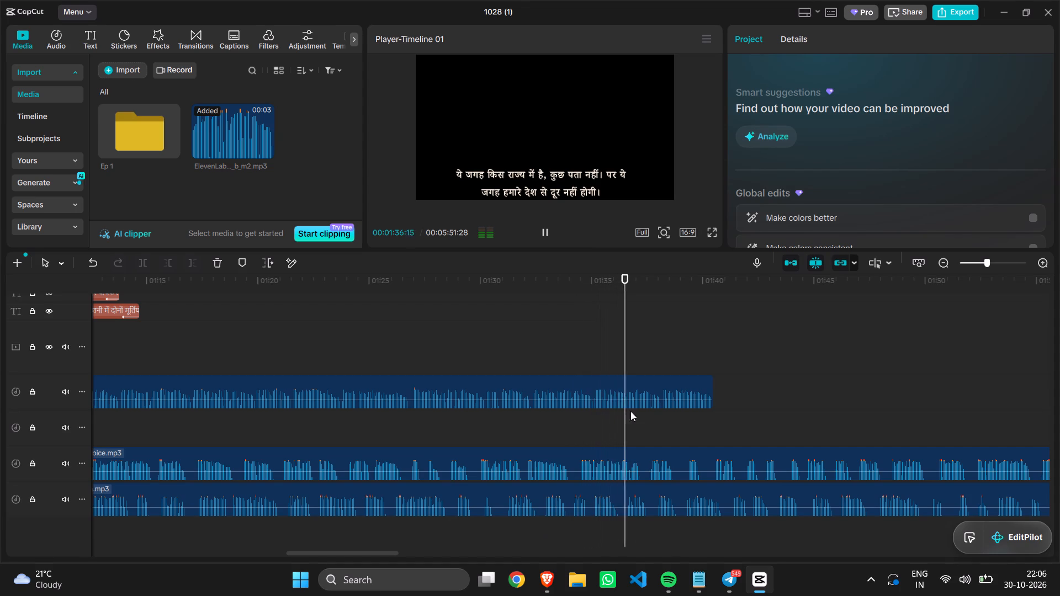
left_click(546, 237)
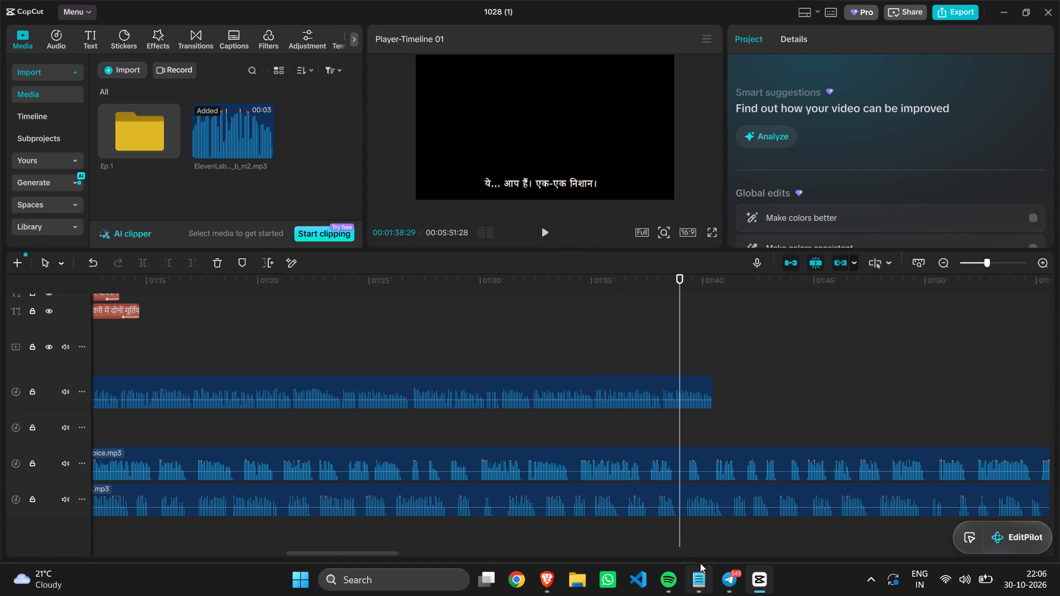
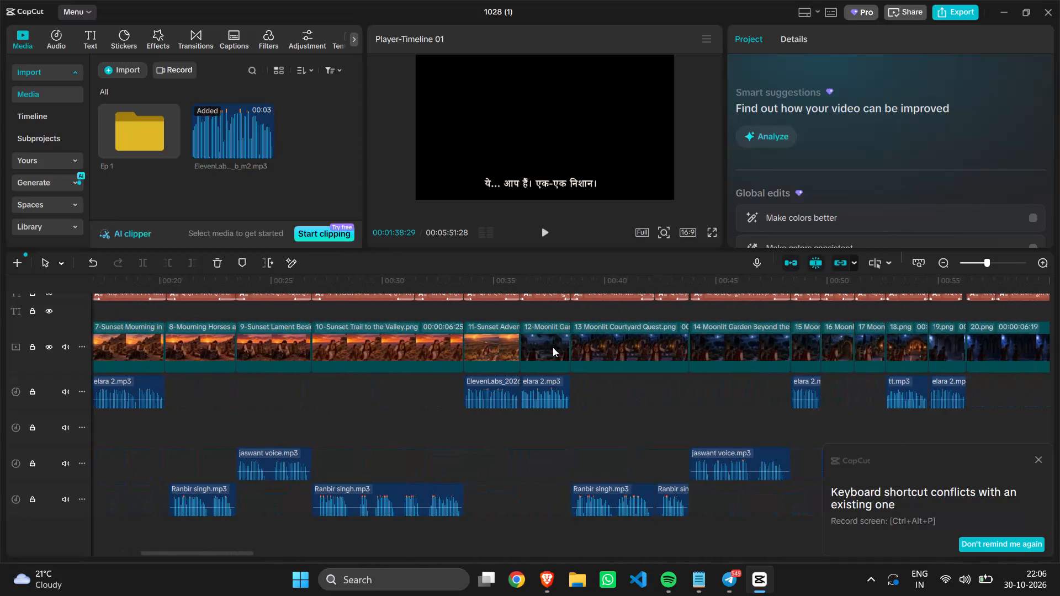
Move the playhead back to about 01:08, over the final image clip, 22.png.
scroll(553, 347, "left", 2)
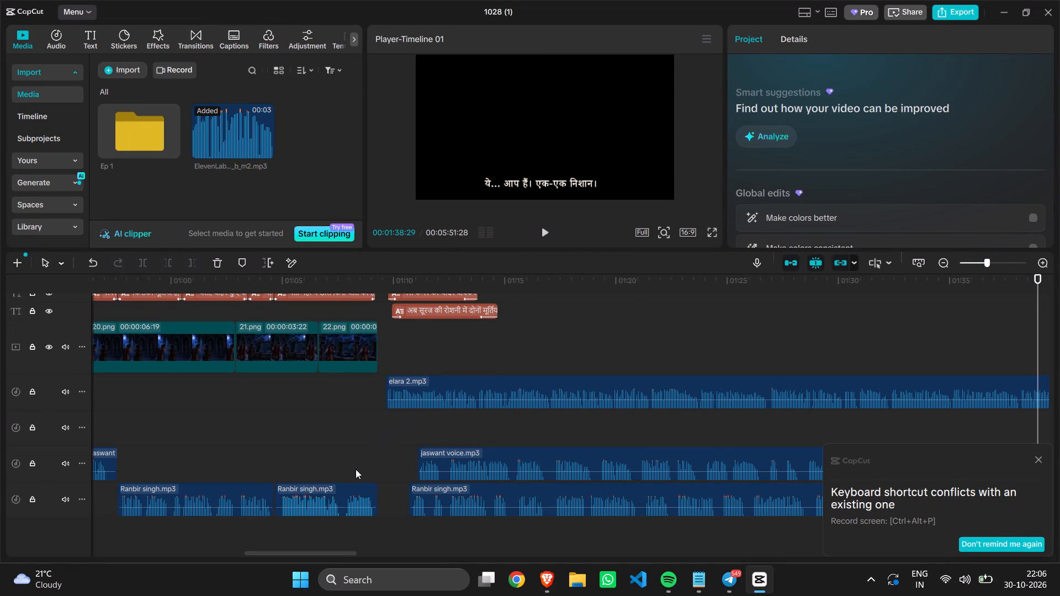
scroll(356, 469, "up", 1)
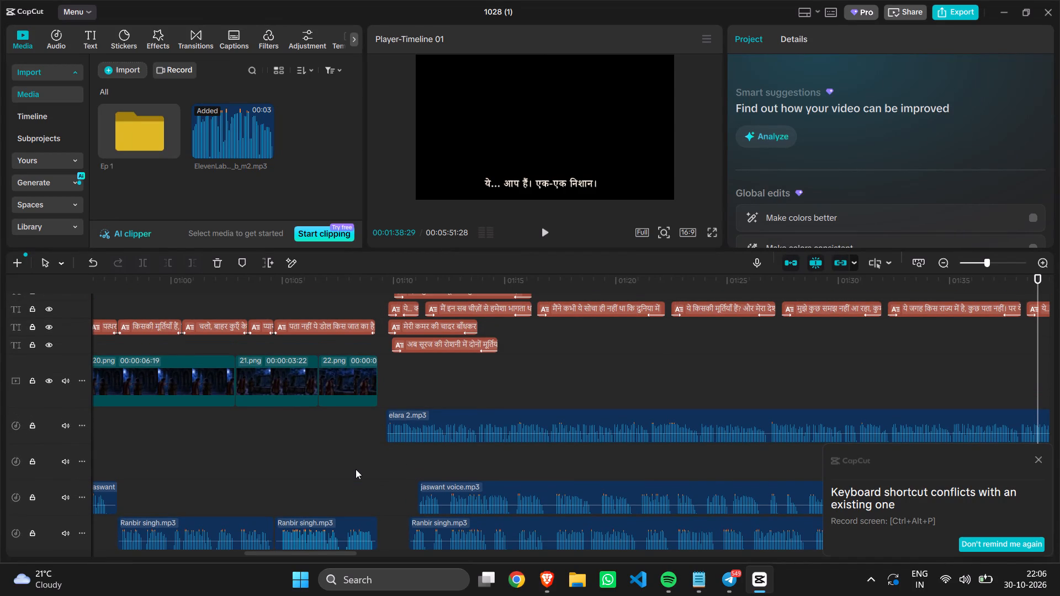
left_click(356, 469)
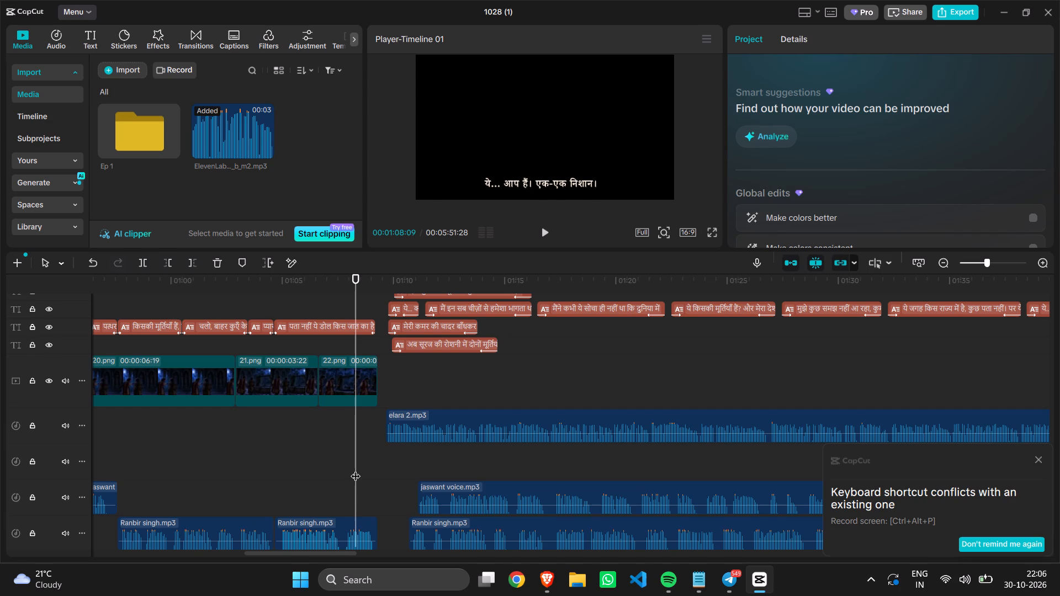
Switch to the episode script in Notepad and read the dialogue and directions from Scene 4 through Scene 6 around the well scene.
left_click(699, 577)
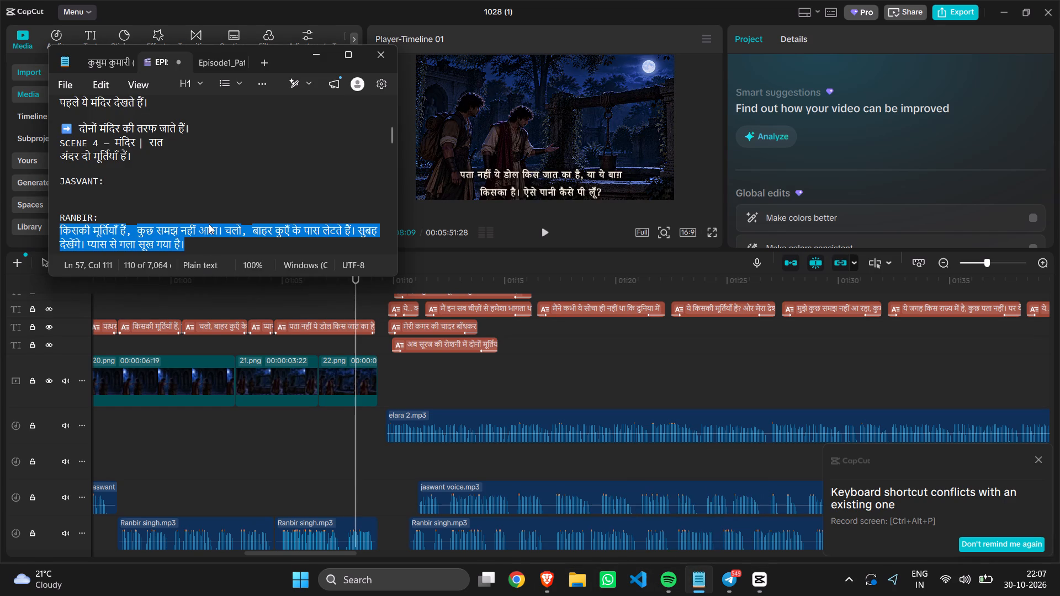
scroll(209, 224, "down", 1)
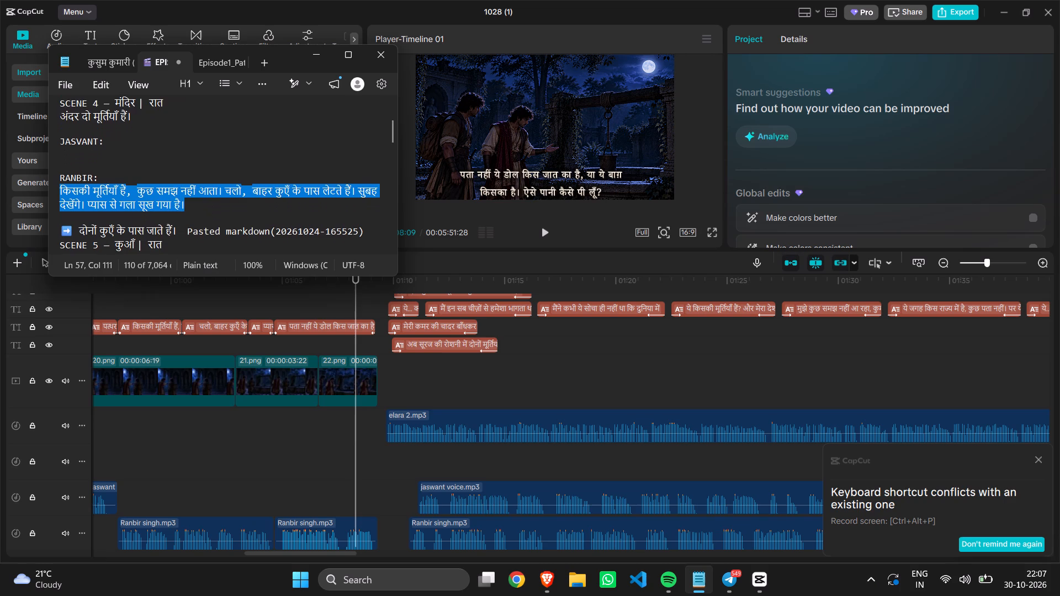
scroll(209, 224, "down", 3)
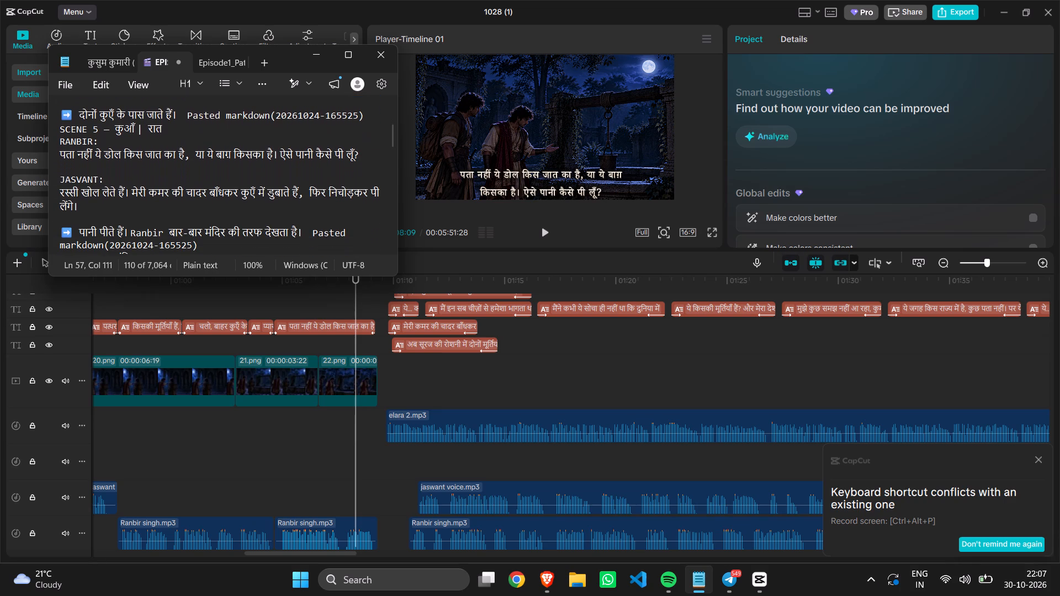
scroll(209, 224, "down", 1)
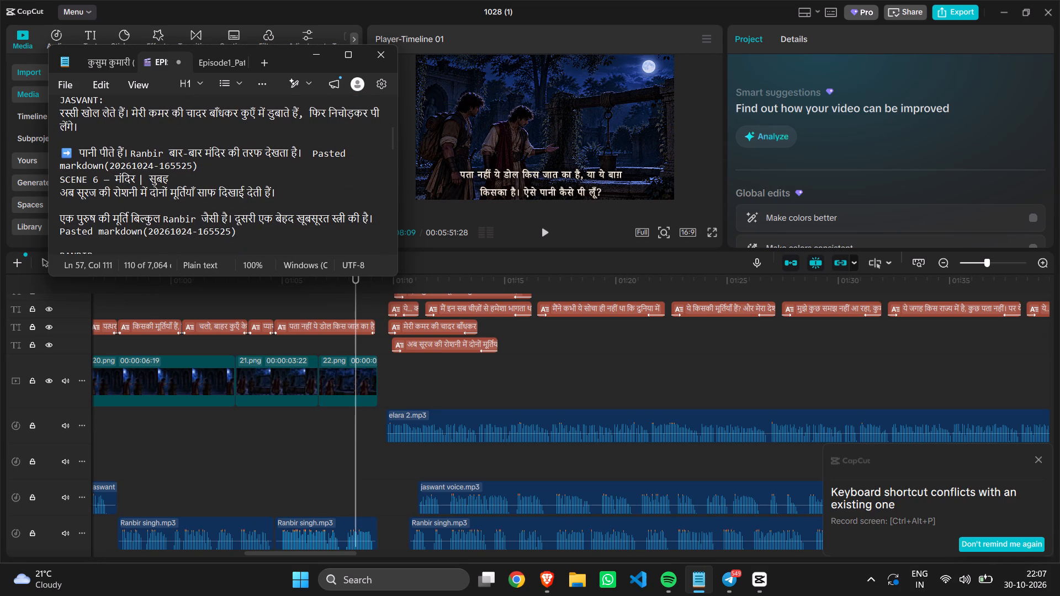
scroll(209, 224, "up", 1)
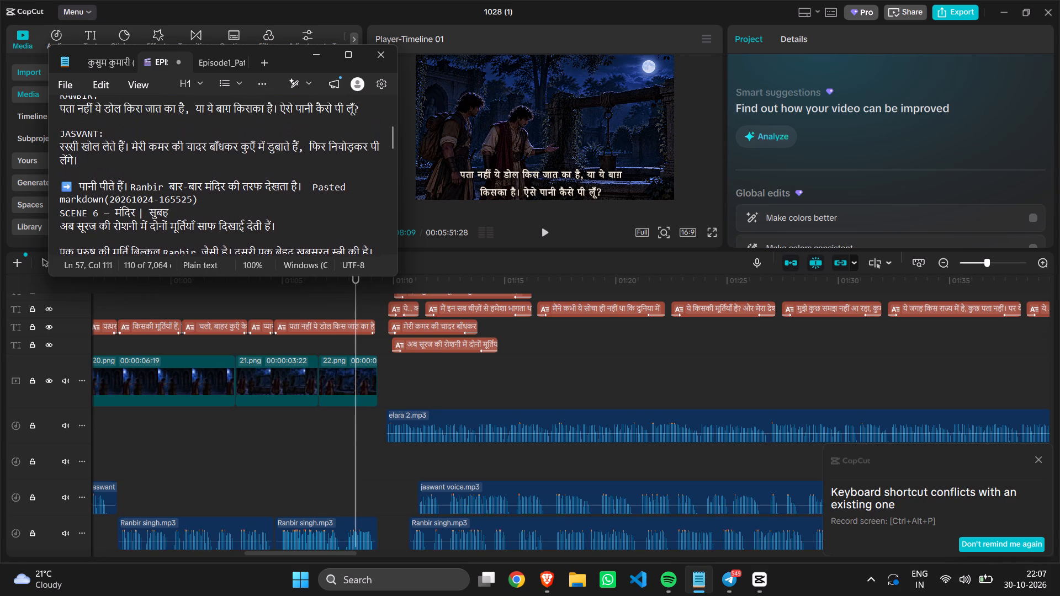
scroll(209, 224, "up", 1)
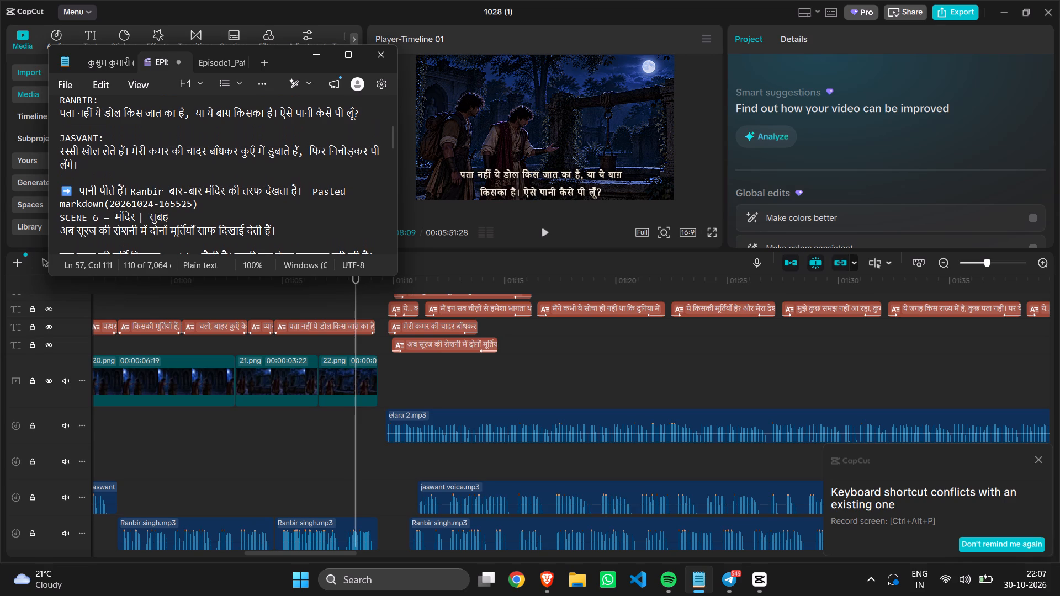
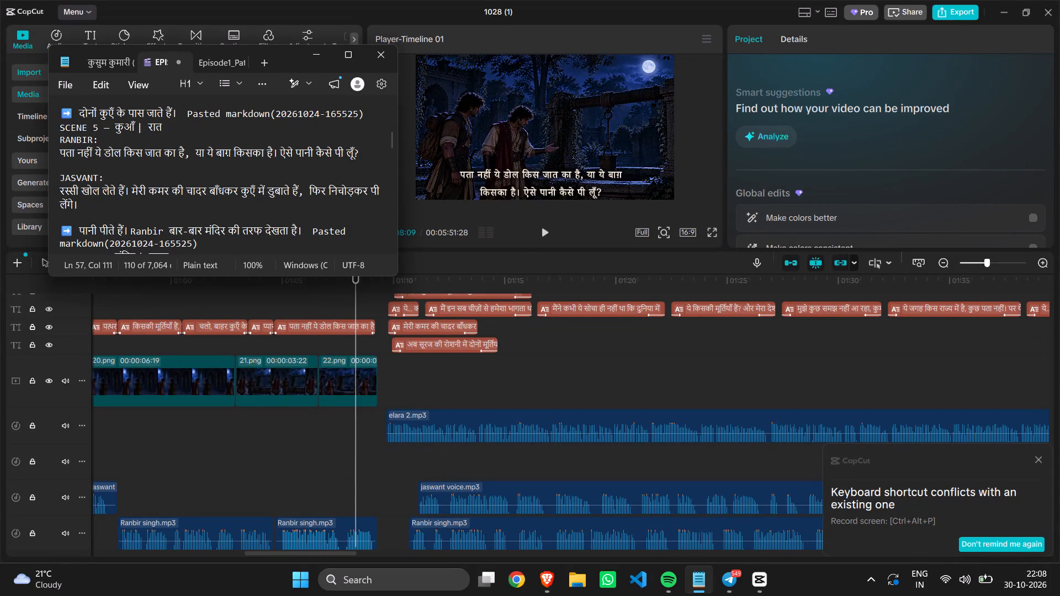
scroll(395, 333, "up", 1)
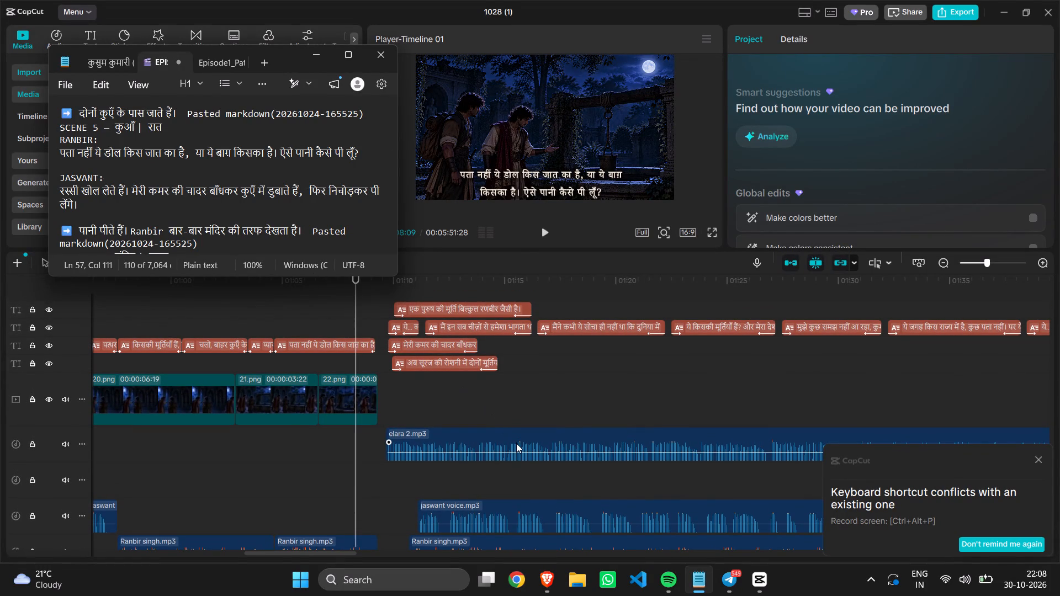
left_click_drag(516, 443, 813, 449)
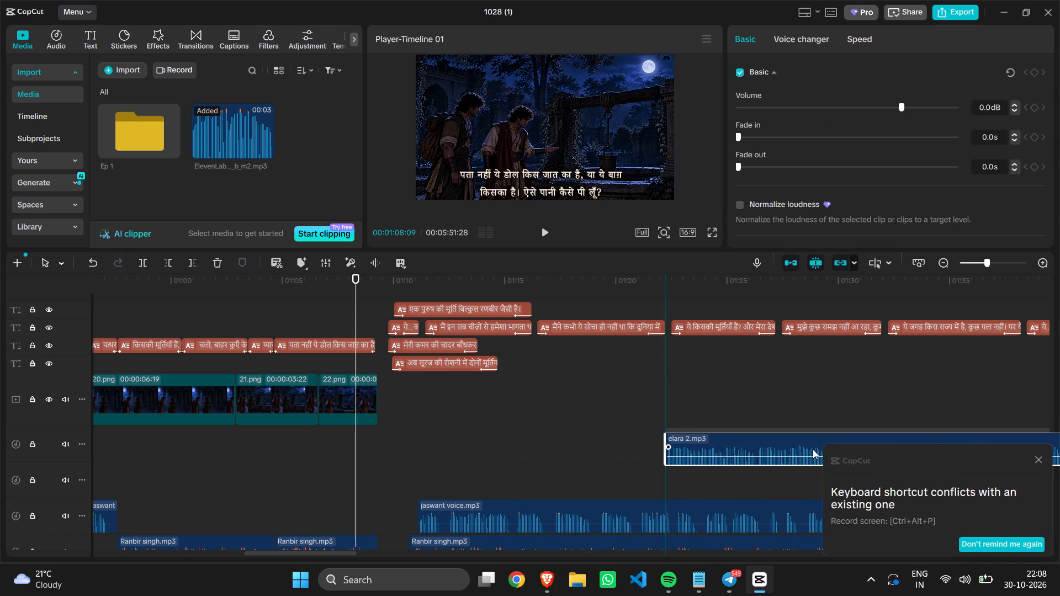
left_click_drag(813, 449, 834, 448)
scroll(524, 451, "down", 2)
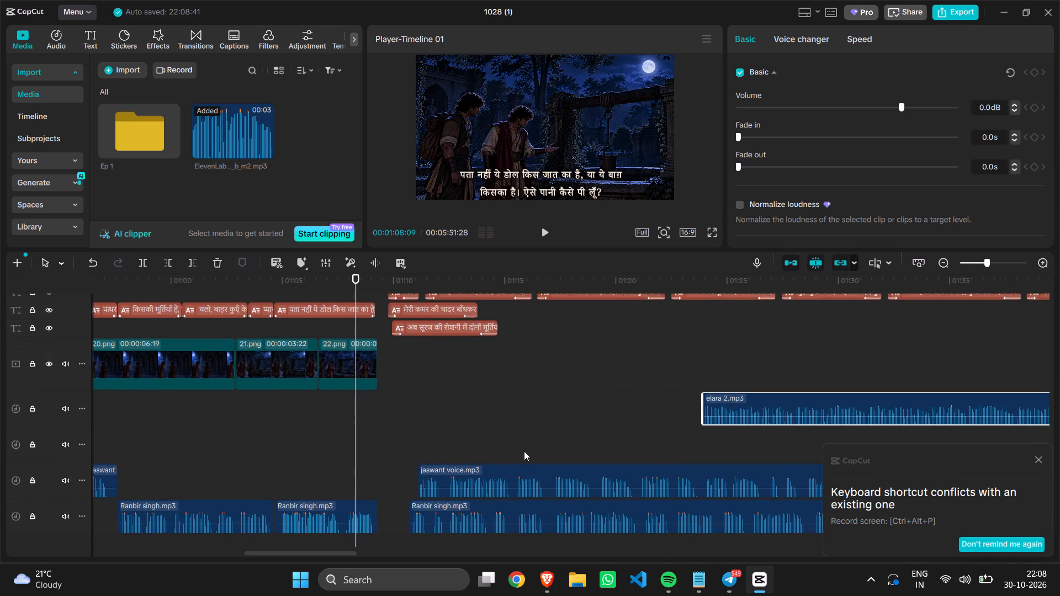
scroll(524, 451, "down", 2)
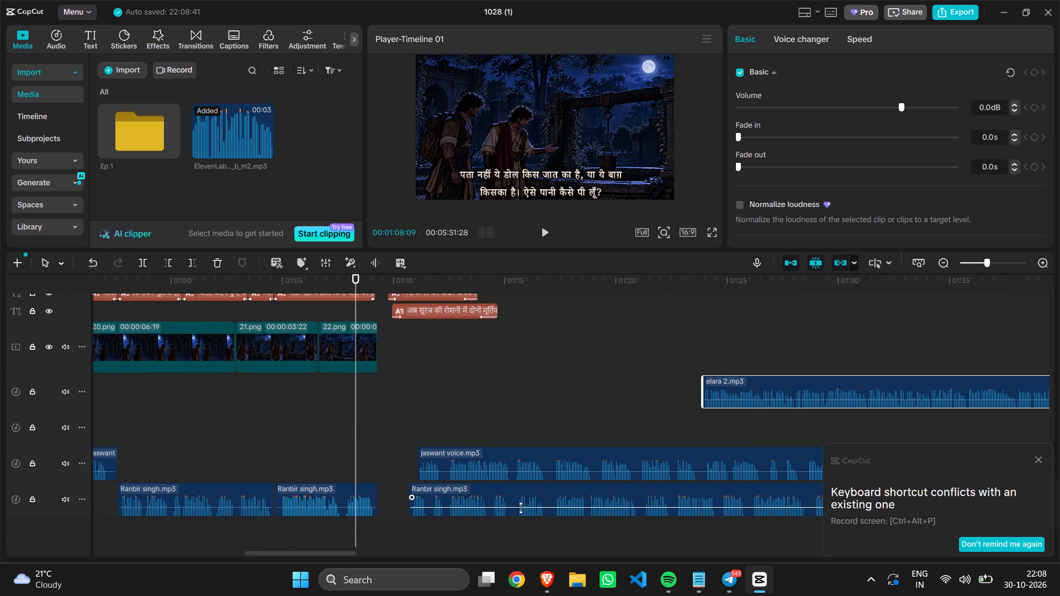
left_click_drag(515, 496, 945, 516)
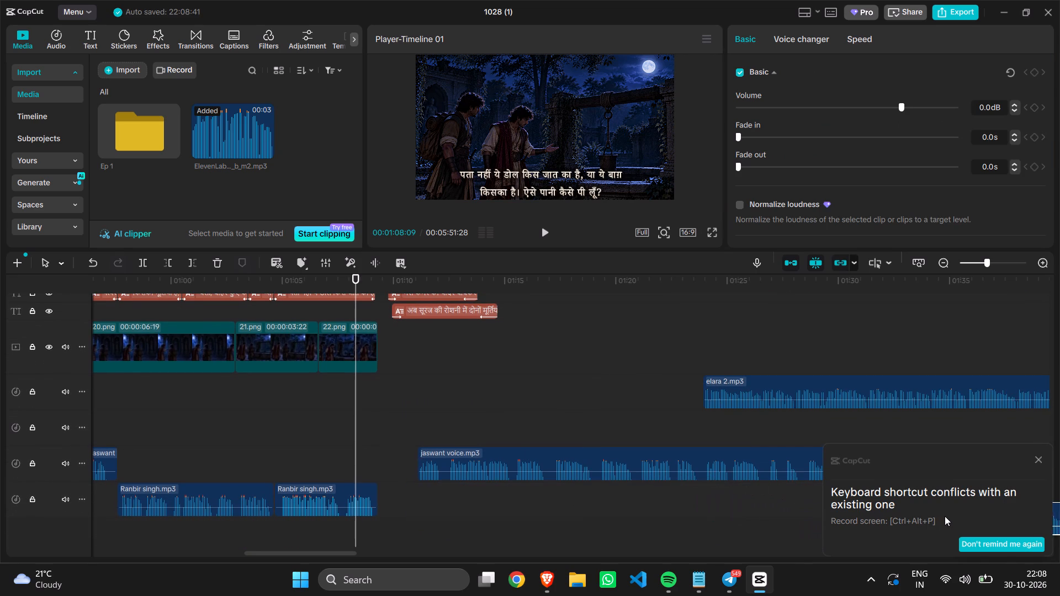
Move the jaswant voice.mp3 clip earlier so it starts right at the end of the 22.png image clip.
left_click_drag(572, 460, 526, 459)
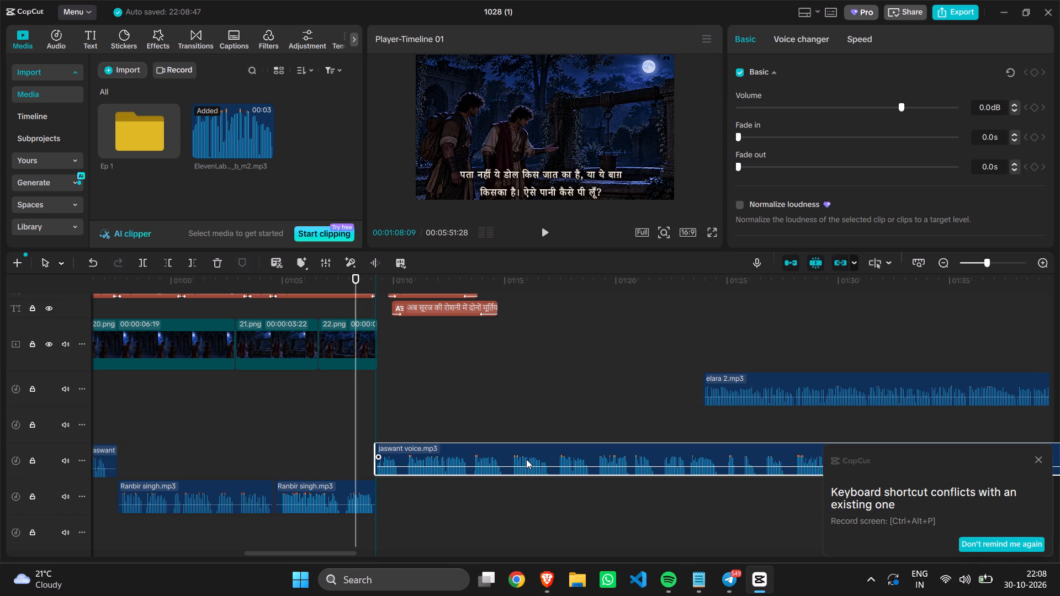
left_click_drag(526, 459, 528, 459)
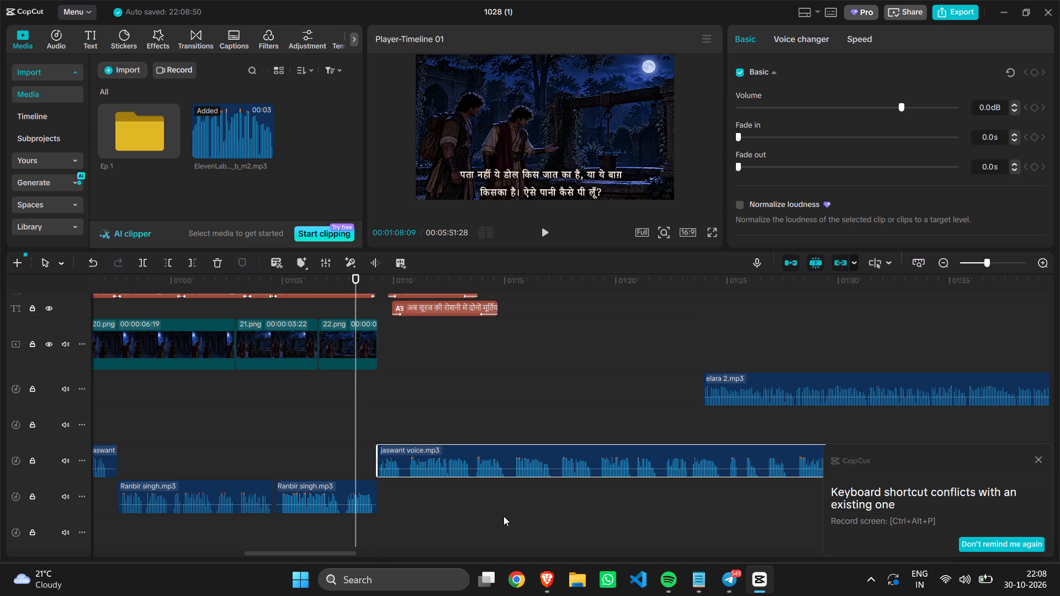
Play the opening of the jaswant voice.mp3 clip several times from about 01:09 to check its first line against the captions.
left_click(382, 534)
key("space")
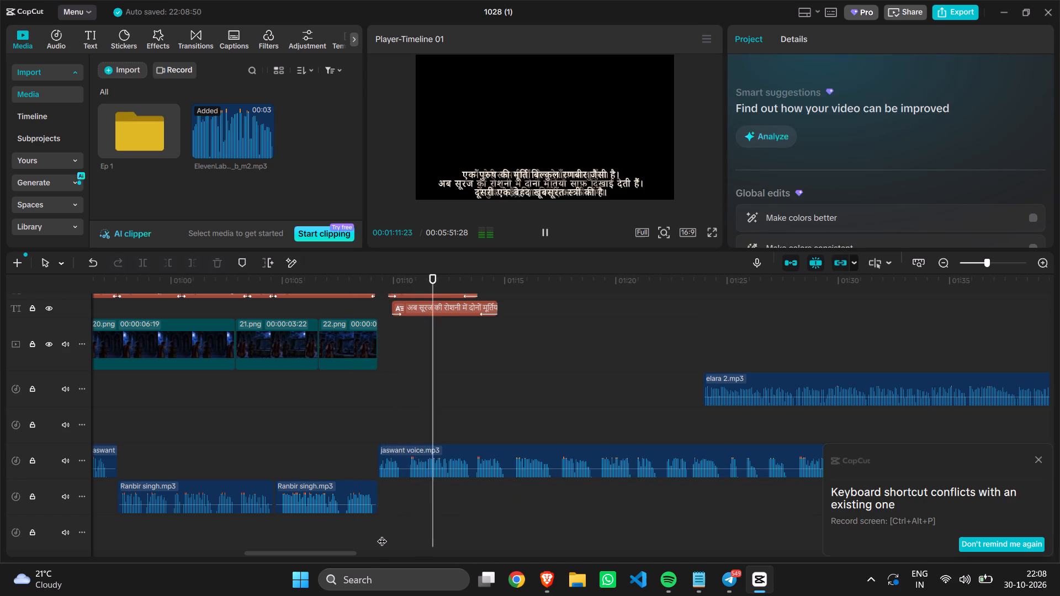
key("space")
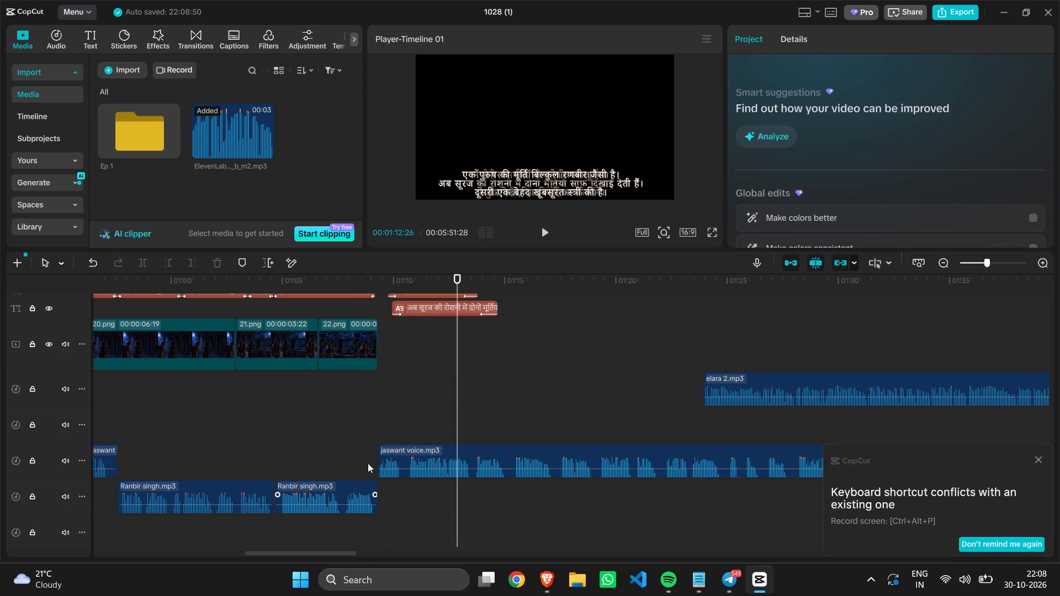
left_click(373, 435)
key("space")
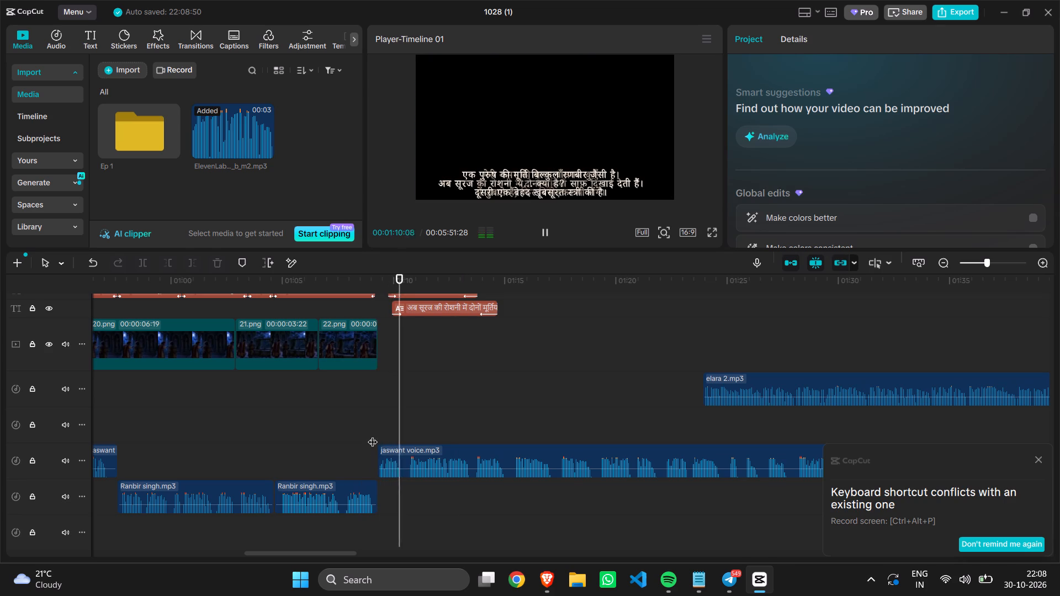
key("space")
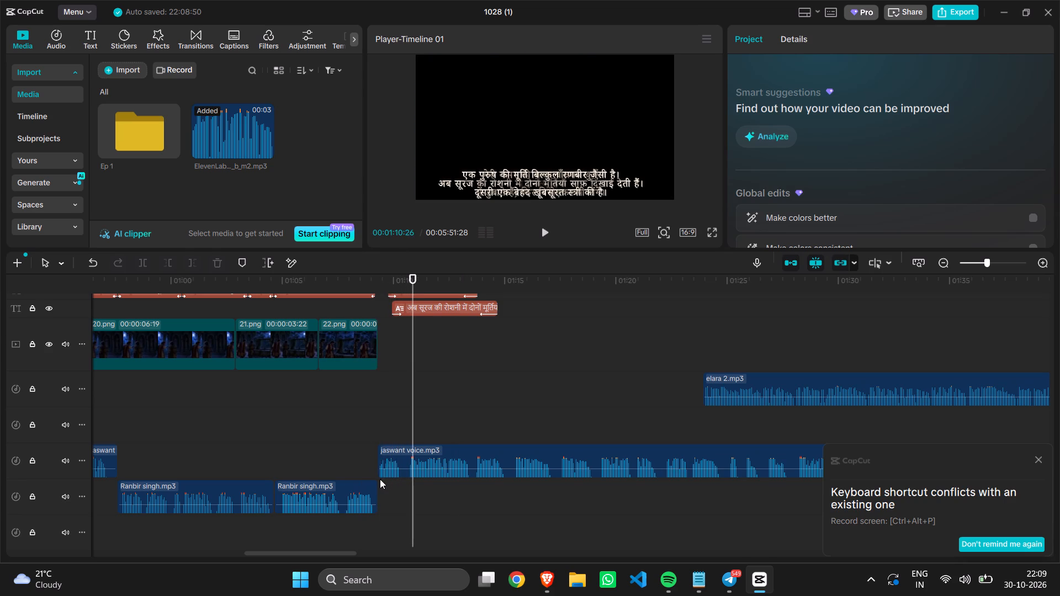
left_click(357, 467)
key("space")
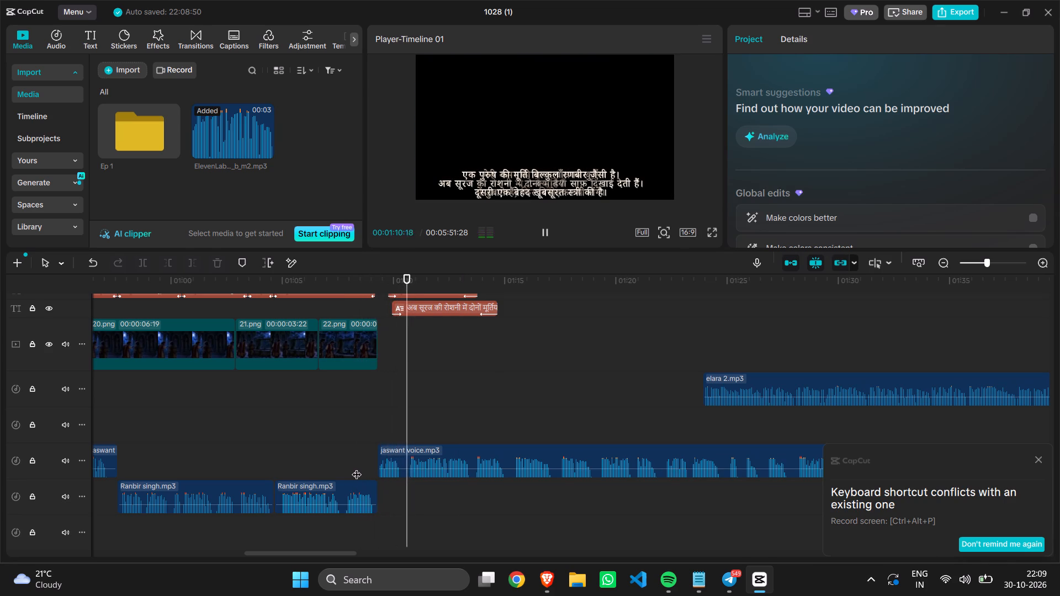
key("space")
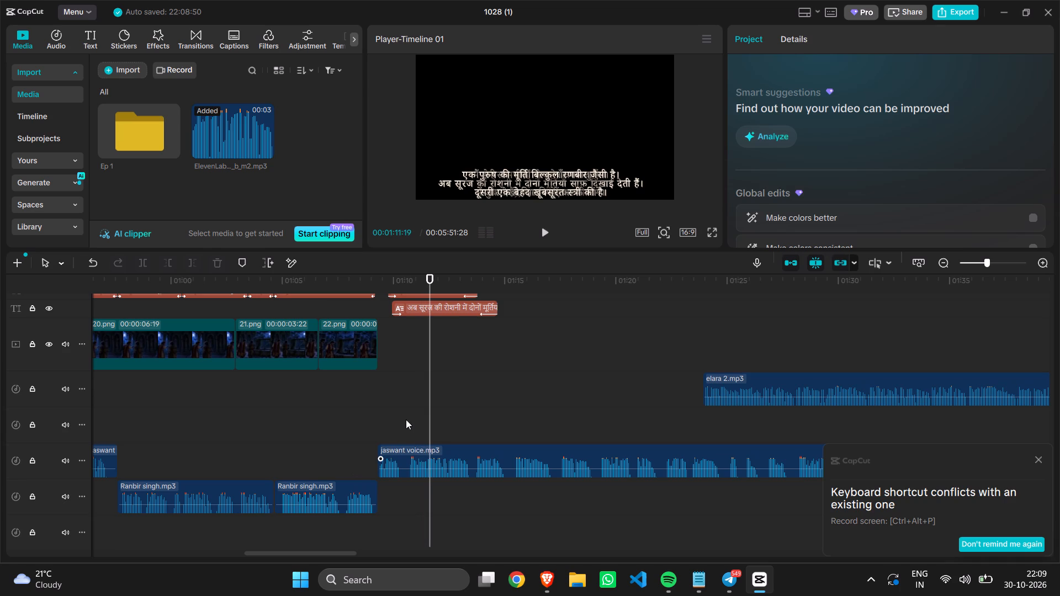
Move the caption beginning अब सूरज की रोशनी onto the track of the मेरी कमर की चादर caption, just after it at about 01:14.
scroll(410, 406, "up", 2)
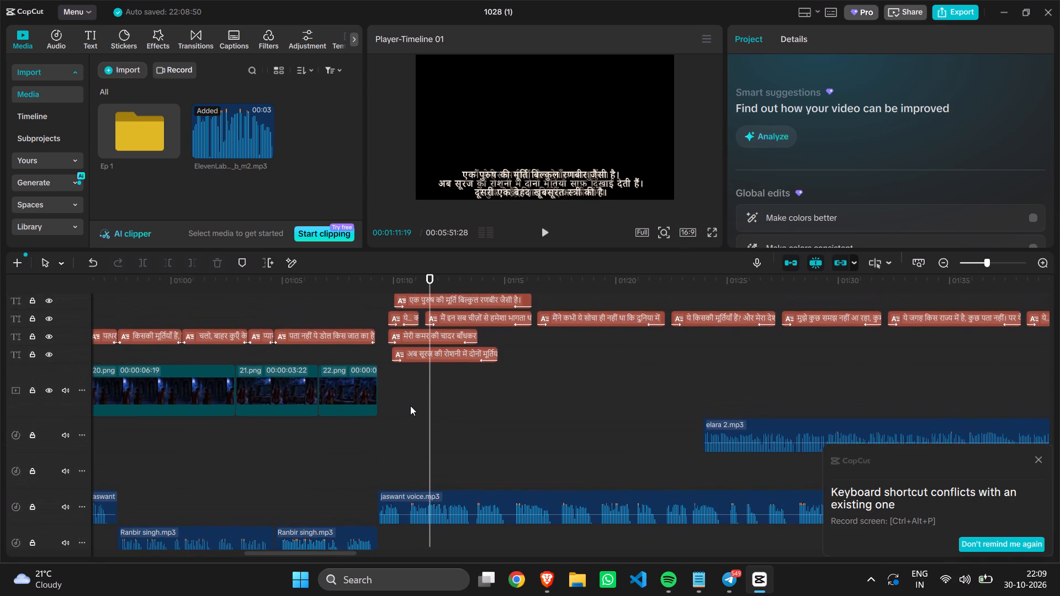
scroll(410, 406, "up", 1)
left_click(407, 322)
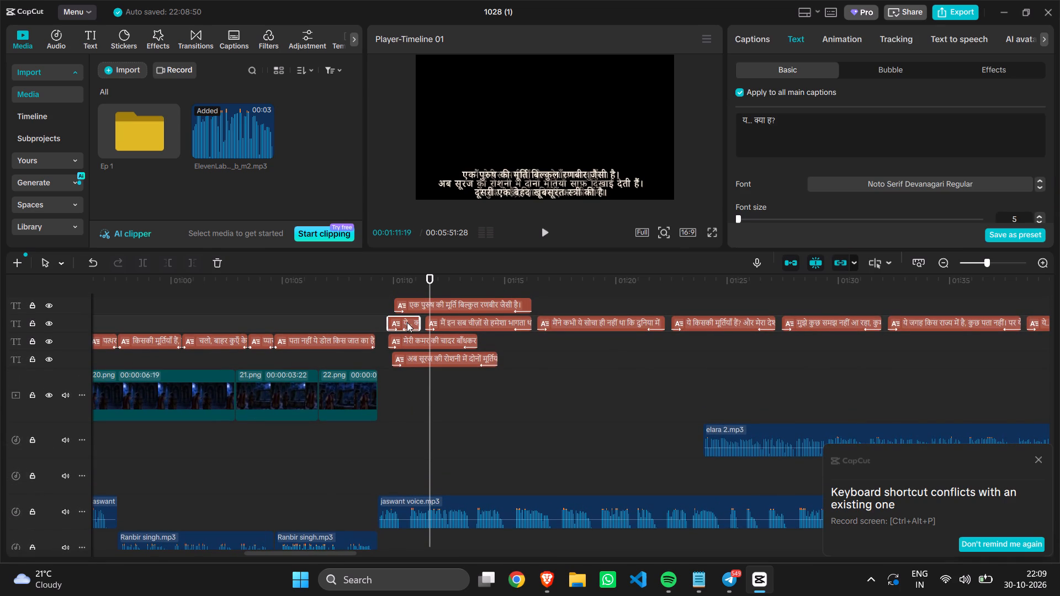
scroll(407, 322, "up", 1)
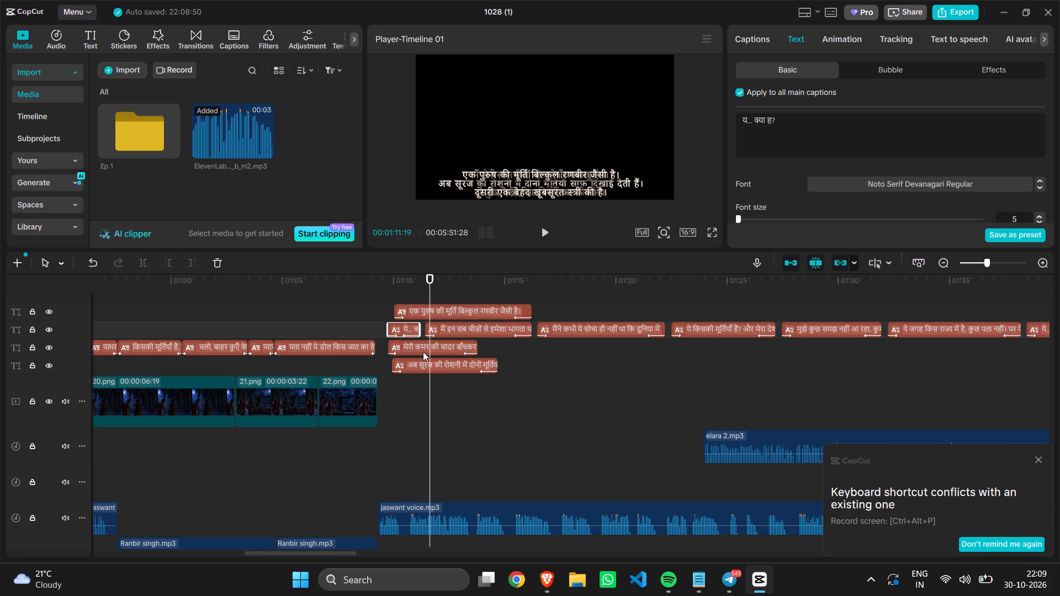
left_click(423, 352)
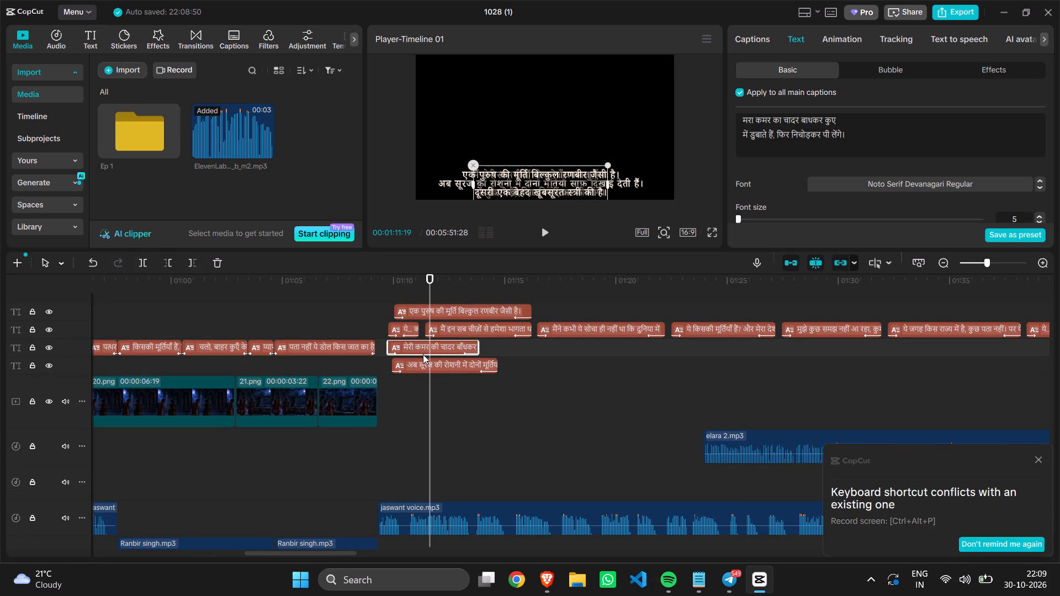
left_click(415, 344)
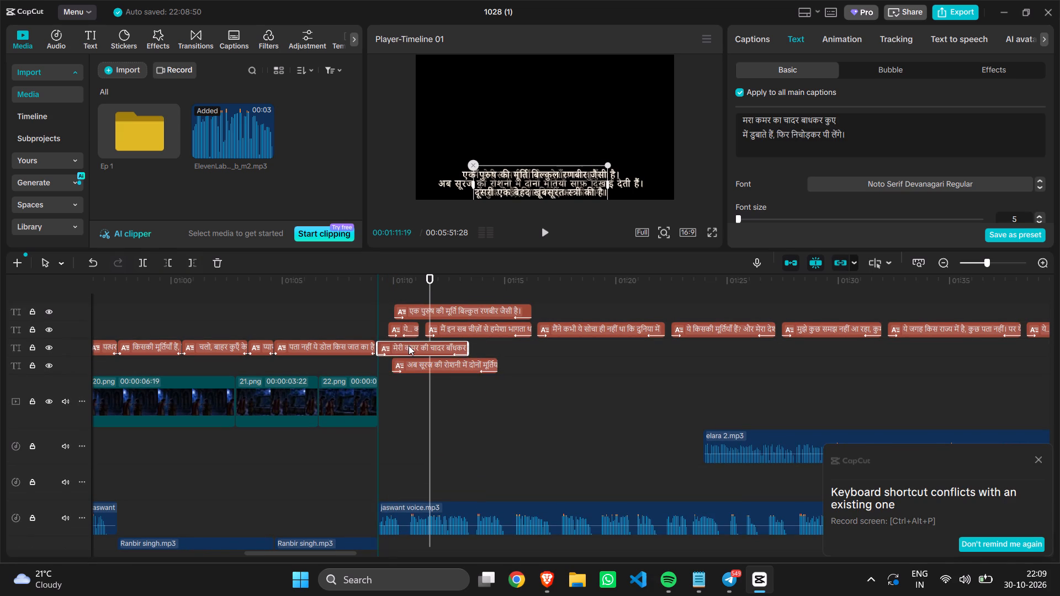
left_click_drag(431, 361, 511, 342)
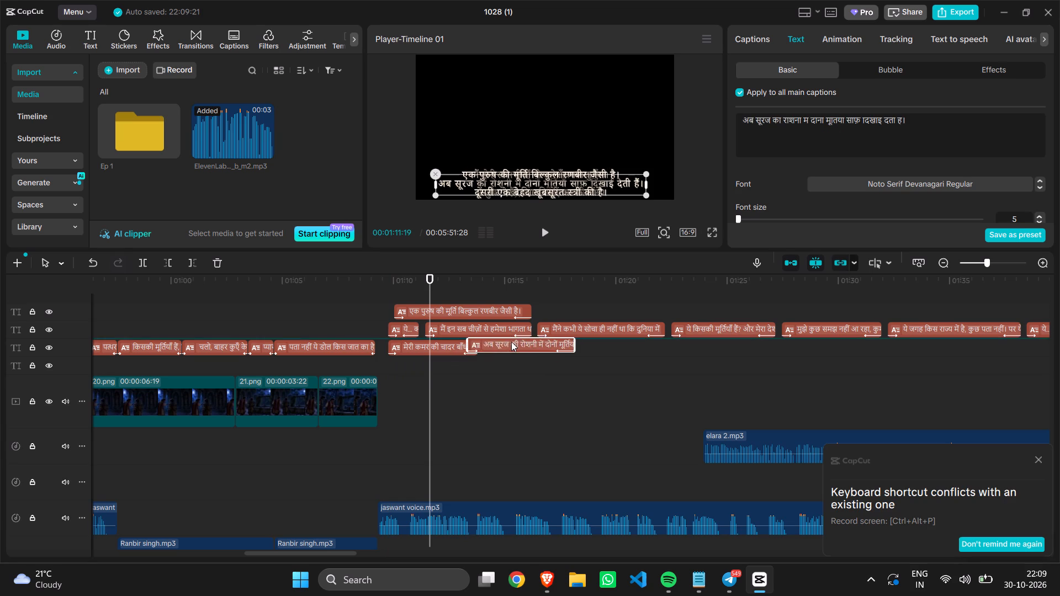
left_click_drag(511, 342, 524, 343)
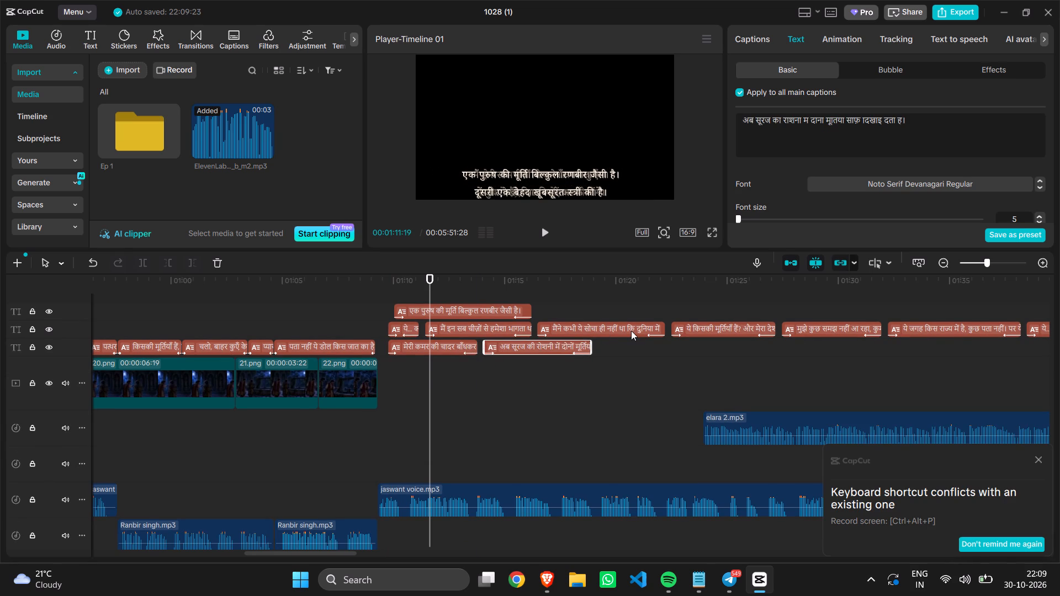
Move the caption beginning मैं इन सब चीज़ों से up to the एक पुरुष की मूर्ति caption's track, at about 01:27.
scroll(631, 331, "left", 1)
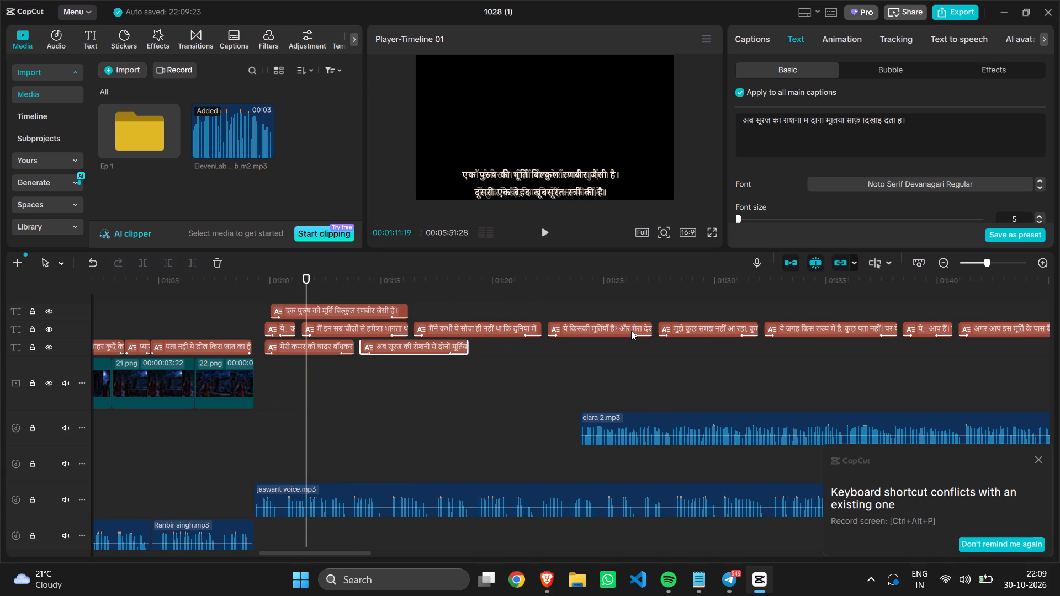
left_click_drag(365, 329, 545, 311)
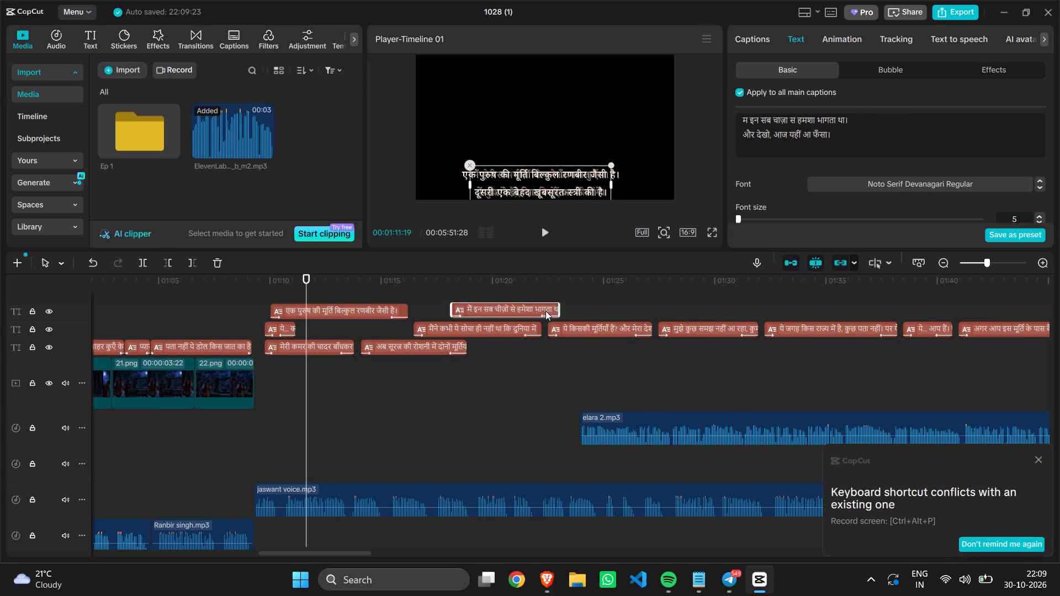
left_click_drag(545, 311, 708, 316)
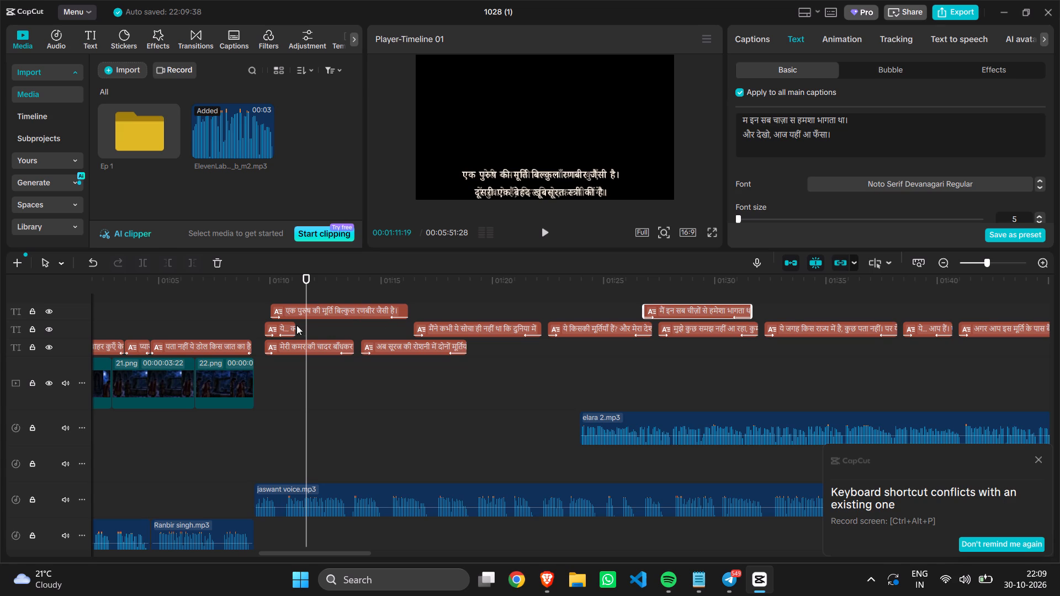
Move the short caption ये... क्या है? to a new top track at about 01:21 and the एक पुरुष की मूर्ति caption to about 01:20.
left_click(284, 326)
left_click_drag(284, 326, 419, 306)
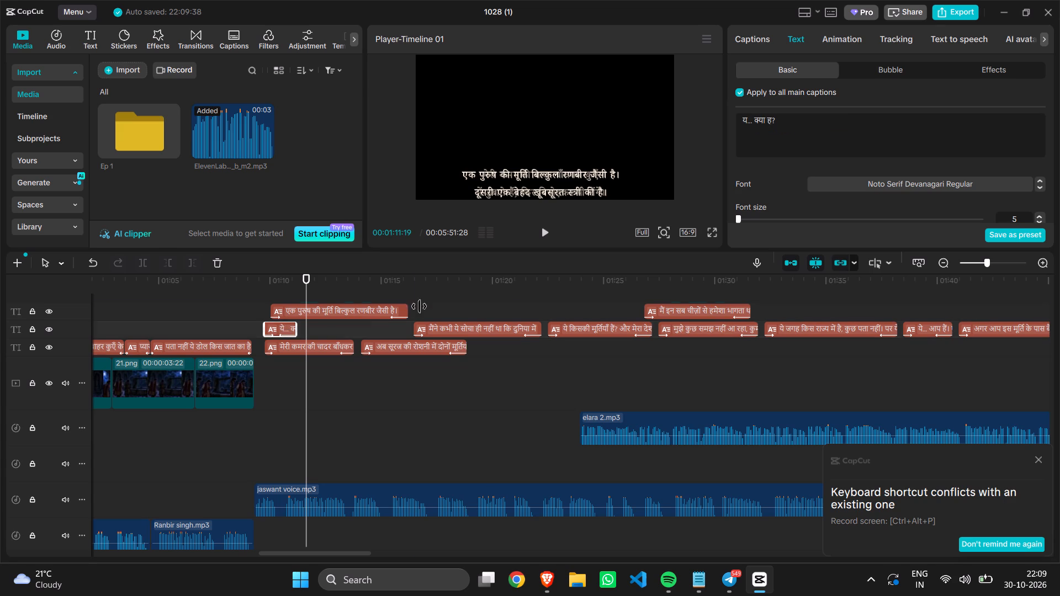
left_click_drag(419, 306, 536, 305)
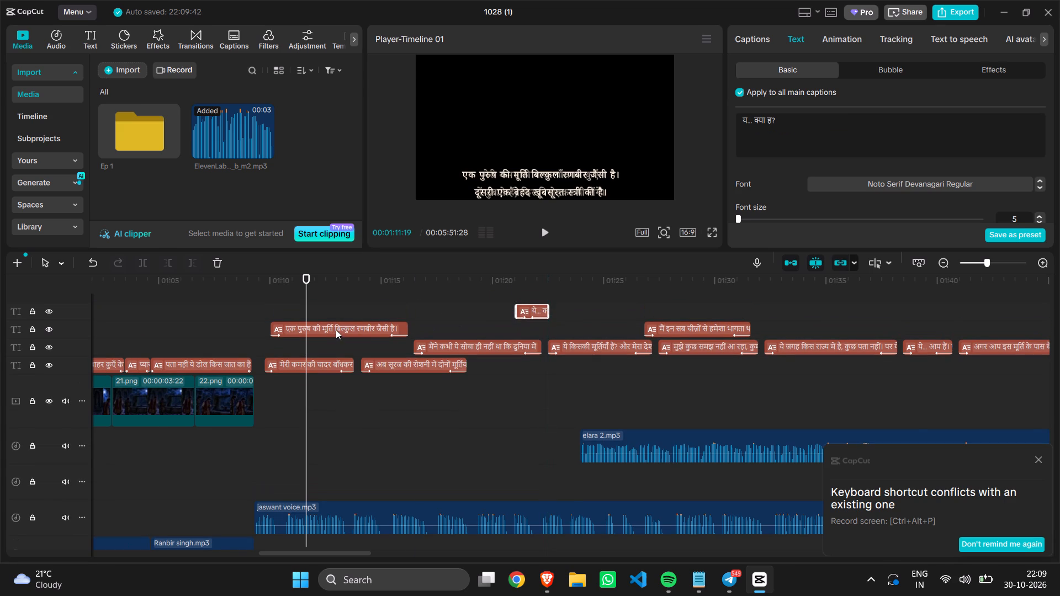
left_click_drag(336, 324, 533, 321)
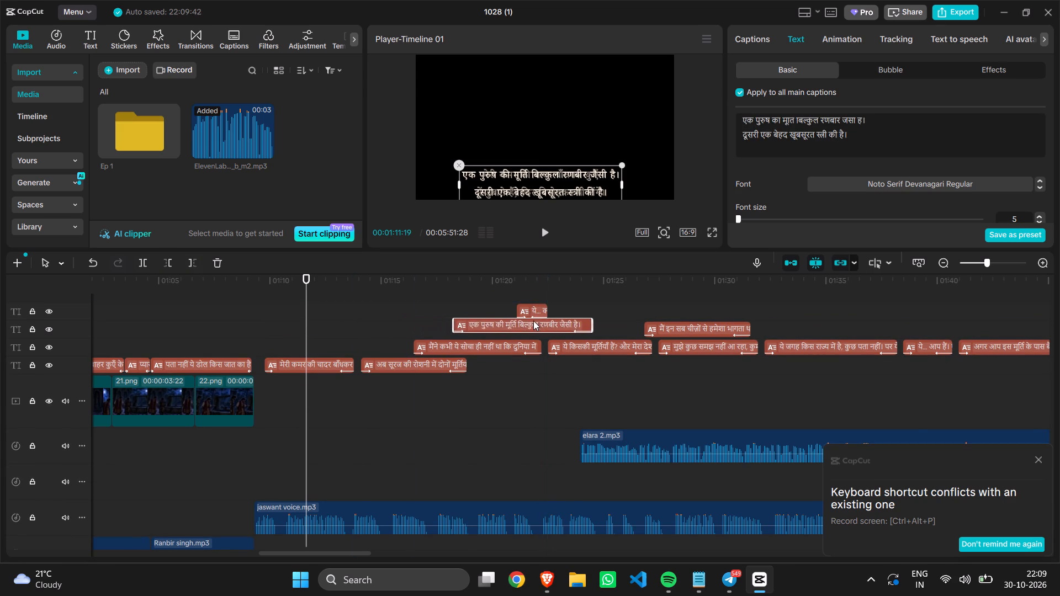
left_click_drag(533, 321, 560, 326)
Select the मेरी कमर की चादर caption and compare it with Jasvant's Scene 5 line in the Notepad script.
scroll(415, 338, "down", 1)
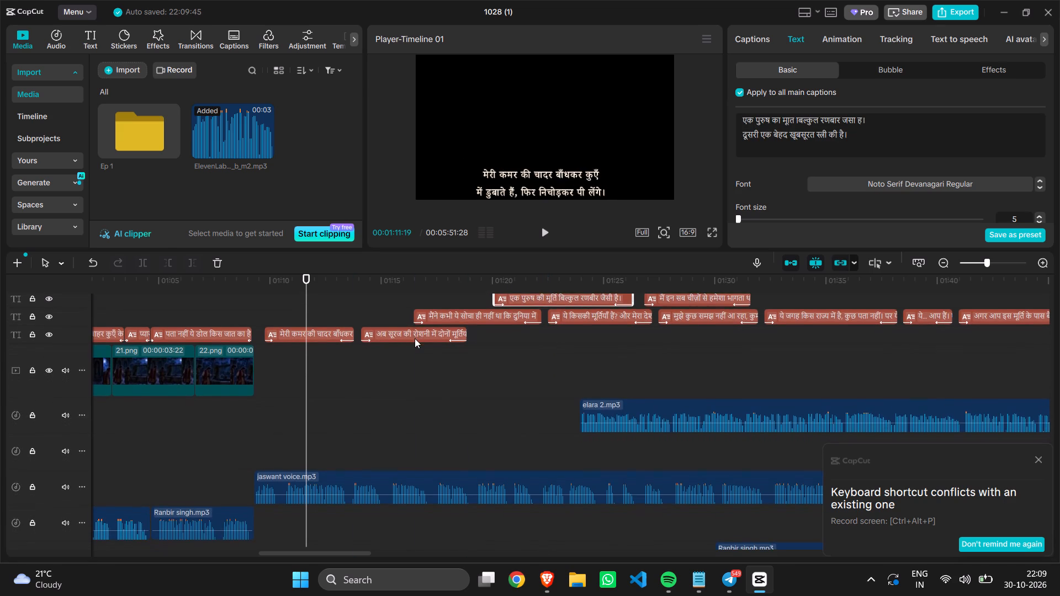
scroll(415, 338, "down", 1)
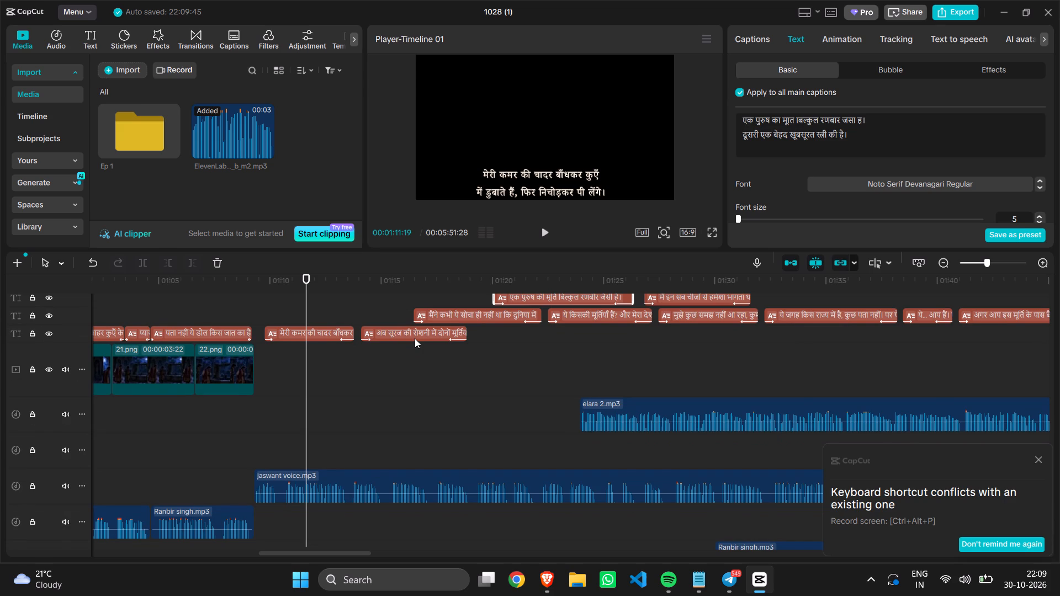
left_click(344, 337)
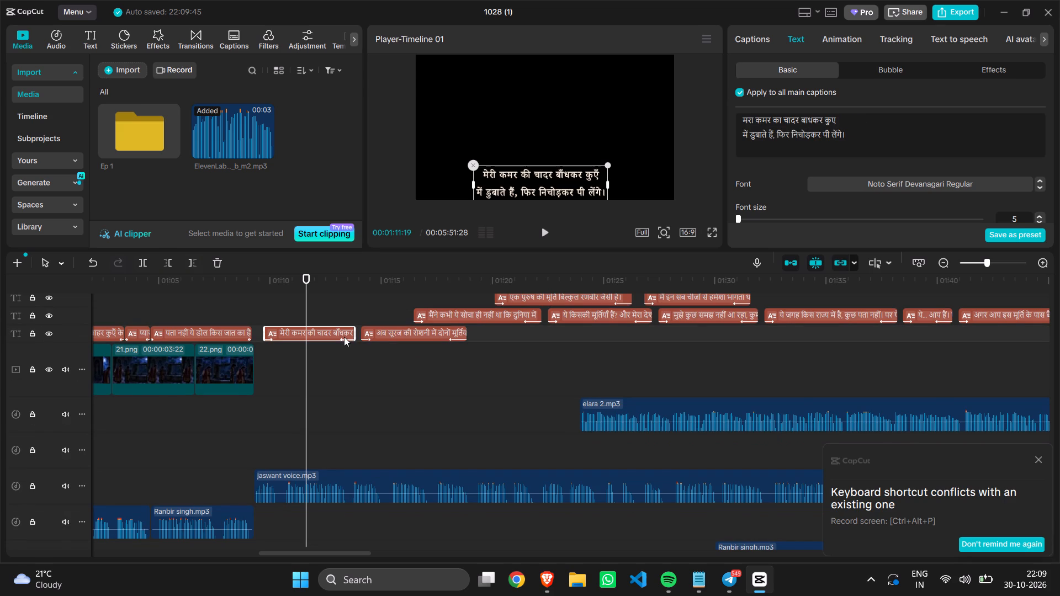
left_click(695, 584)
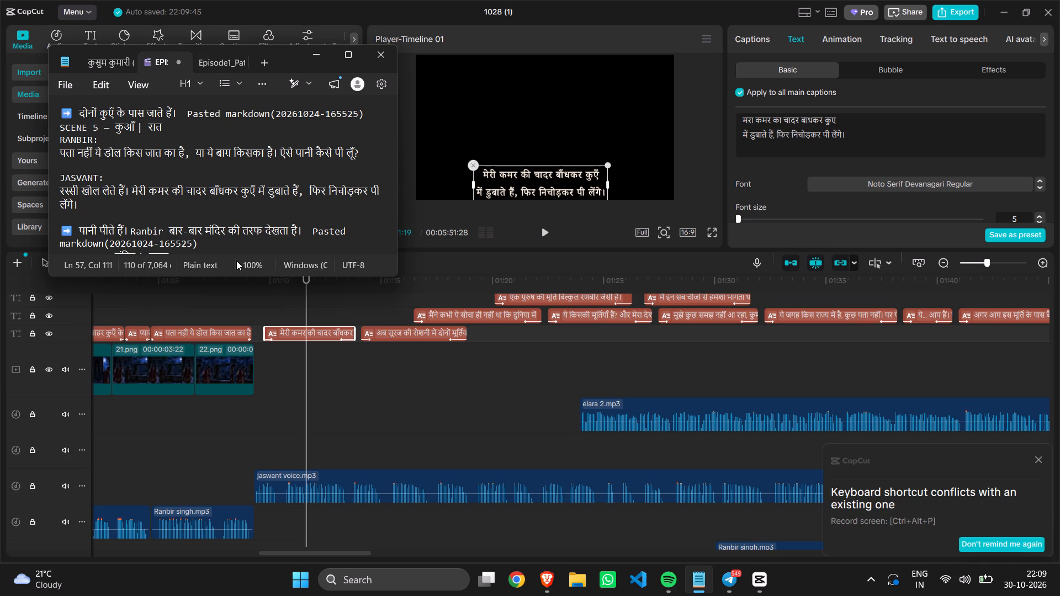
scroll(236, 260, "down", 2)
Back in CapCut, play the opening of the elara 2.mp3 clip from about 01:24.
left_click(544, 386)
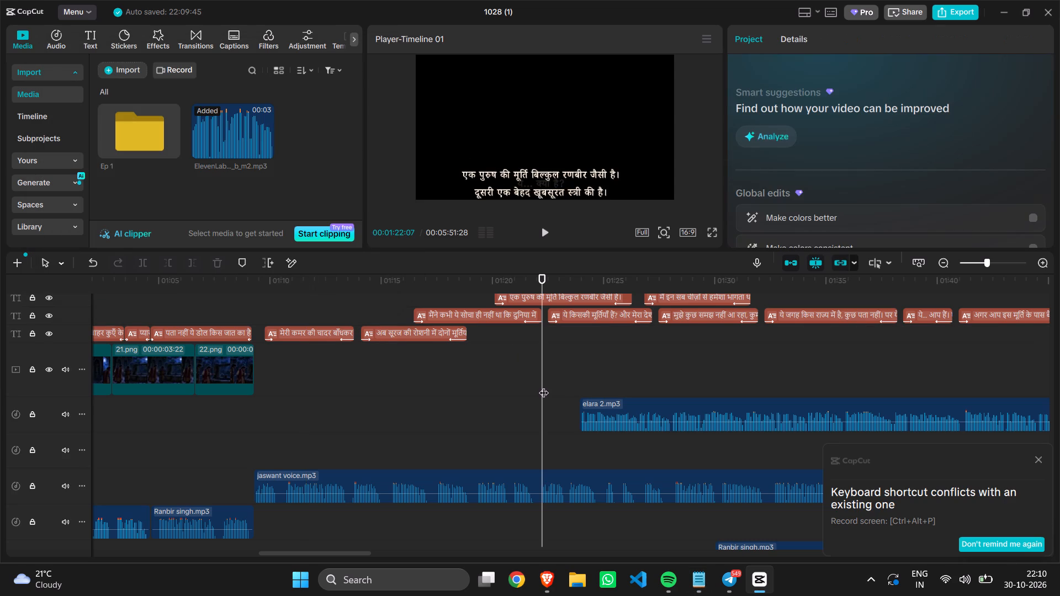
left_click(580, 398)
key("space")
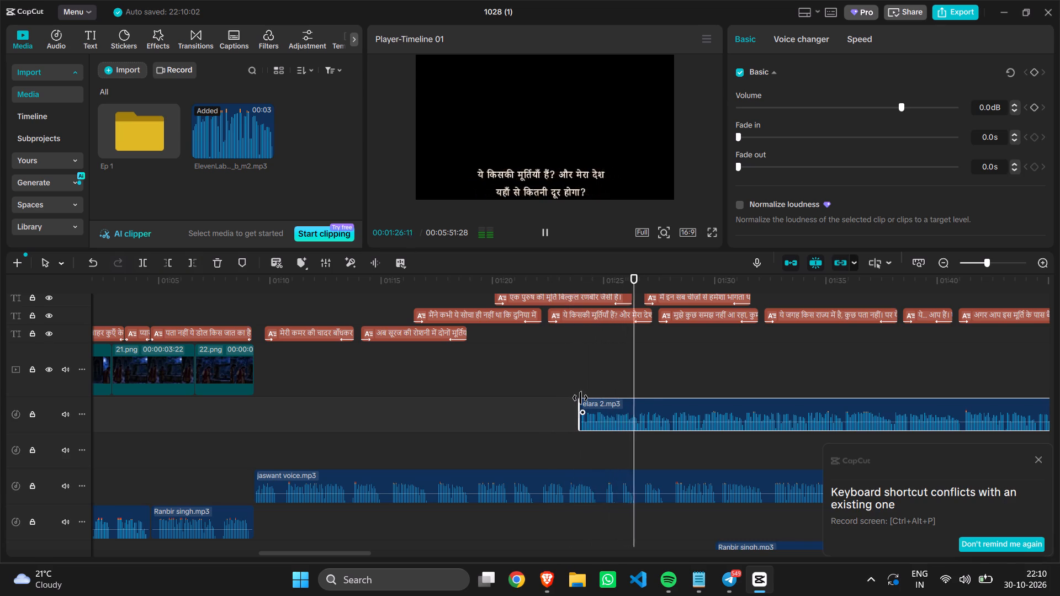
key("space")
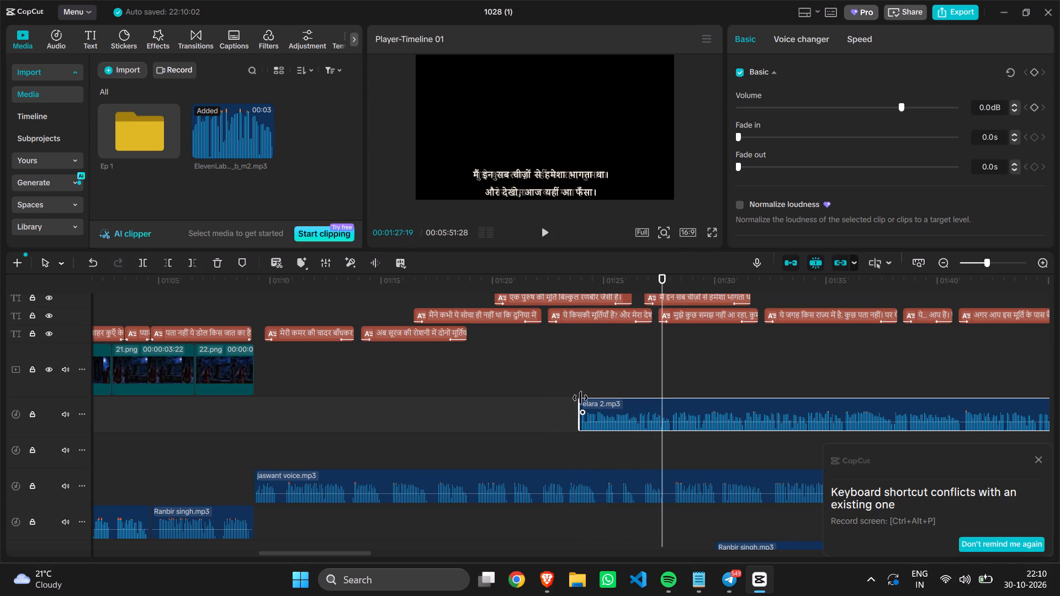
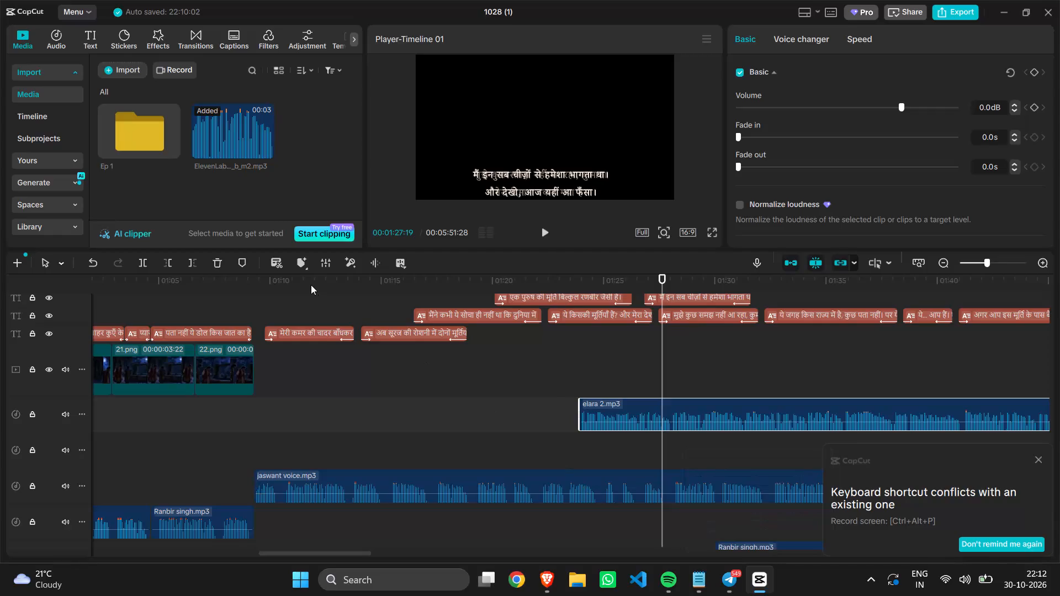
Select the मेरी कमर की चादर caption and examine the lines around it in the captions list.
scroll(324, 388, "down", 1)
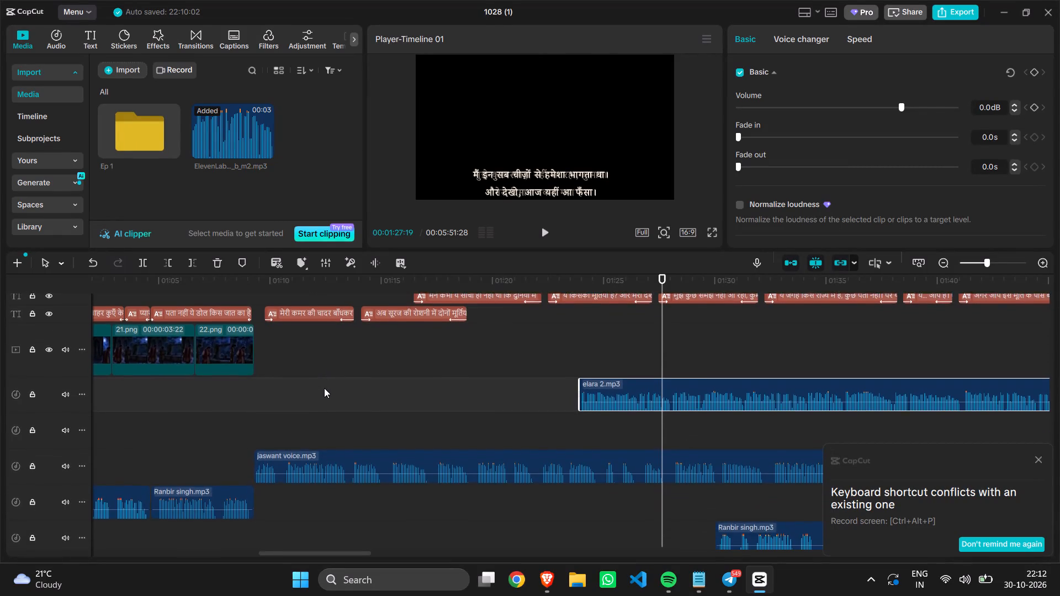
scroll(324, 388, "down", 1)
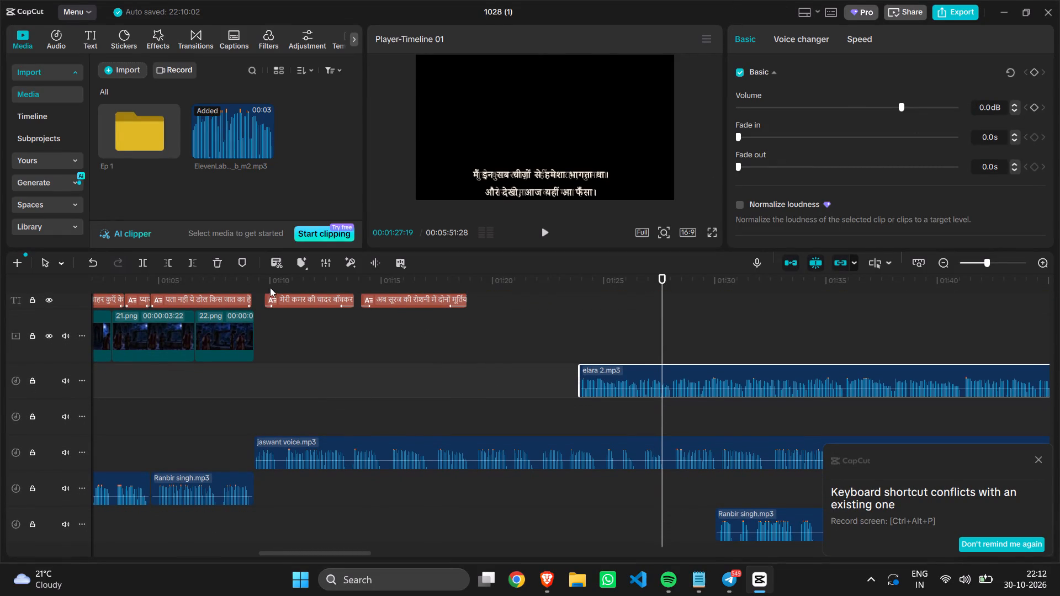
left_click(280, 300)
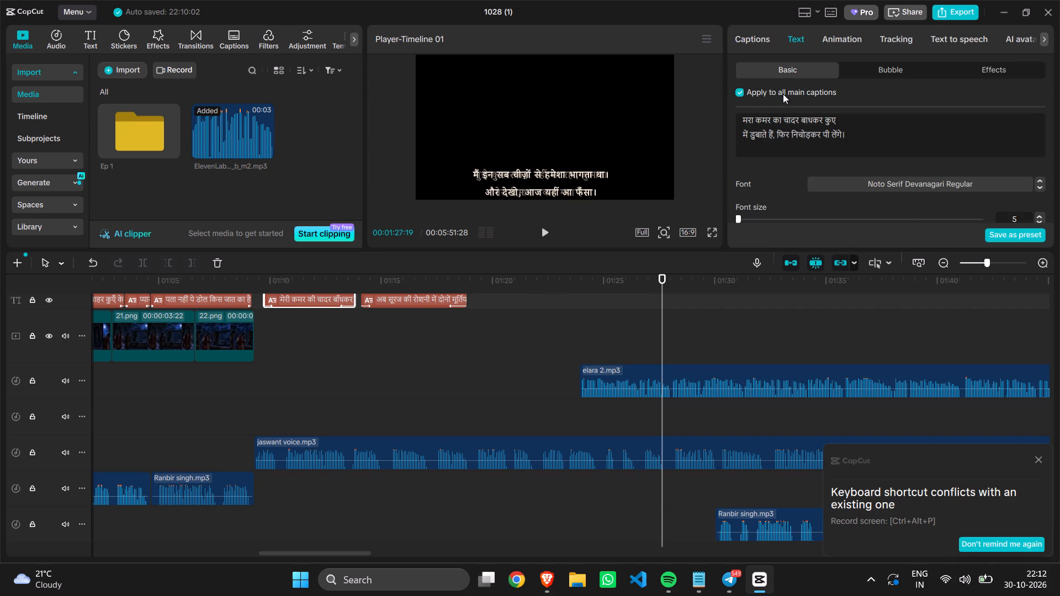
left_click(751, 35)
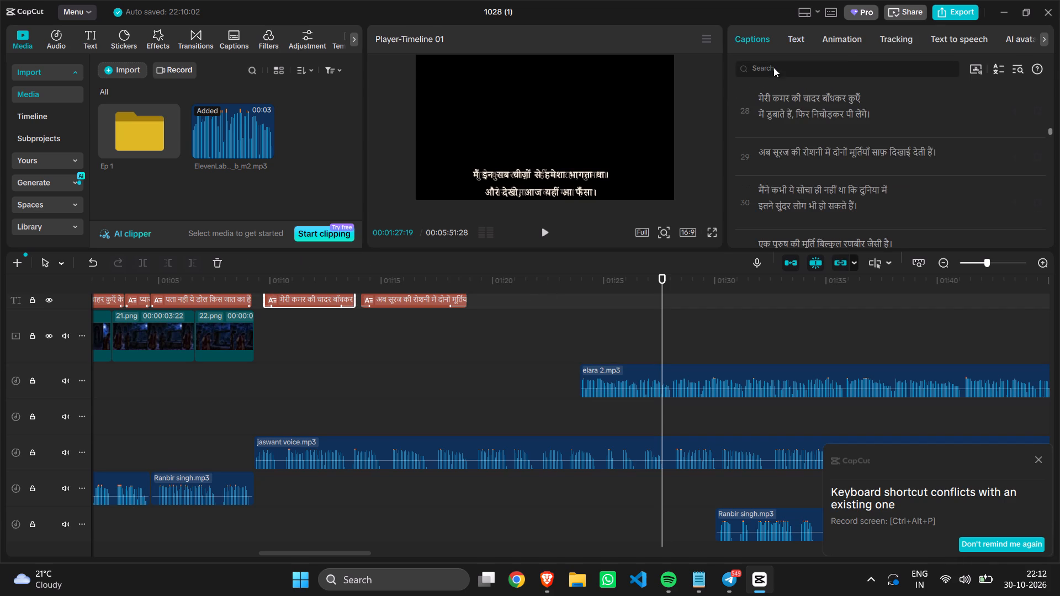
scroll(810, 150, "up", 1)
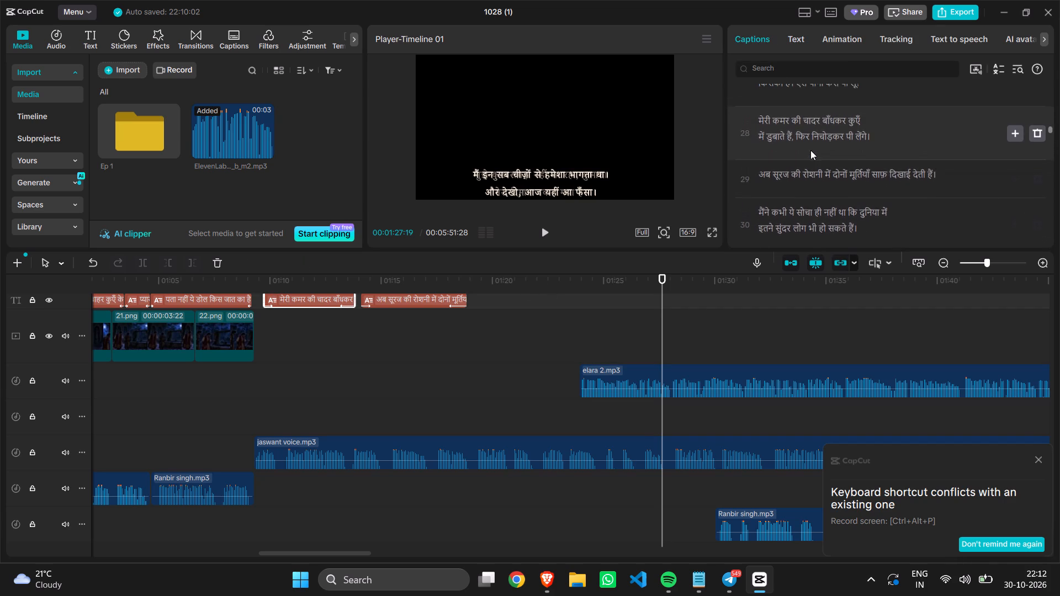
scroll(810, 150, "up", 1)
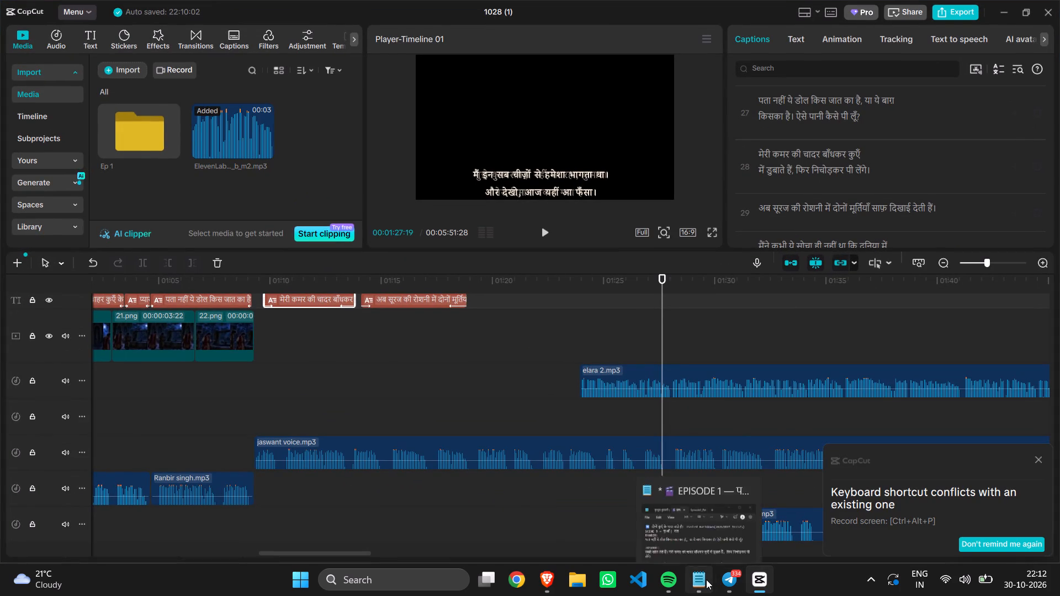
left_click(706, 579)
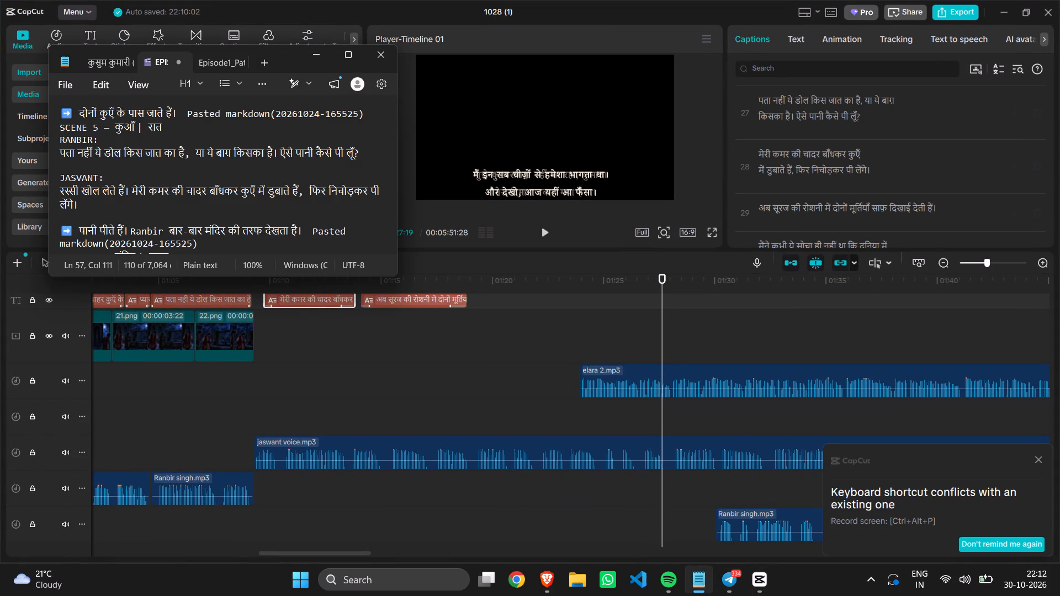
left_click_drag(131, 192, 59, 188)
key("ctrl+v")
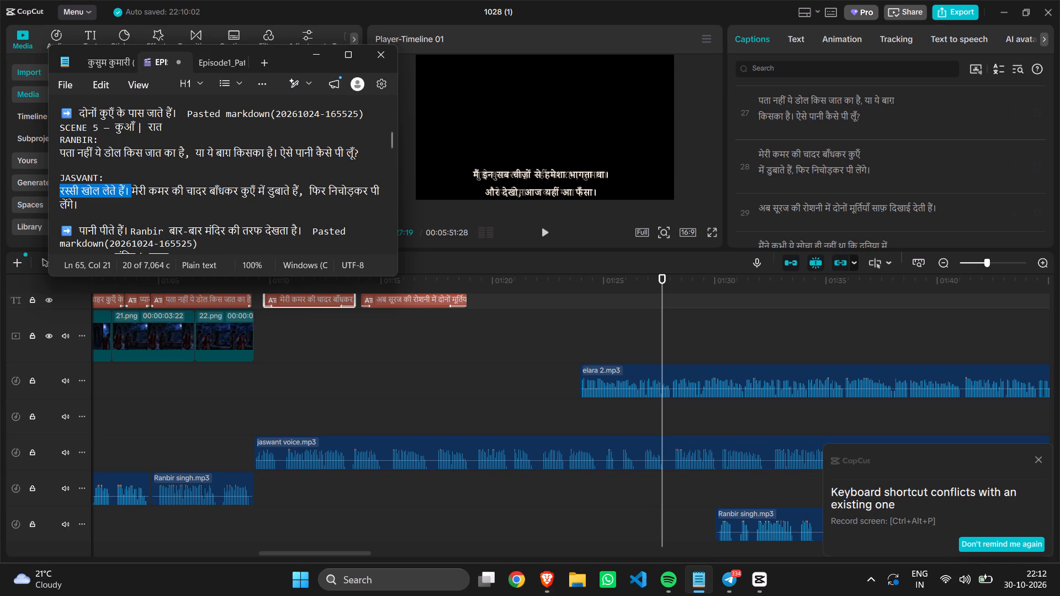
key("ctrl+c")
left_click(562, 335)
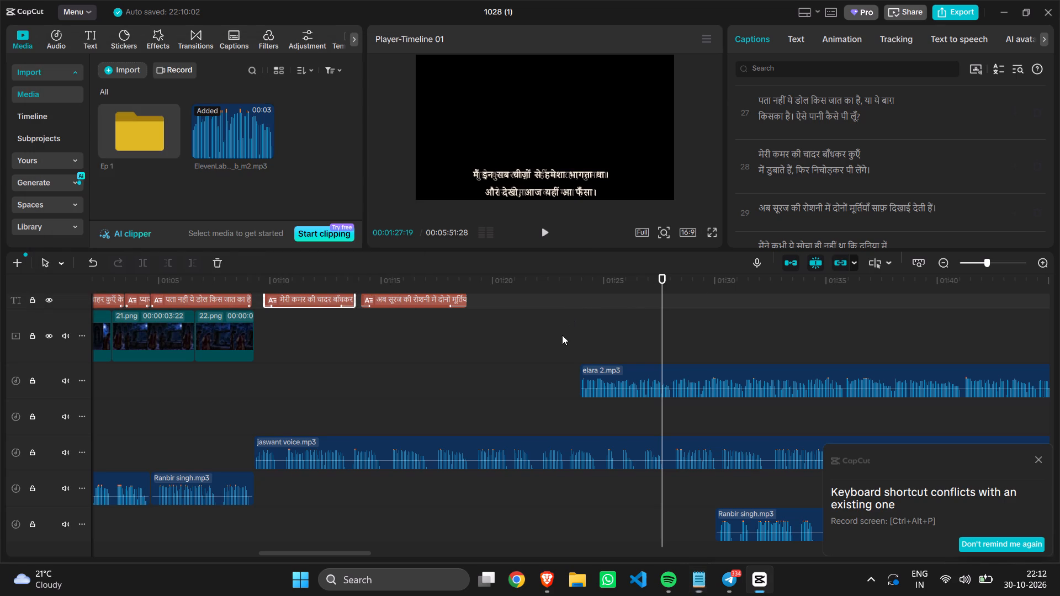
Move the अब सूरज की रोशनी caption to about 01:22 and the मेरी कमर की चादर caption to about 01:14 on their track.
scroll(431, 325, "up", 1)
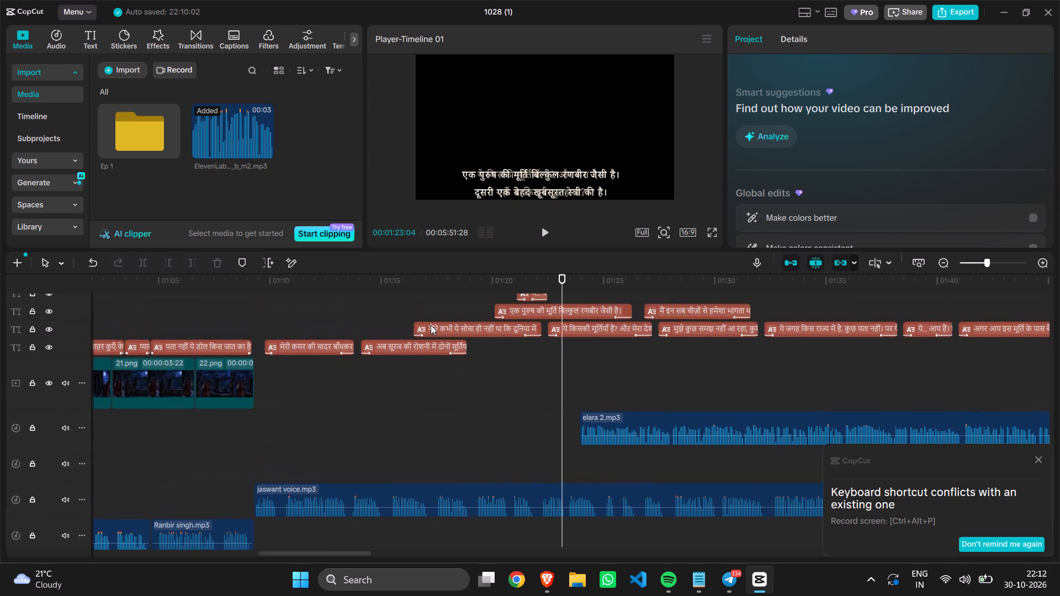
scroll(431, 325, "up", 1)
left_click(319, 351)
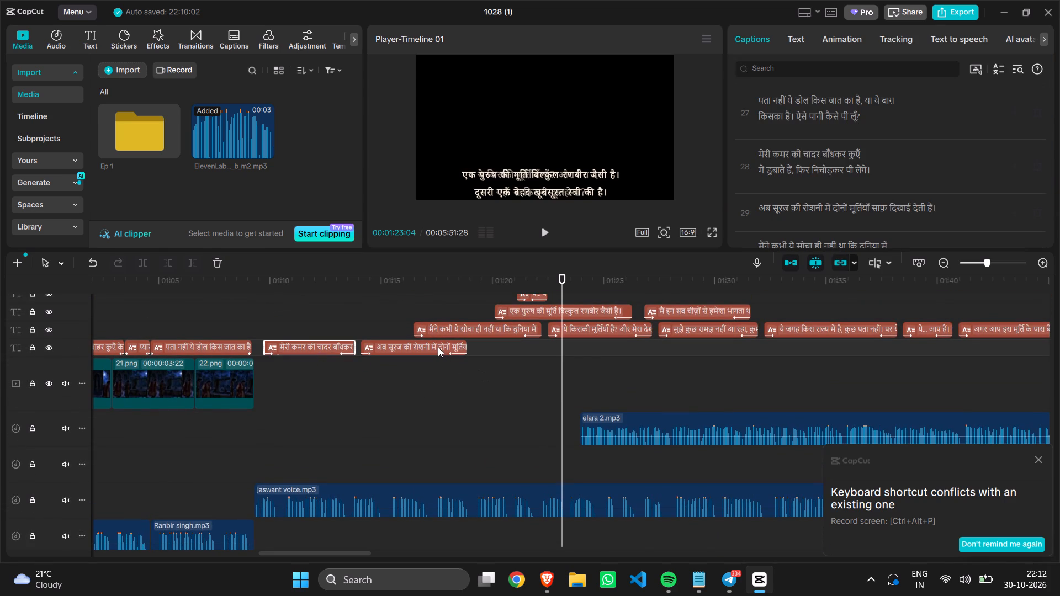
left_click_drag(415, 345, 596, 350)
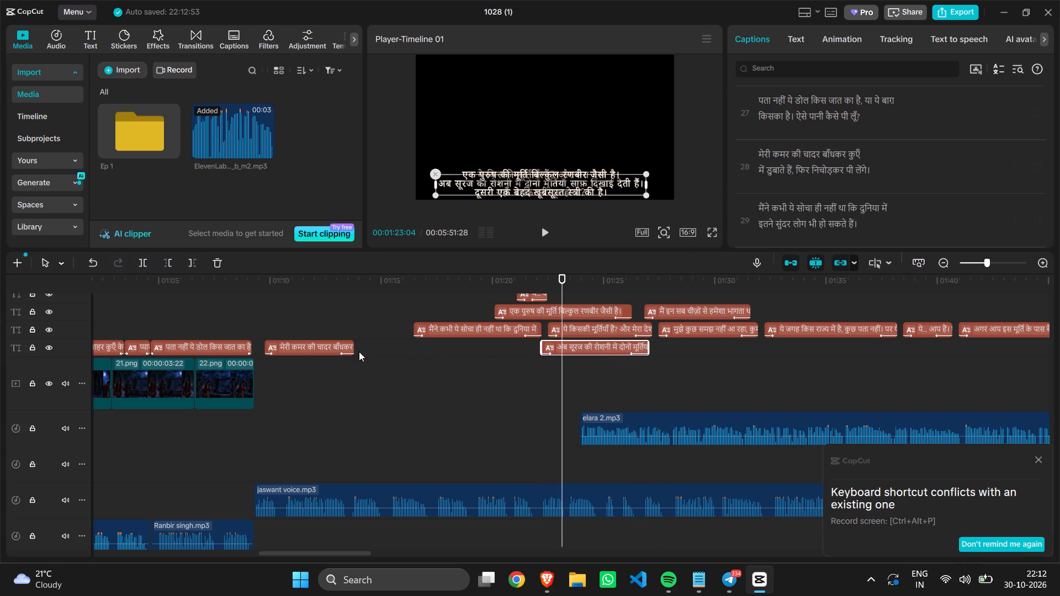
left_click(323, 349)
left_click_drag(323, 349, 332, 348)
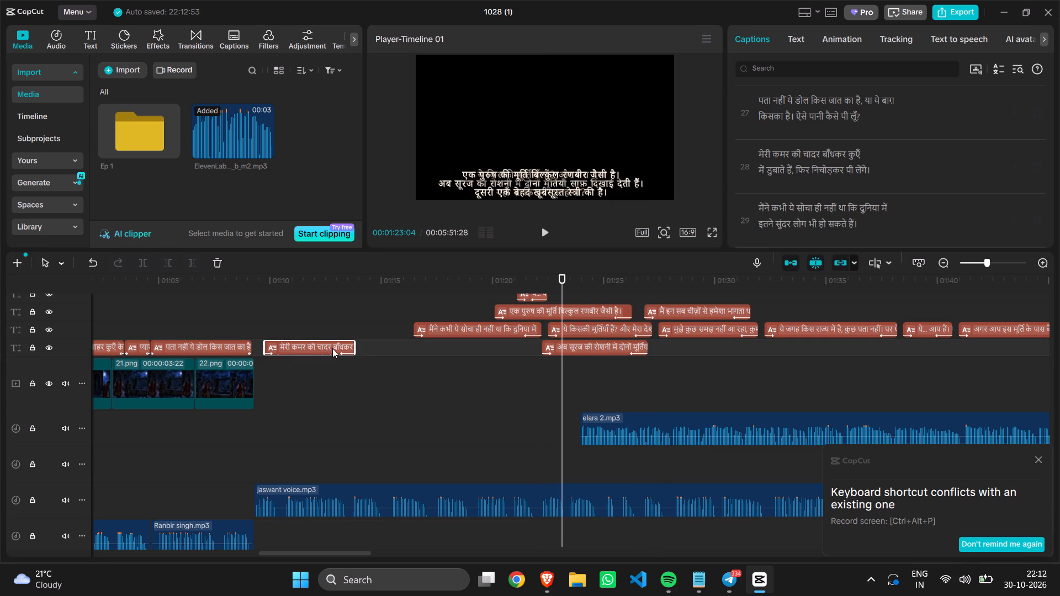
left_click_drag(332, 348, 412, 354)
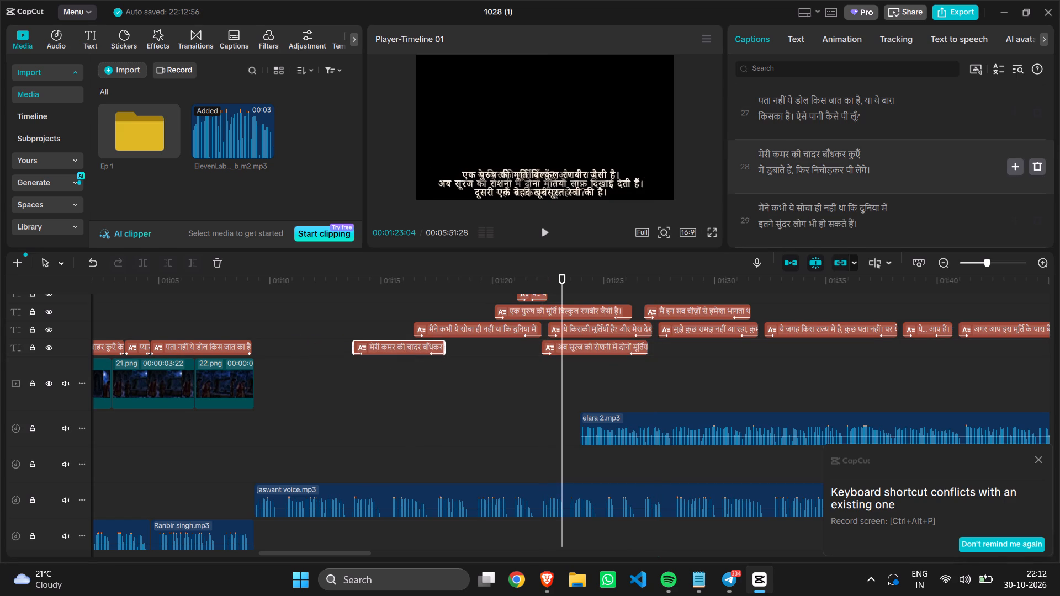
Add a new caption after the मेरी कमर की चादर line with the copied text रस्सी खोल लेते हैं।.
left_click(1014, 167)
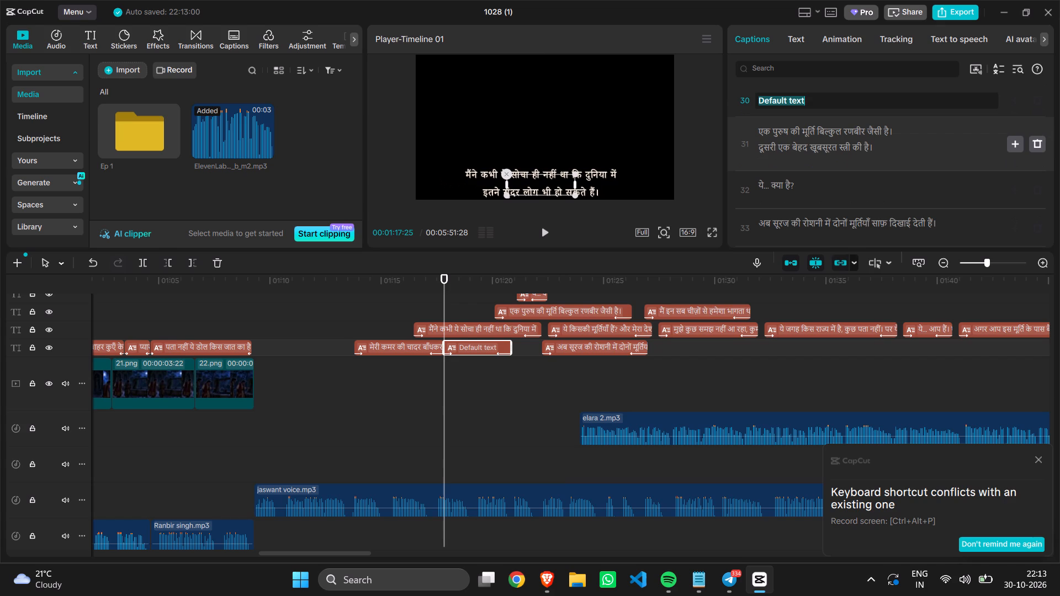
key("ctrl+v")
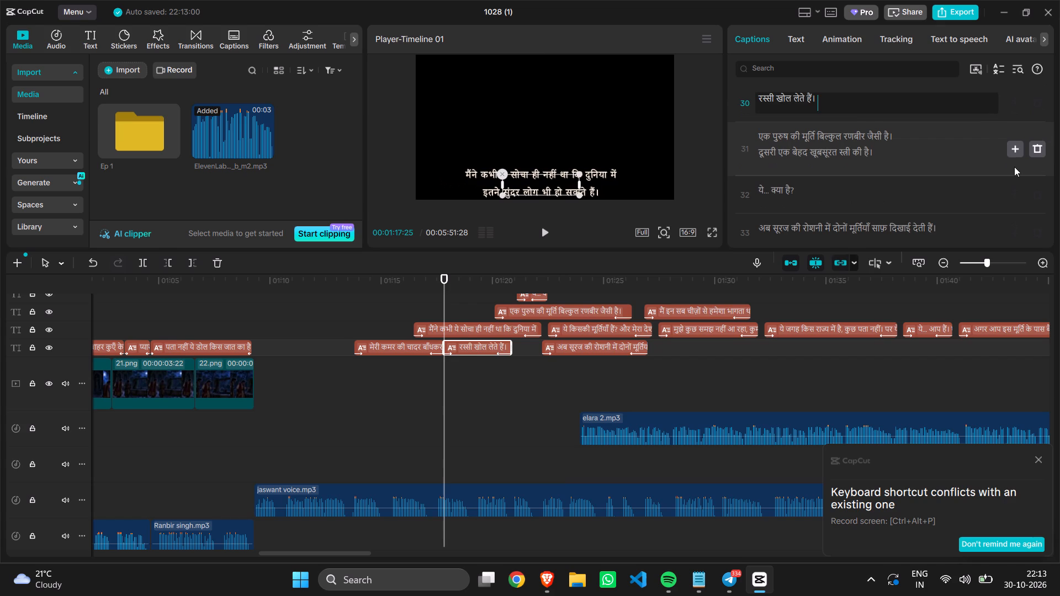
key("Return")
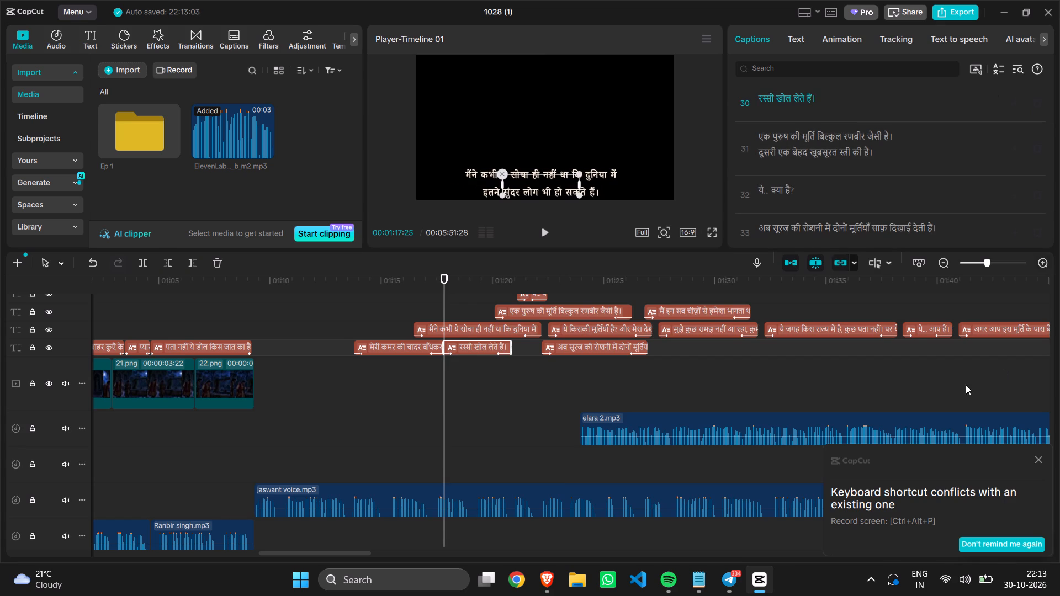
Move the रस्सी खोल लेते हैं। caption to about 01:09 and place the मेरी कमर की चादर caption right after it at about 01:12.
left_click_drag(471, 346, 446, 346)
left_click_drag(446, 346, 282, 347)
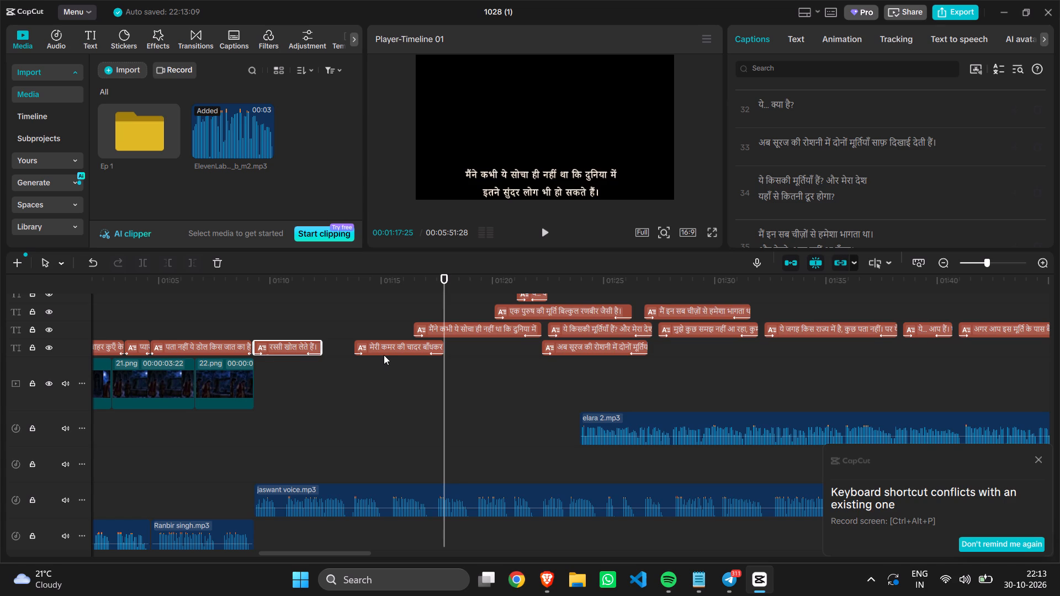
left_click_drag(393, 348, 358, 348)
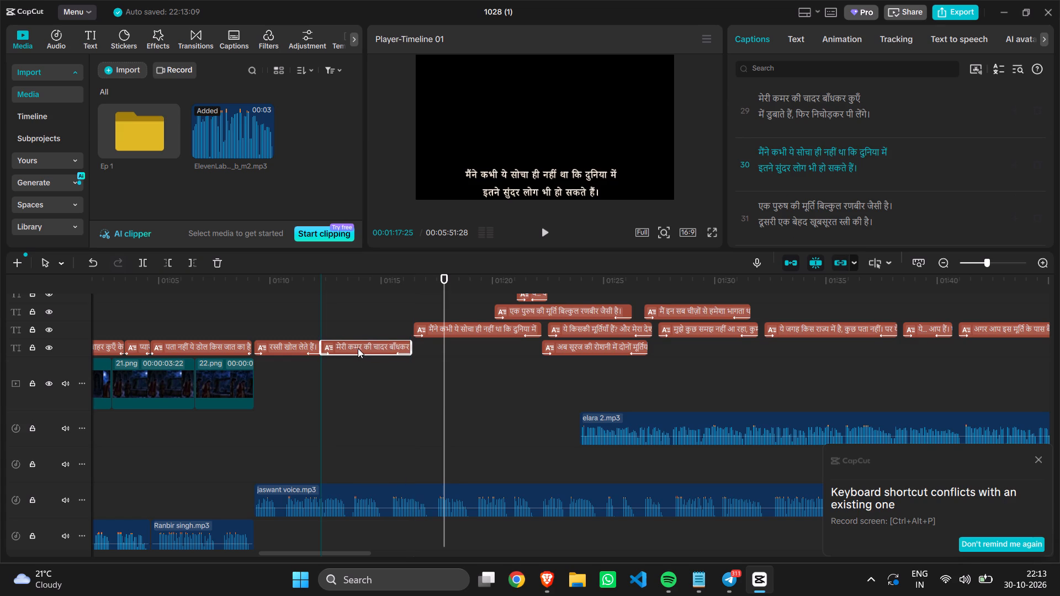
left_click_drag(358, 348, 358, 349)
left_click_drag(290, 348, 285, 349)
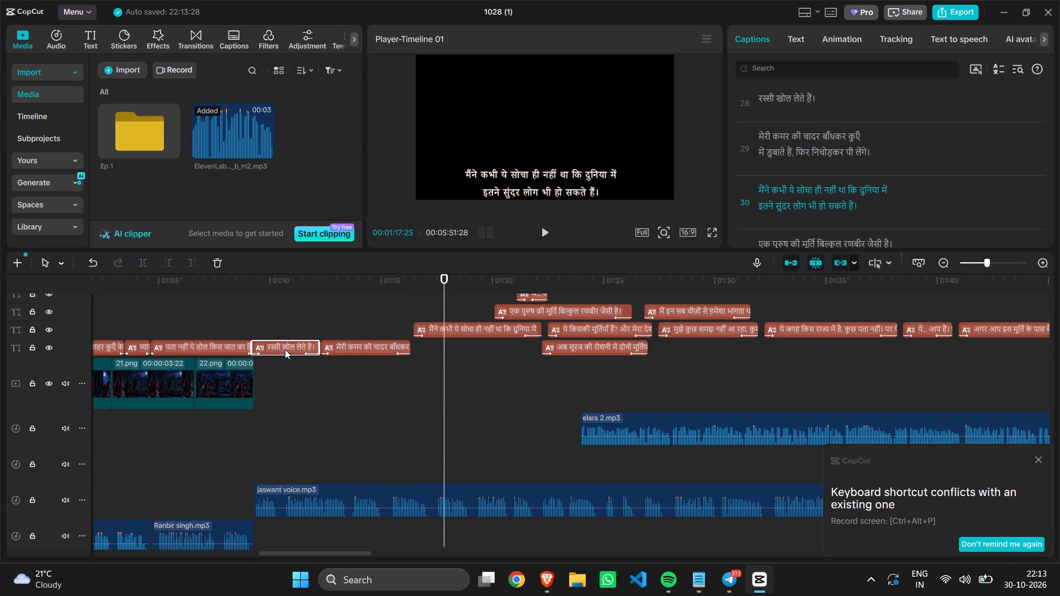
left_click(335, 348)
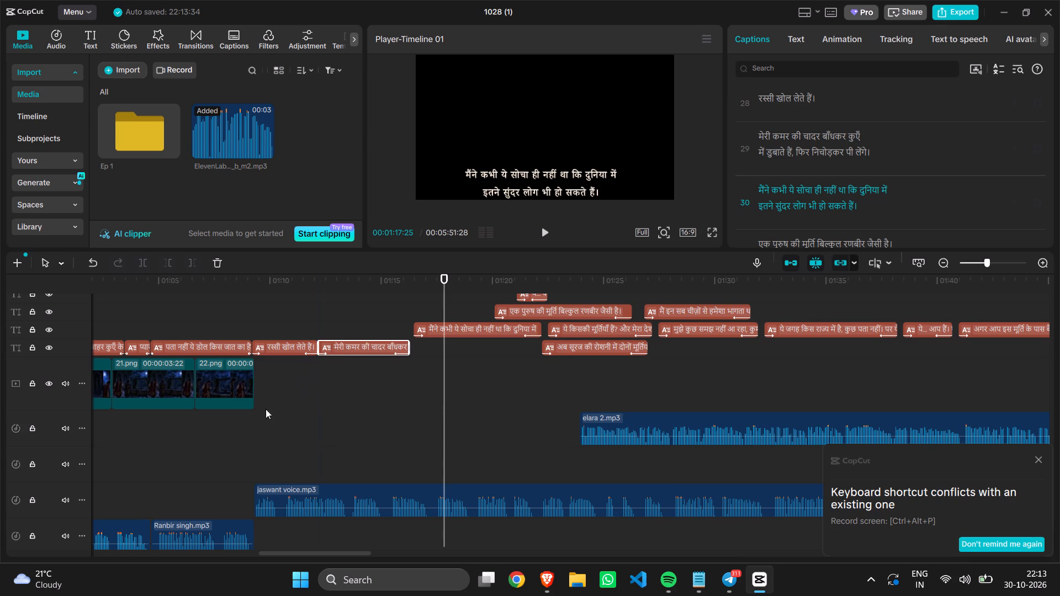
Play the opening of jaswant voice.mp3 and trim the end of the रस्सी खोल लेते हैं। caption to 01:11:16.
left_click(252, 421)
key("space")
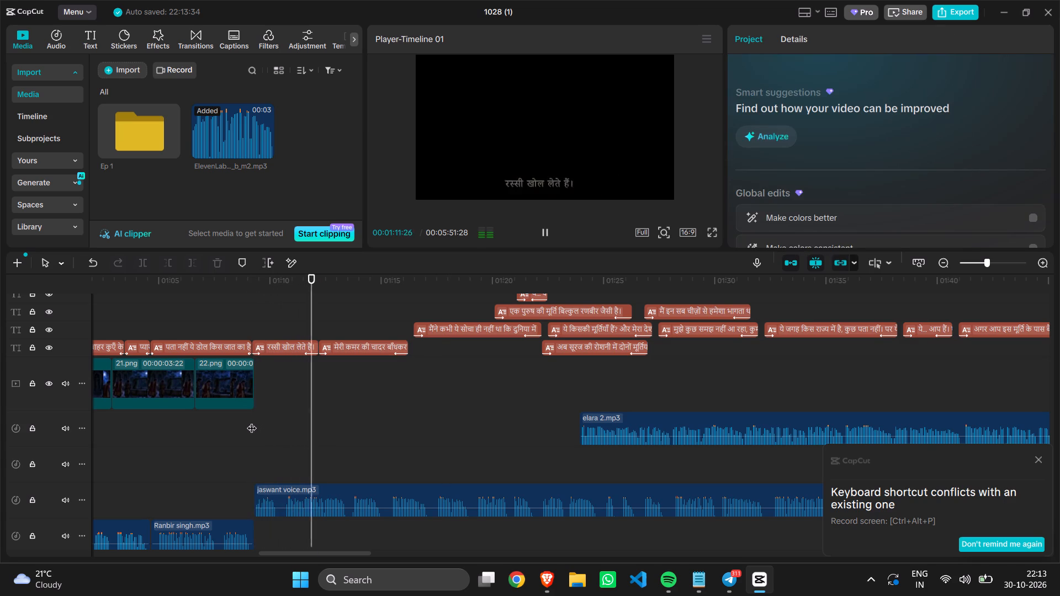
key("space")
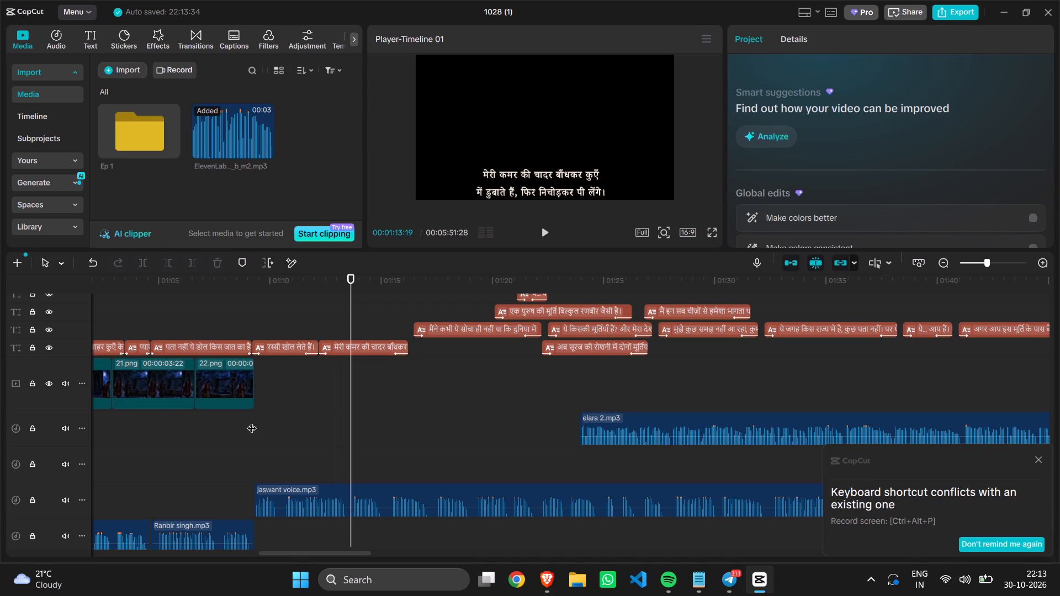
left_click(270, 437)
key("space")
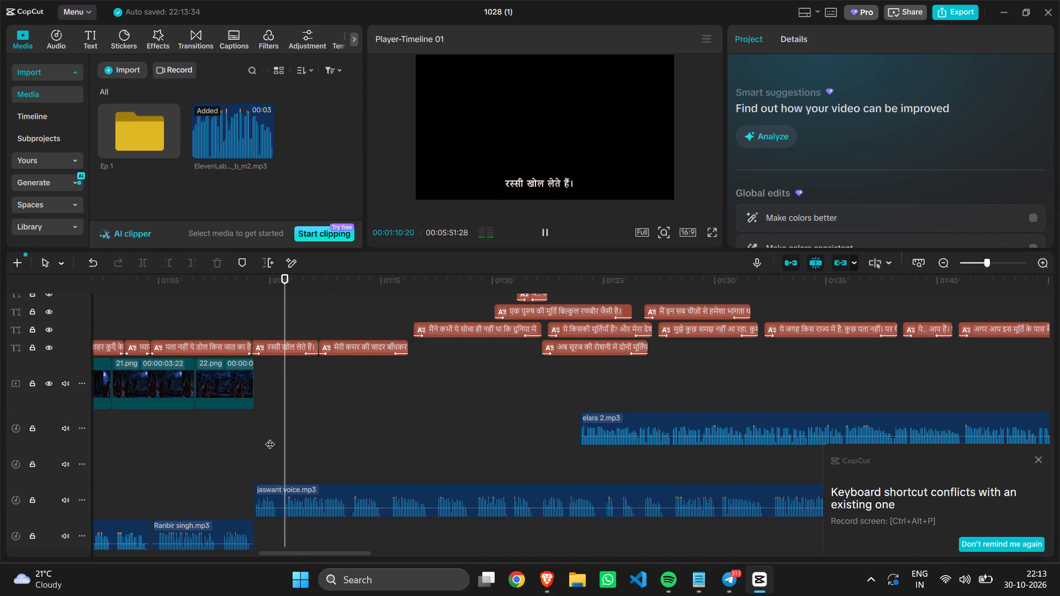
key("space")
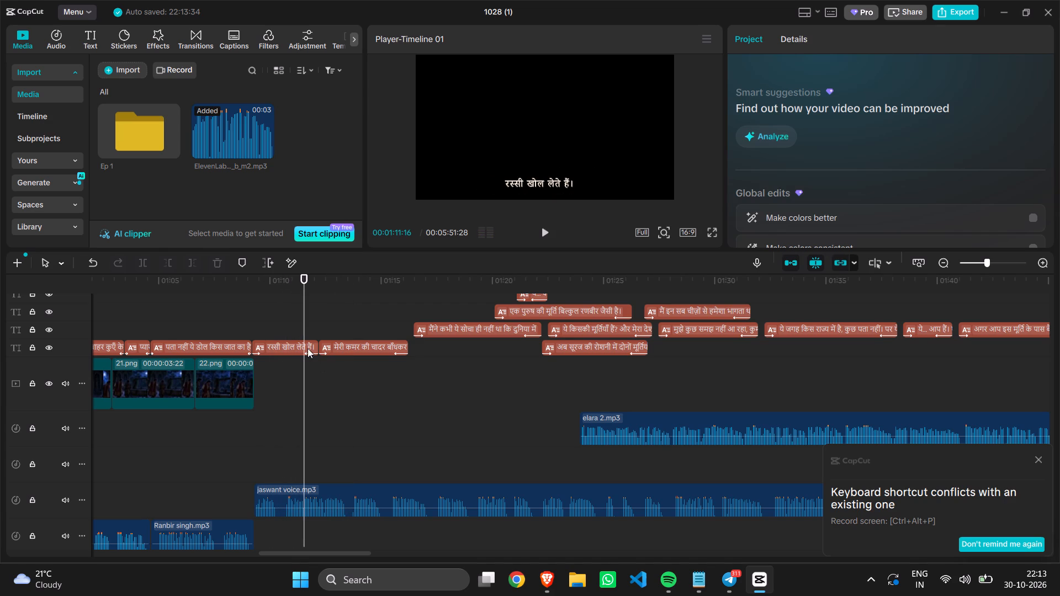
left_click(309, 344)
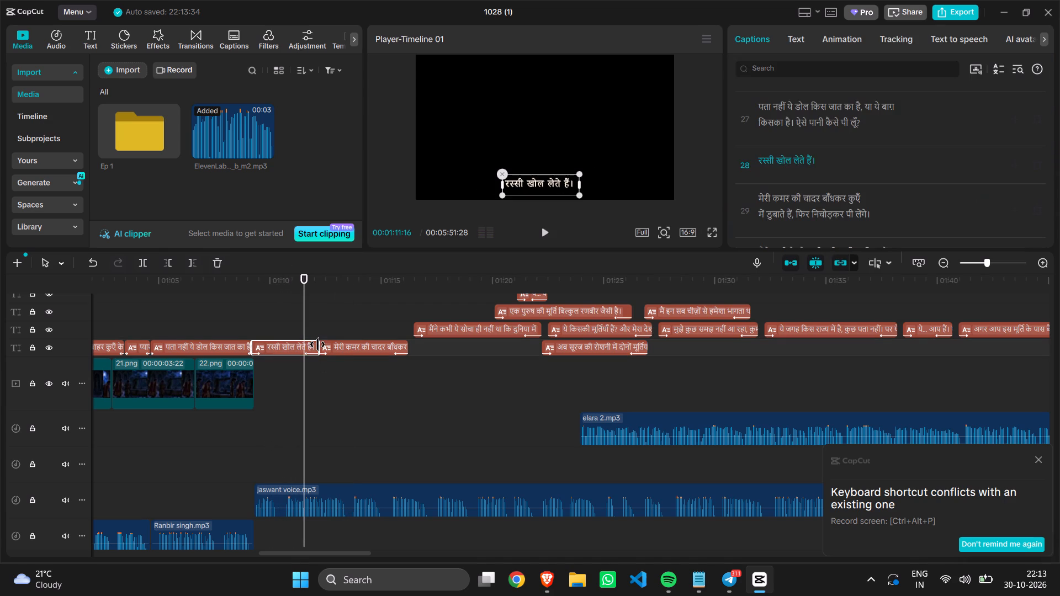
left_click_drag(317, 344, 300, 345)
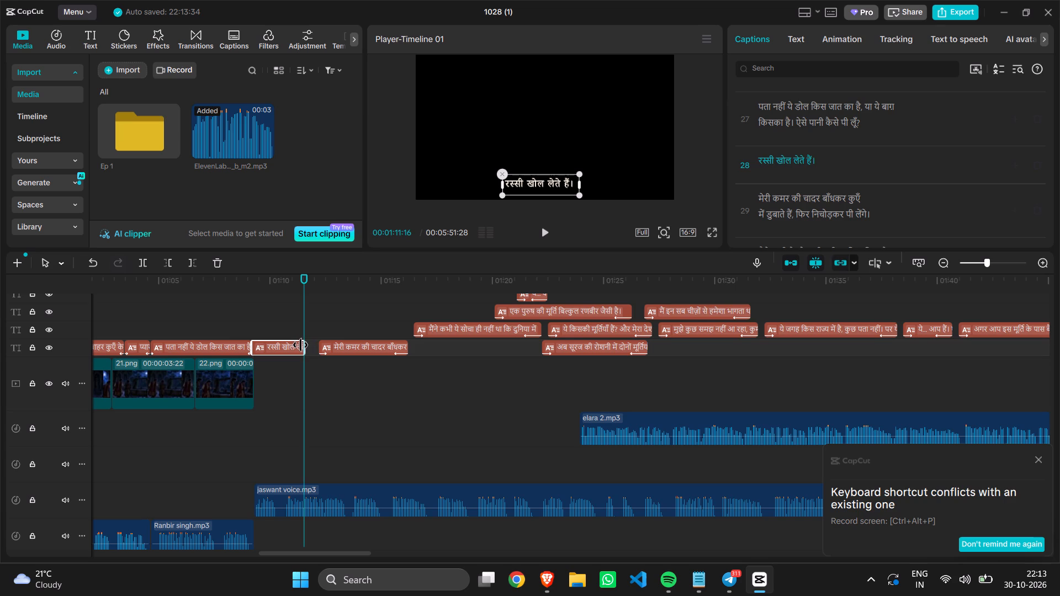
left_click_drag(300, 345, 300, 345)
Move the मेरी कमर की चादर caption earlier so it starts at the end of the रस्सी खोल लेते हैं। caption.
left_click_drag(352, 346, 343, 346)
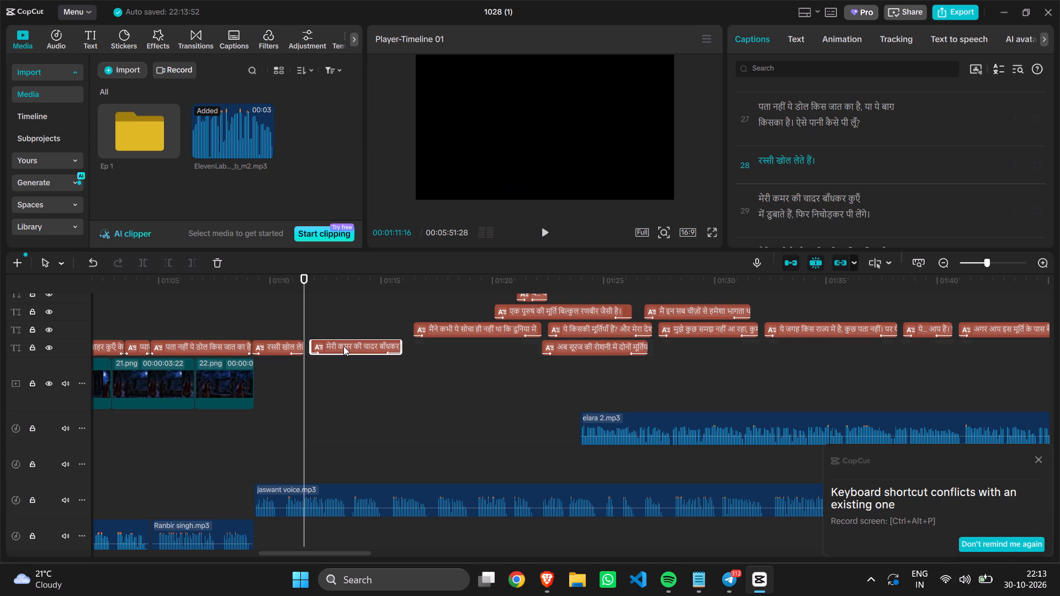
left_click_drag(343, 346, 340, 347)
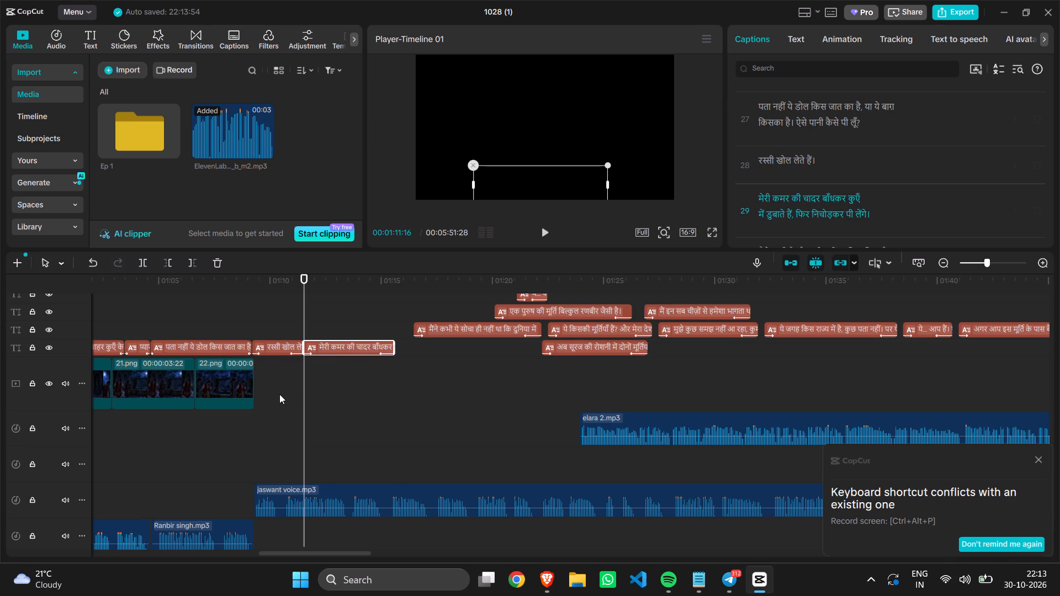
Play back the मेरी कमर की चादर caption from 01:11:16 to 01:15:16 to check its timing against jaswant voice.mp3.
left_click(279, 394)
key("space")
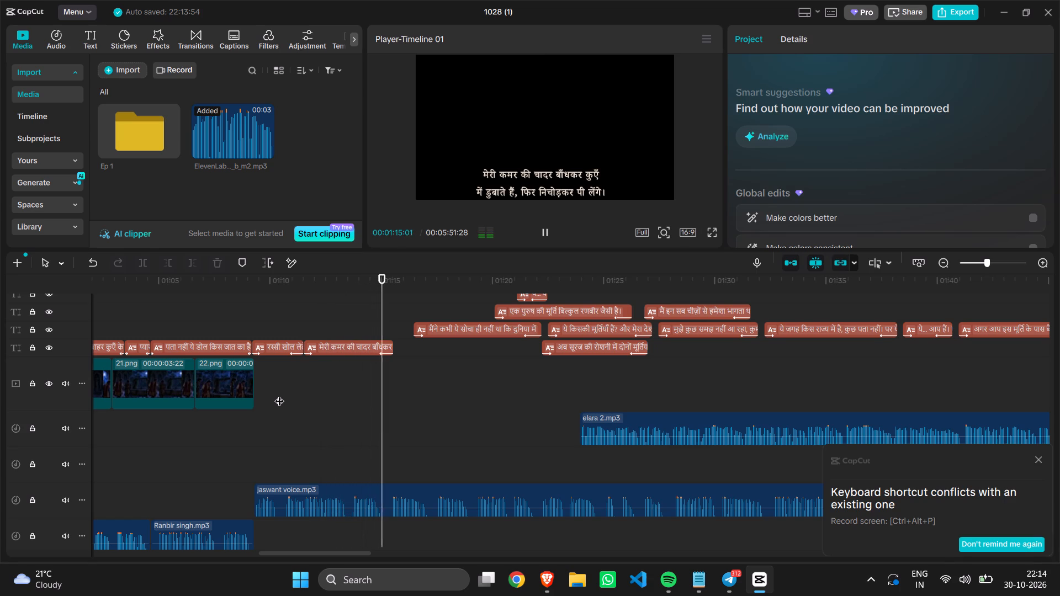
key("space")
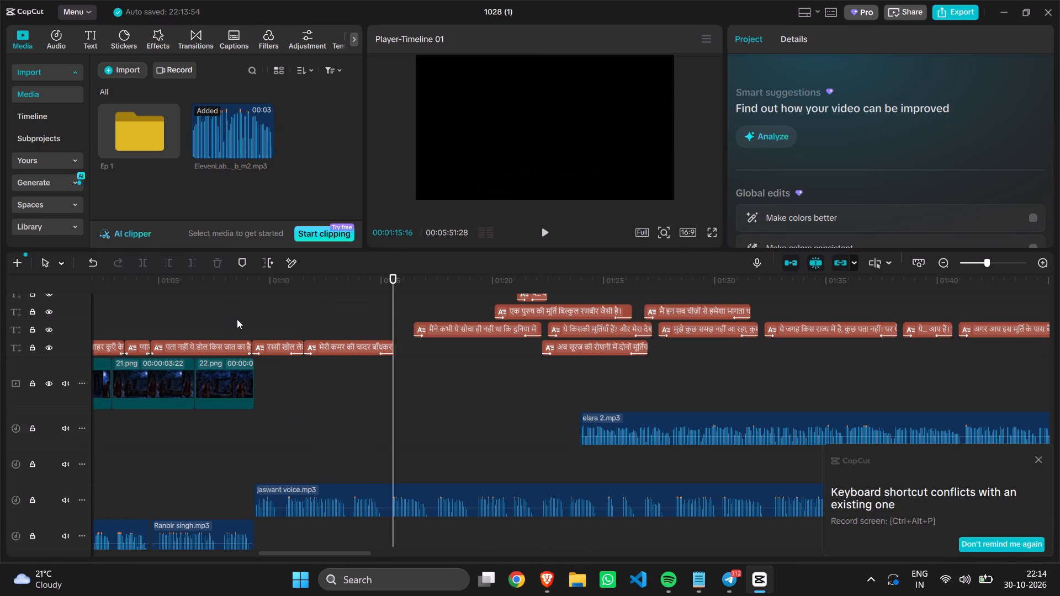
Open the Ep 1 media folder, search it for 23, and dismiss the keyboard shortcut conflict notice.
double_click(119, 110)
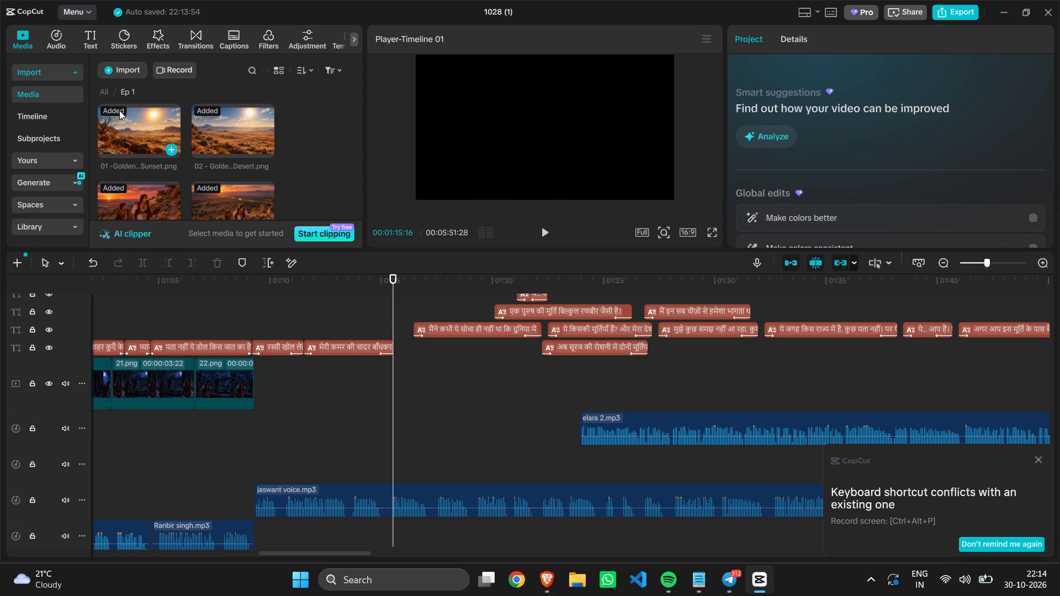
left_click(246, 74)
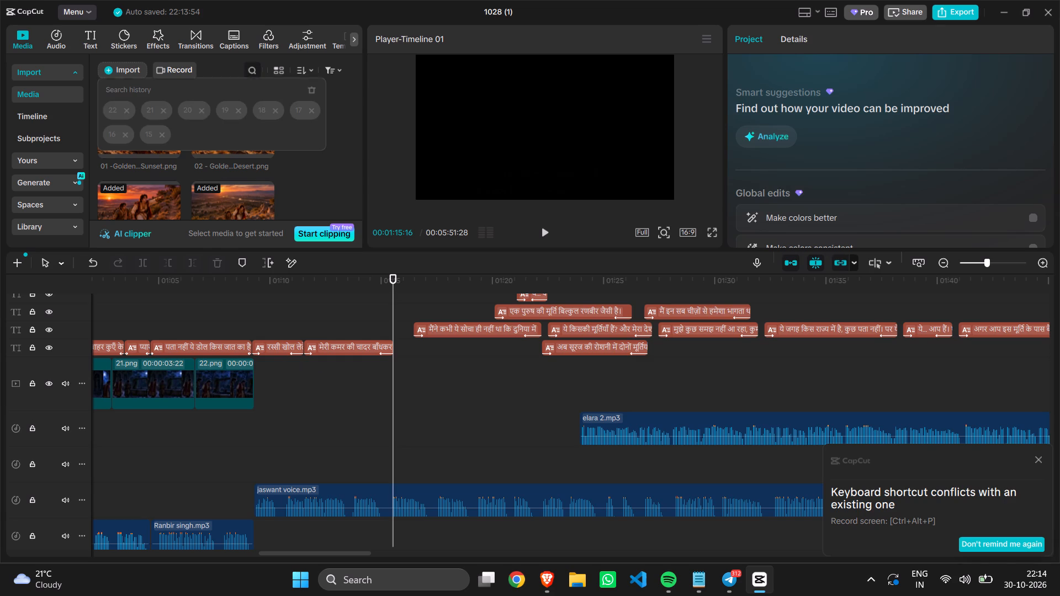
type("23")
key("Return")
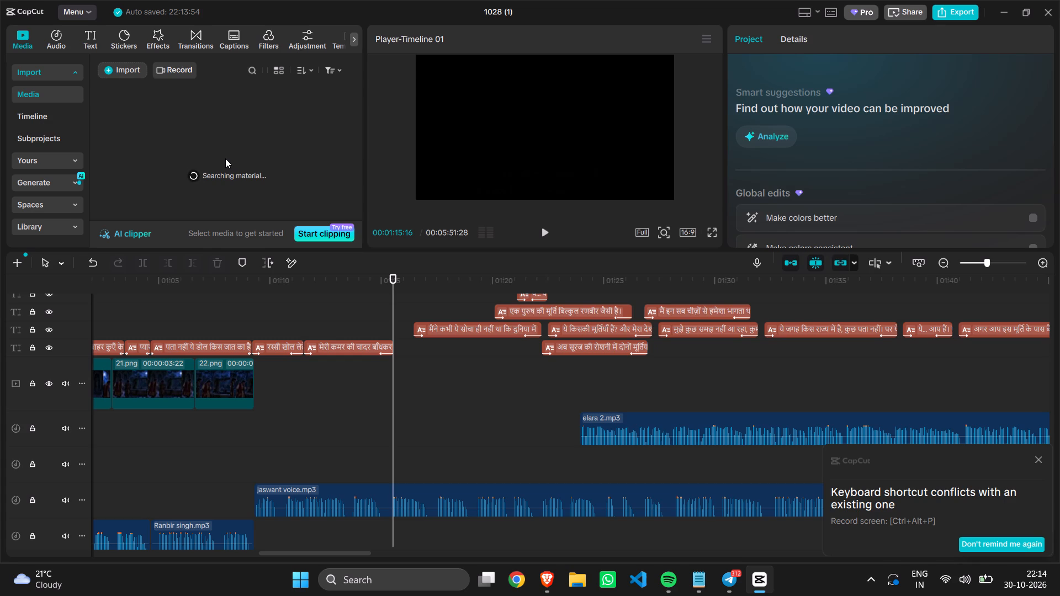
left_click(1038, 457)
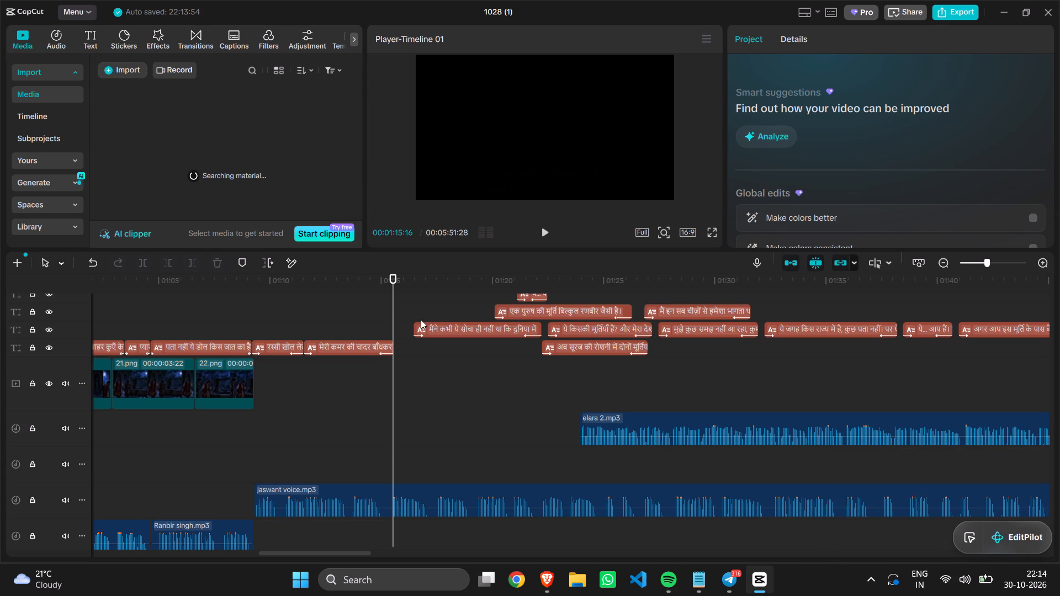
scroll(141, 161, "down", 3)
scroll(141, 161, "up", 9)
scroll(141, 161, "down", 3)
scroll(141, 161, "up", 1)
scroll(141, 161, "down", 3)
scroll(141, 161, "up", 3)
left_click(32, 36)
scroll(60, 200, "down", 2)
Leave the stalled media search and look through the Ep 1 folder's images and audio files for image 23.
left_click(64, 45)
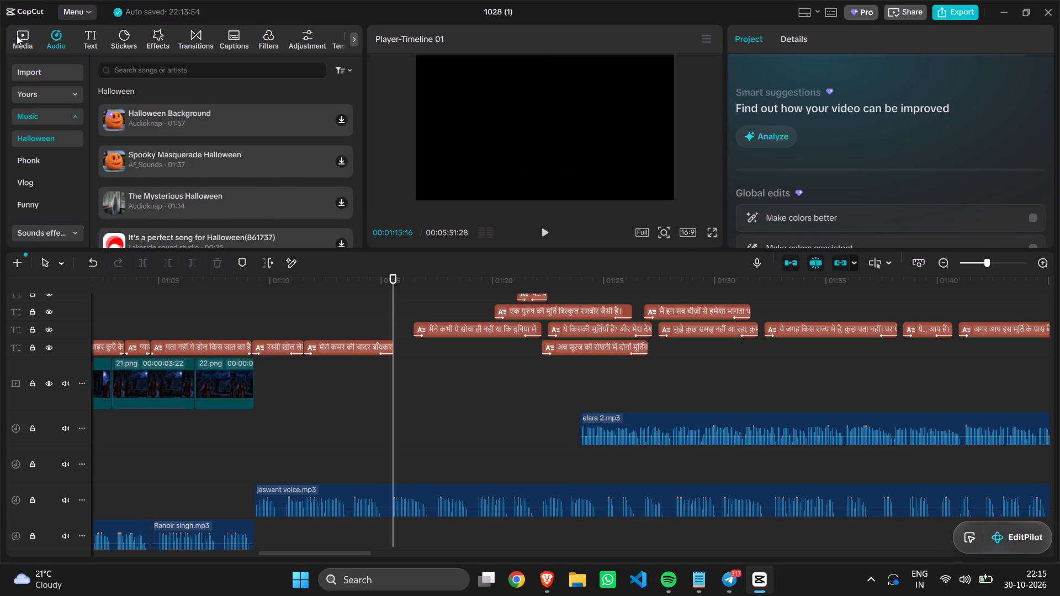
left_click(17, 35)
scroll(280, 171, "down", 5)
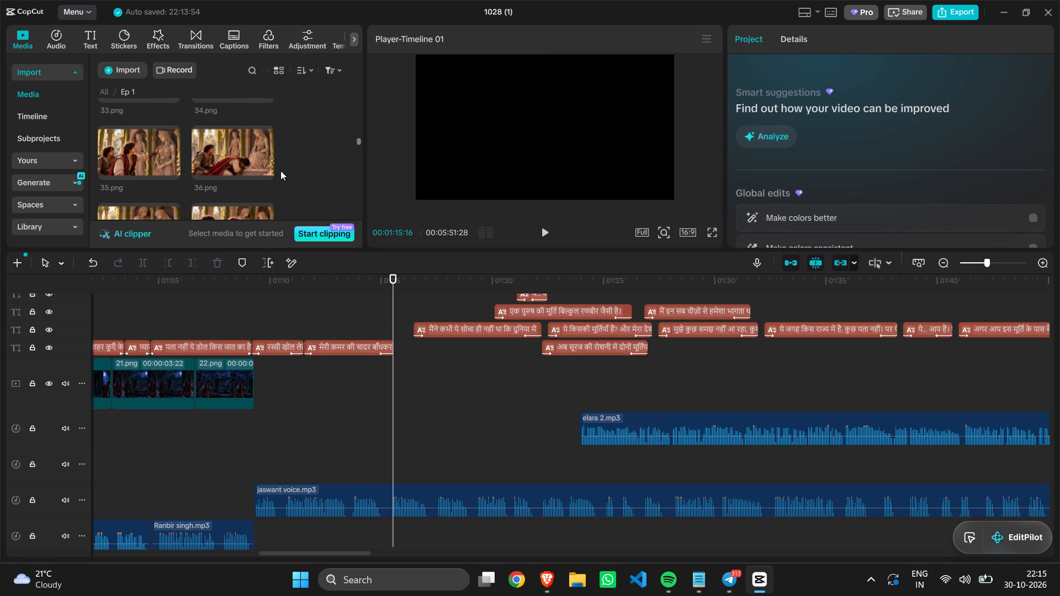
scroll(280, 171, "down", 1)
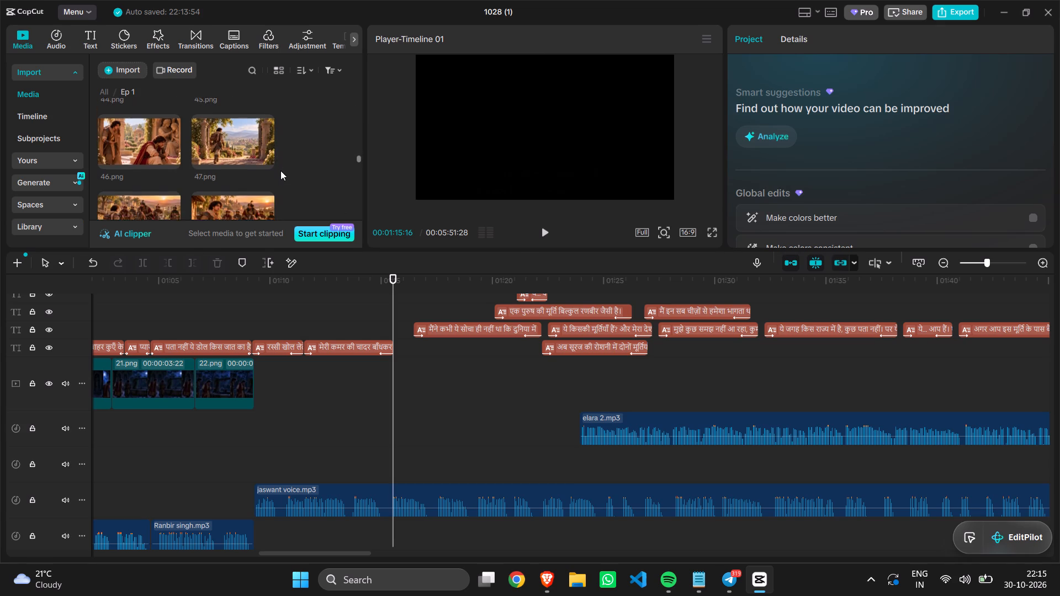
scroll(280, 171, "down", 3)
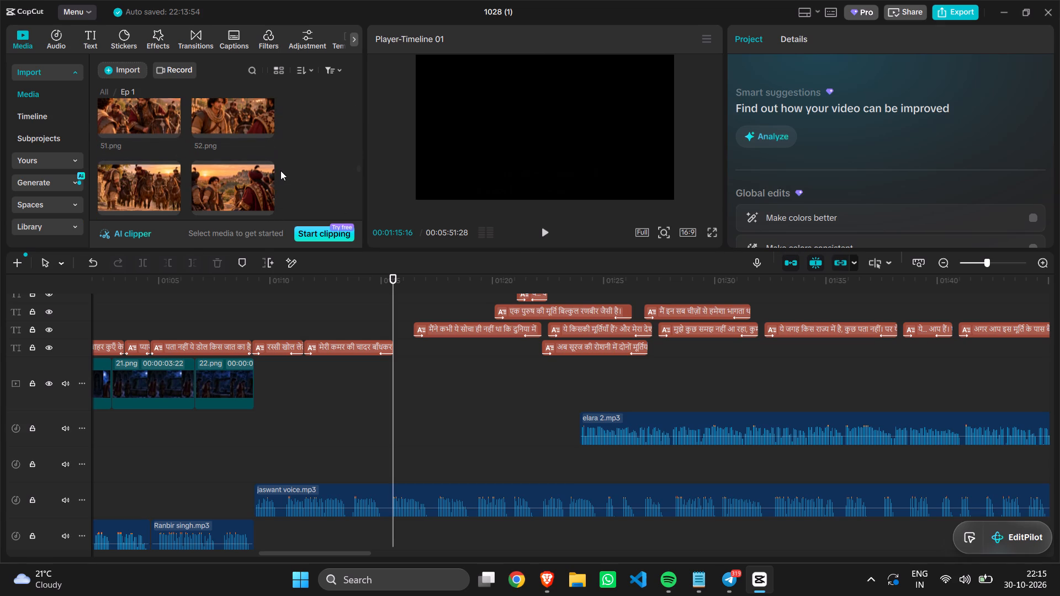
scroll(280, 171, "down", 2)
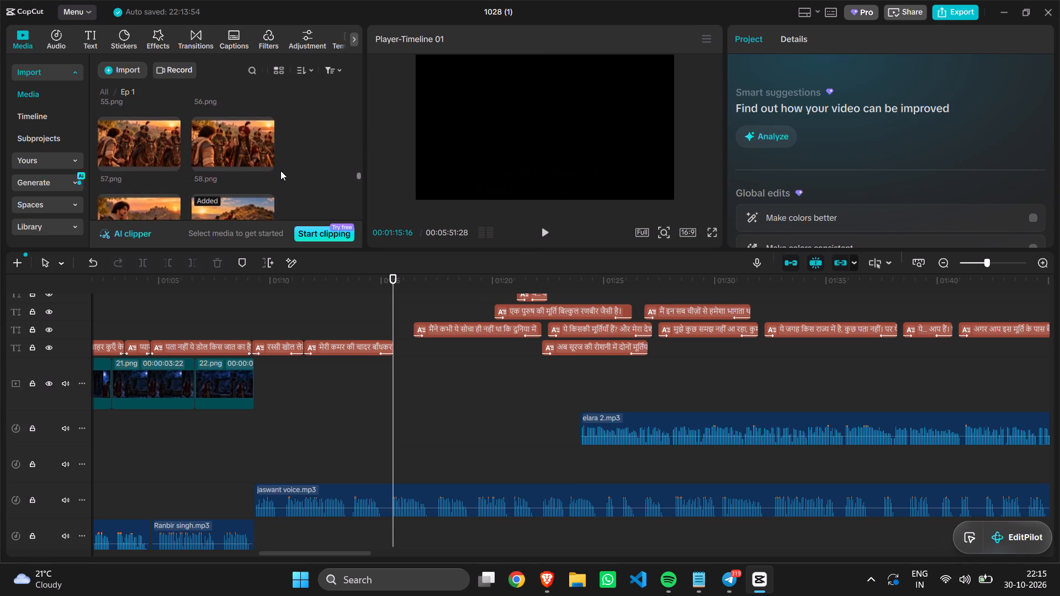
scroll(280, 171, "down", 3)
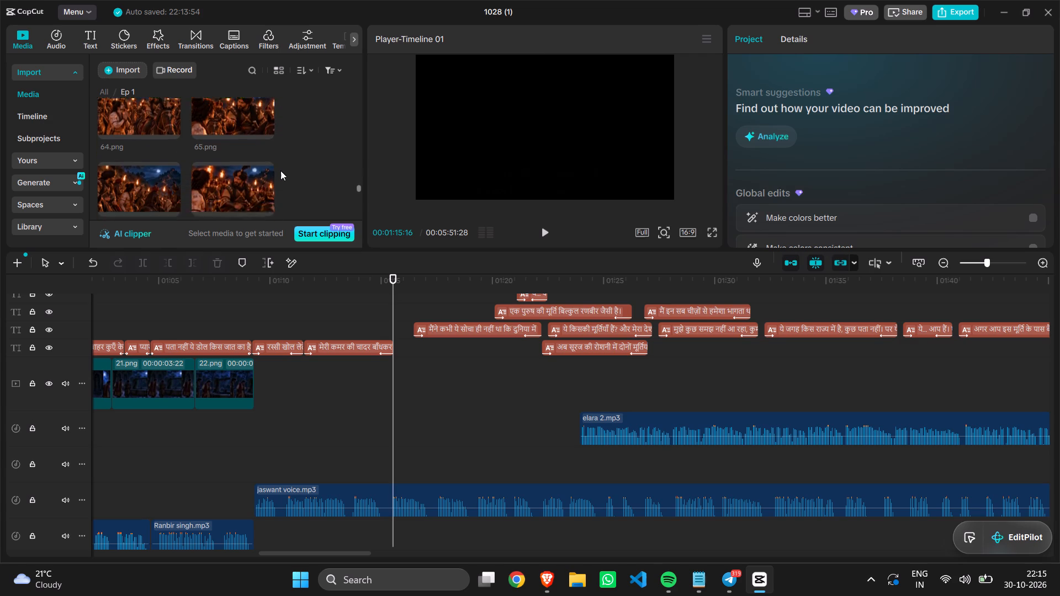
scroll(280, 171, "down", 2)
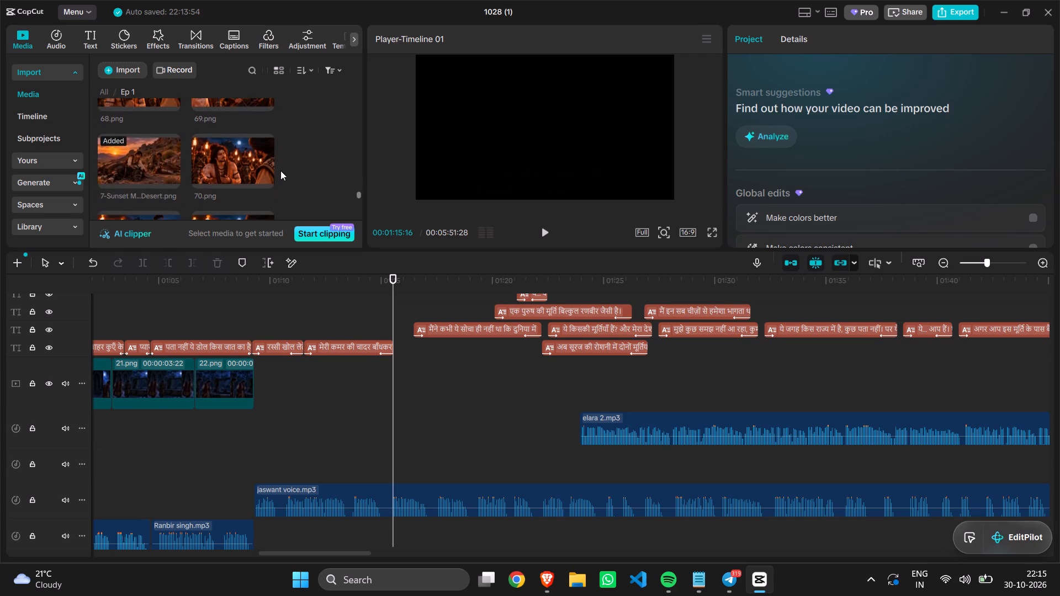
scroll(280, 171, "down", 2)
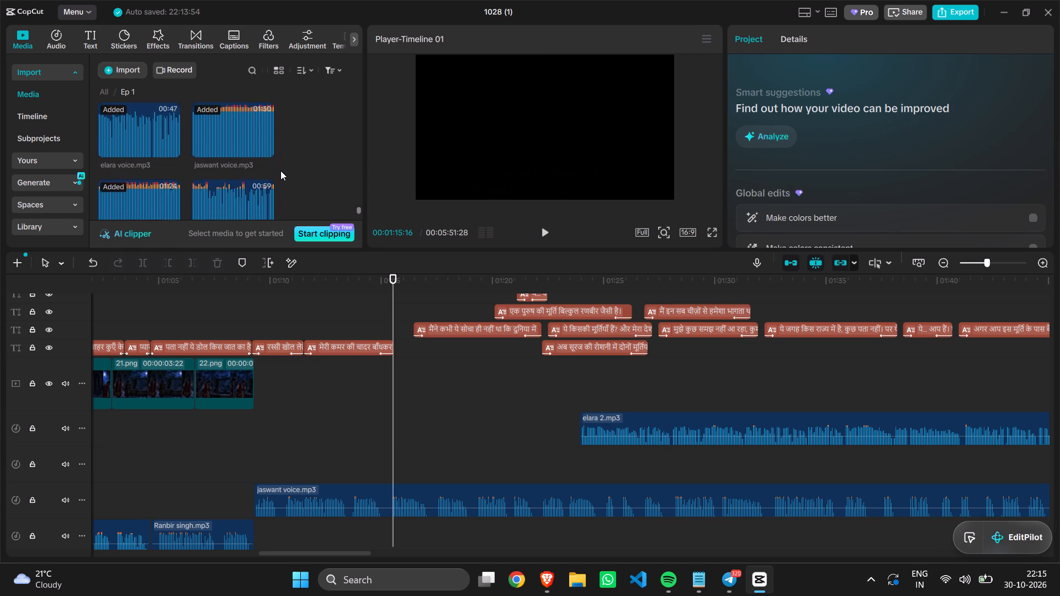
scroll(280, 171, "down", 2)
scroll(280, 171, "up", 1)
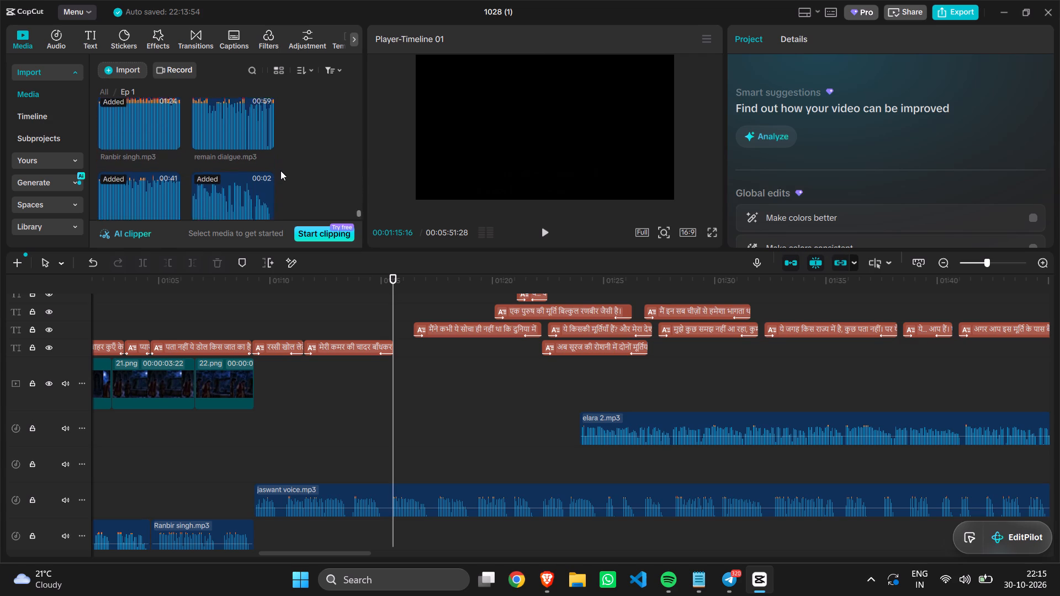
scroll(280, 171, "up", 2)
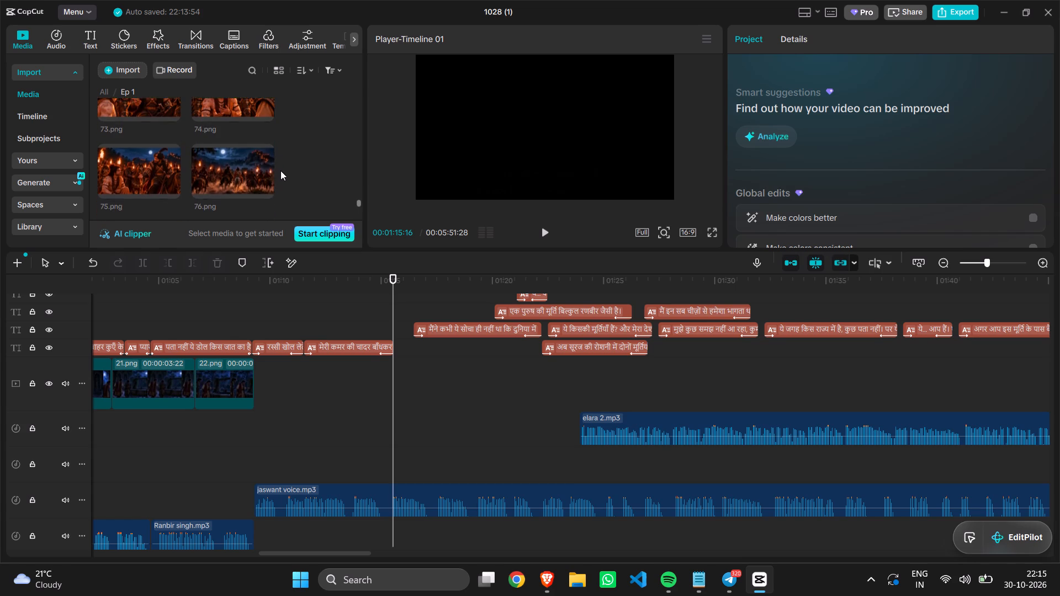
scroll(280, 171, "up", 3)
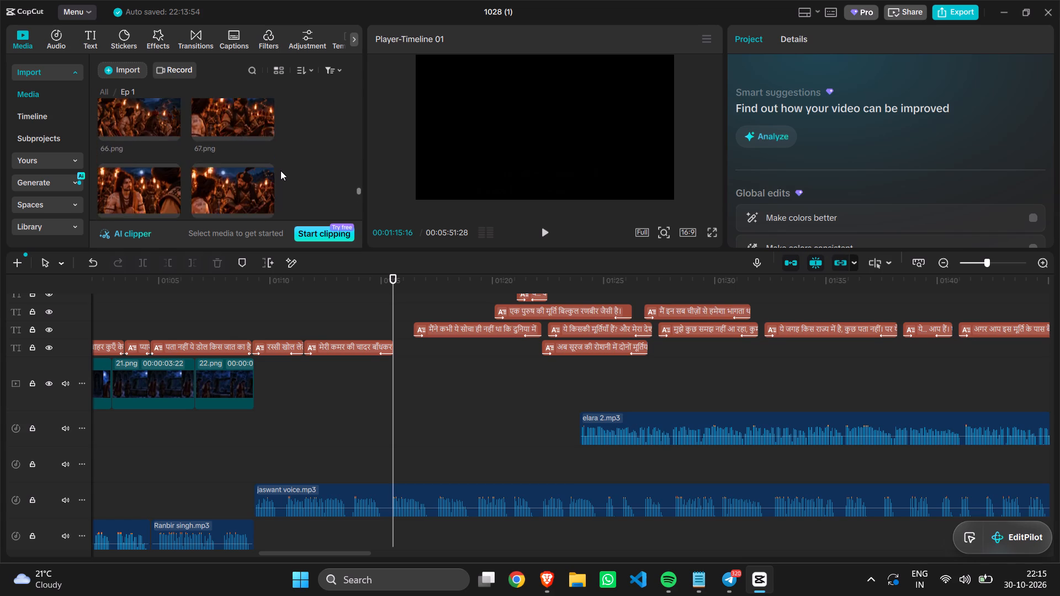
scroll(280, 171, "up", 3)
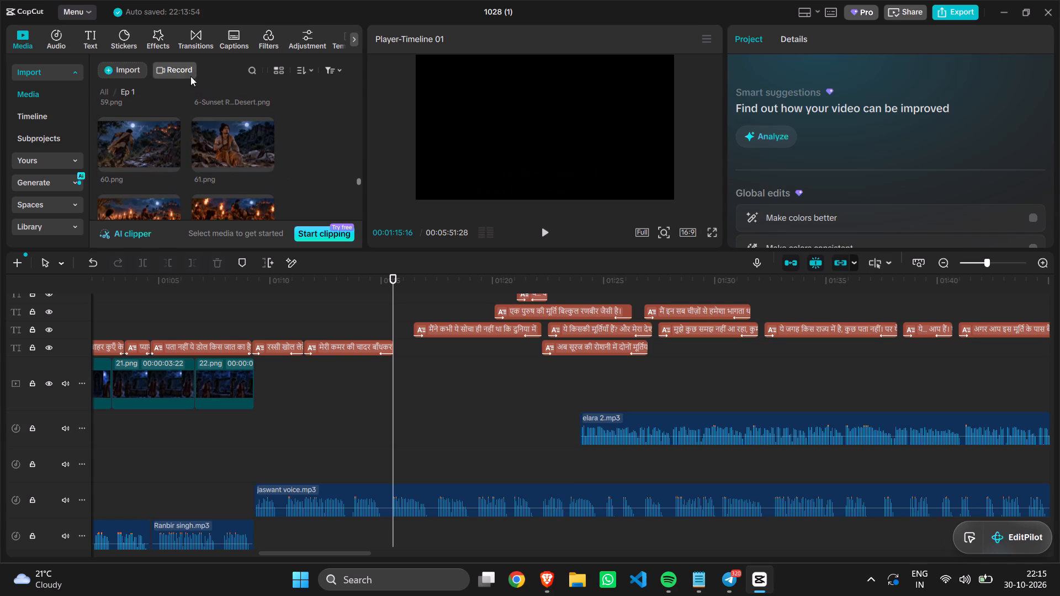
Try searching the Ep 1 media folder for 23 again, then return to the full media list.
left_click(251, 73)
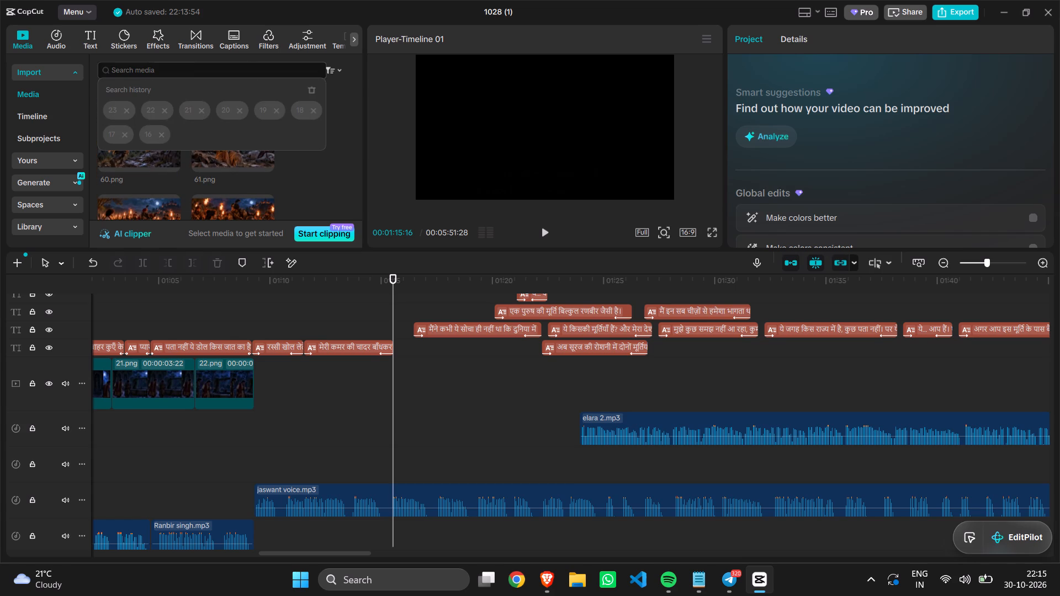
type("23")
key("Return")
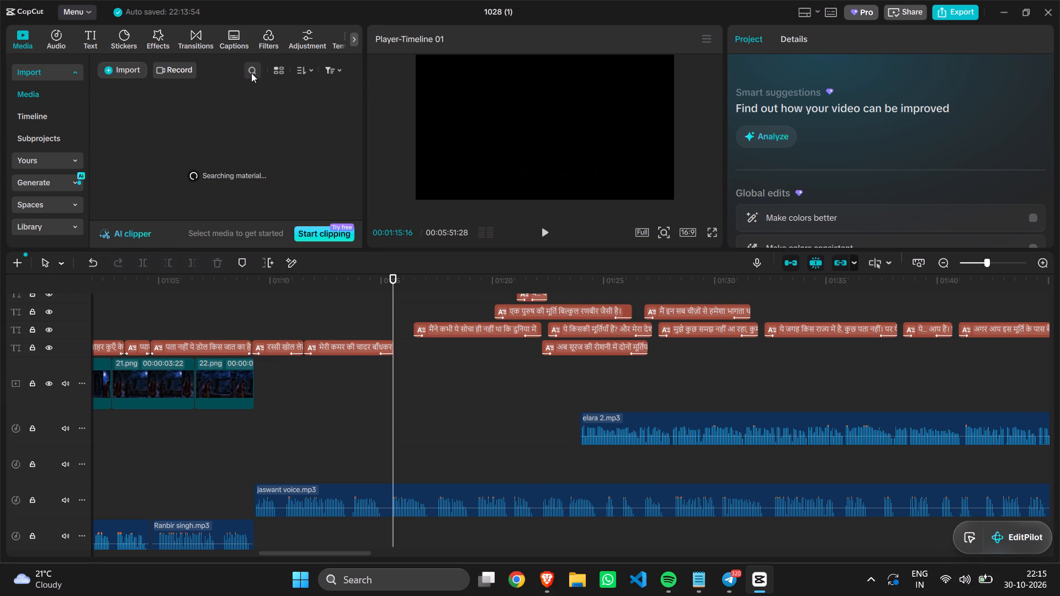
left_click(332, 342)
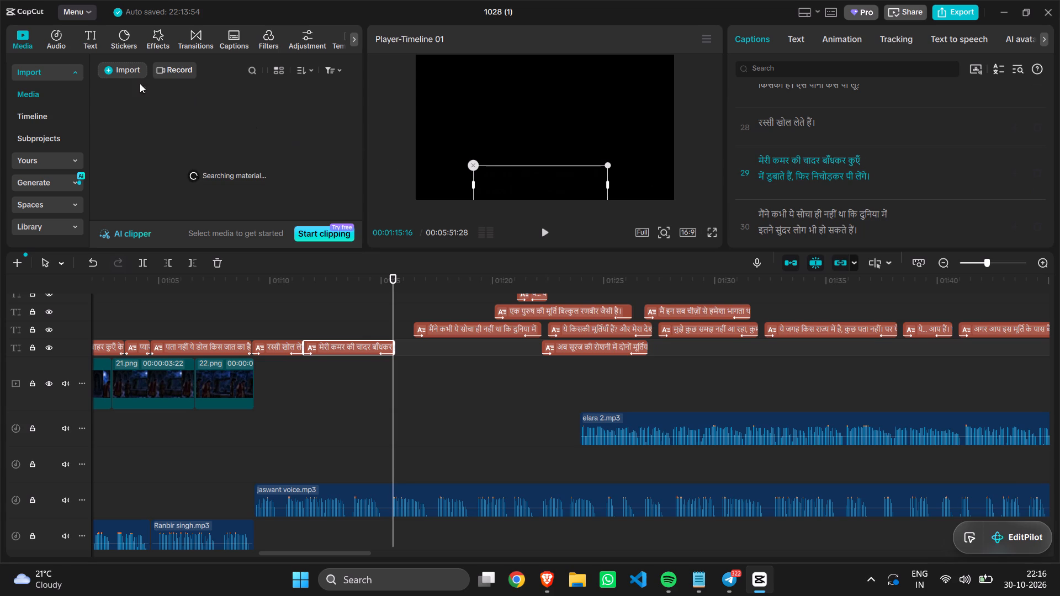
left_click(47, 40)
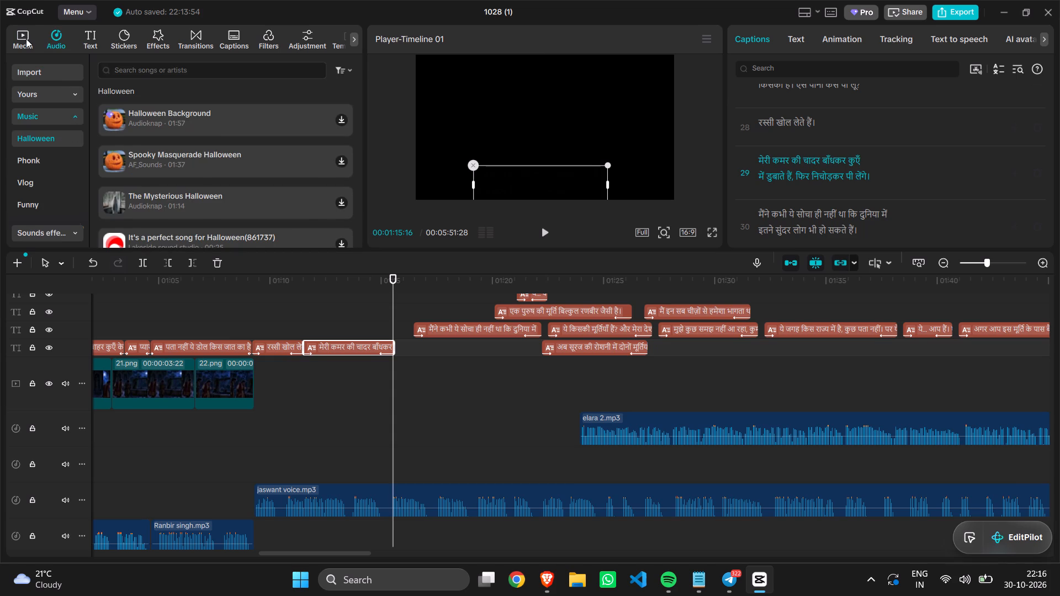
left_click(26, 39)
Add 23.png from the Ep 1 folder to the video track directly after 22.png.
scroll(253, 163, "up", 1)
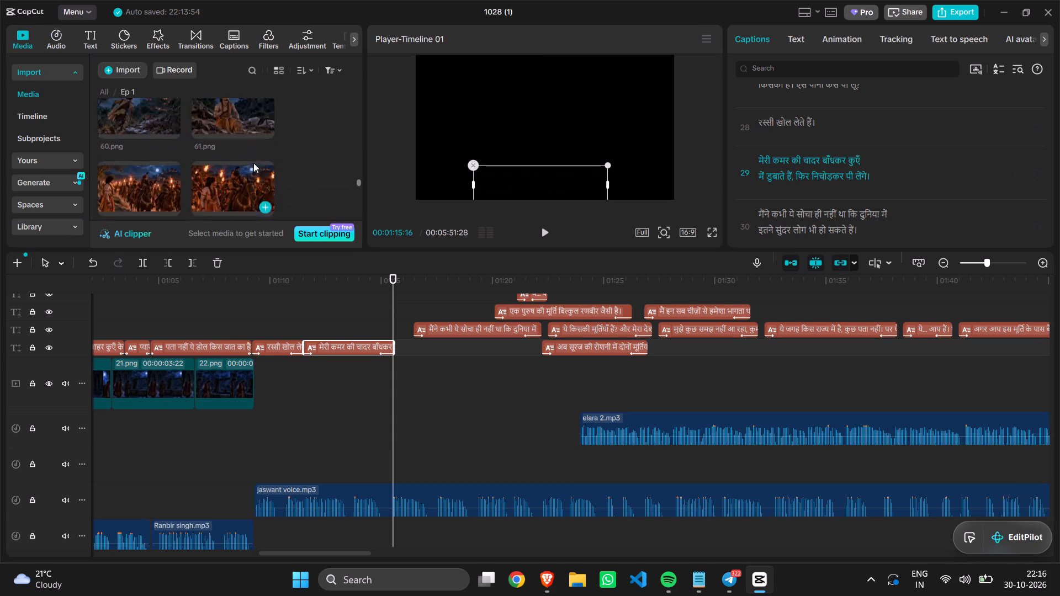
scroll(253, 163, "up", 6)
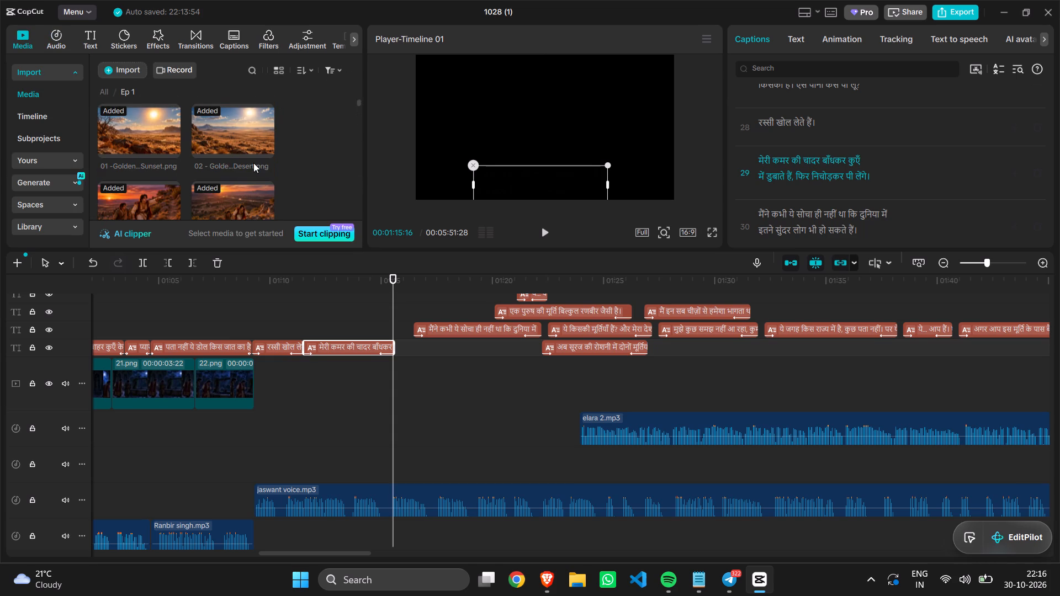
scroll(253, 163, "up", 2)
scroll(253, 163, "down", 1)
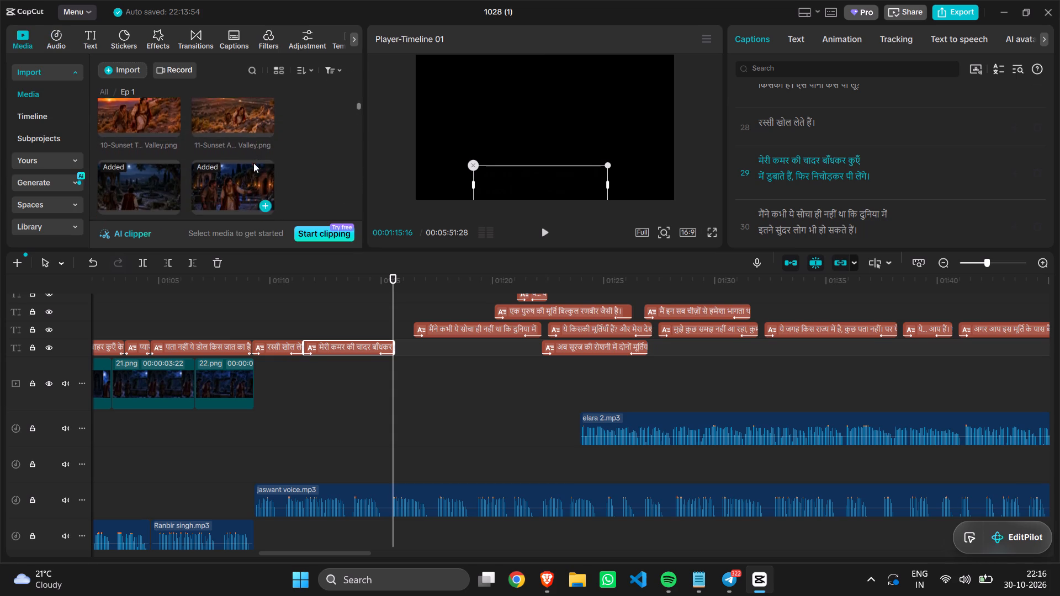
scroll(253, 163, "down", 2)
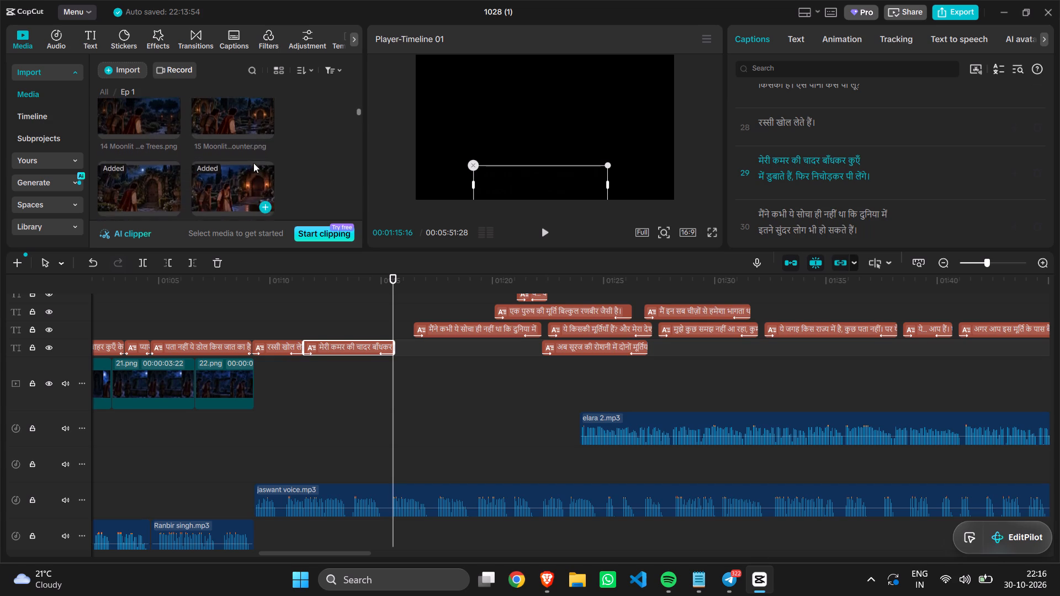
scroll(253, 163, "down", 2)
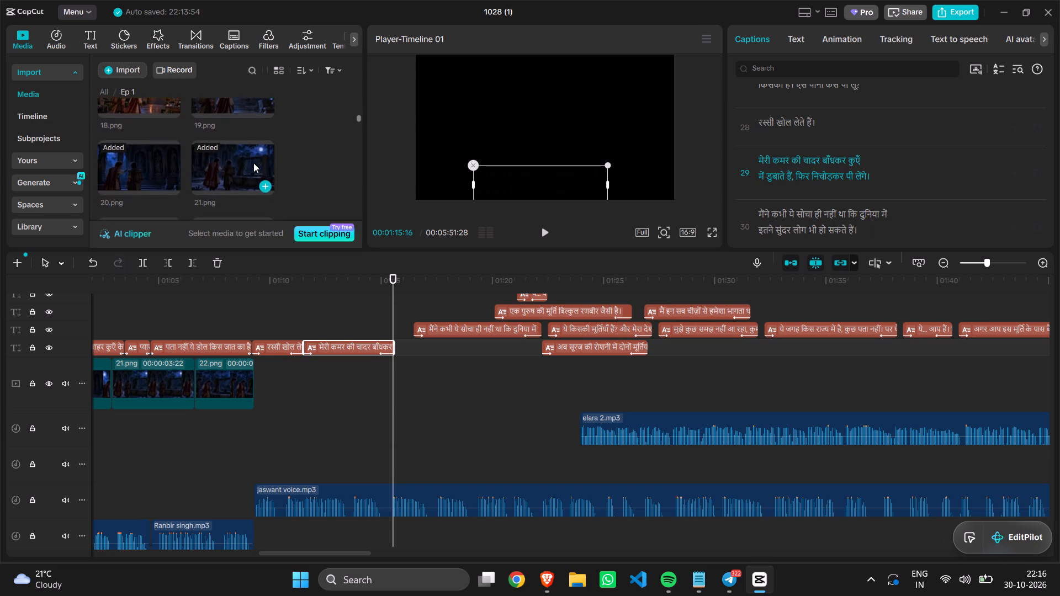
scroll(253, 163, "down", 1)
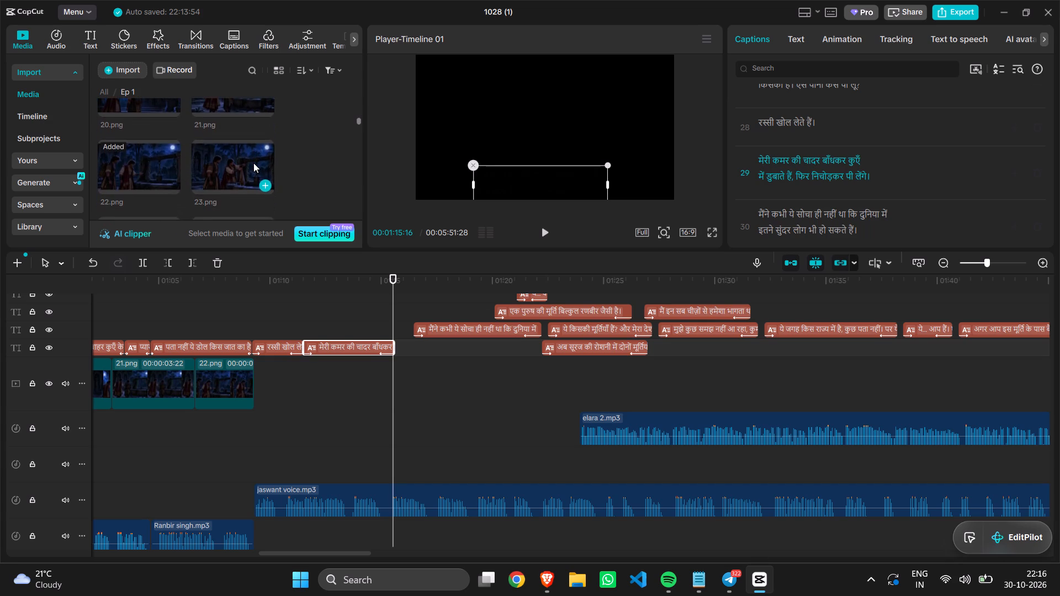
scroll(253, 163, "down", 1)
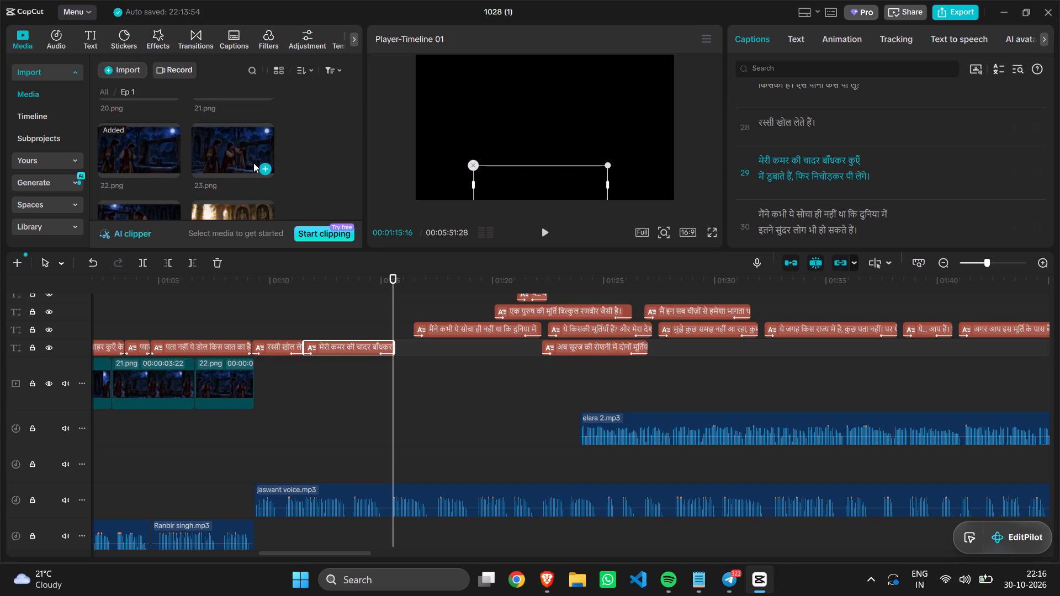
left_click(266, 165)
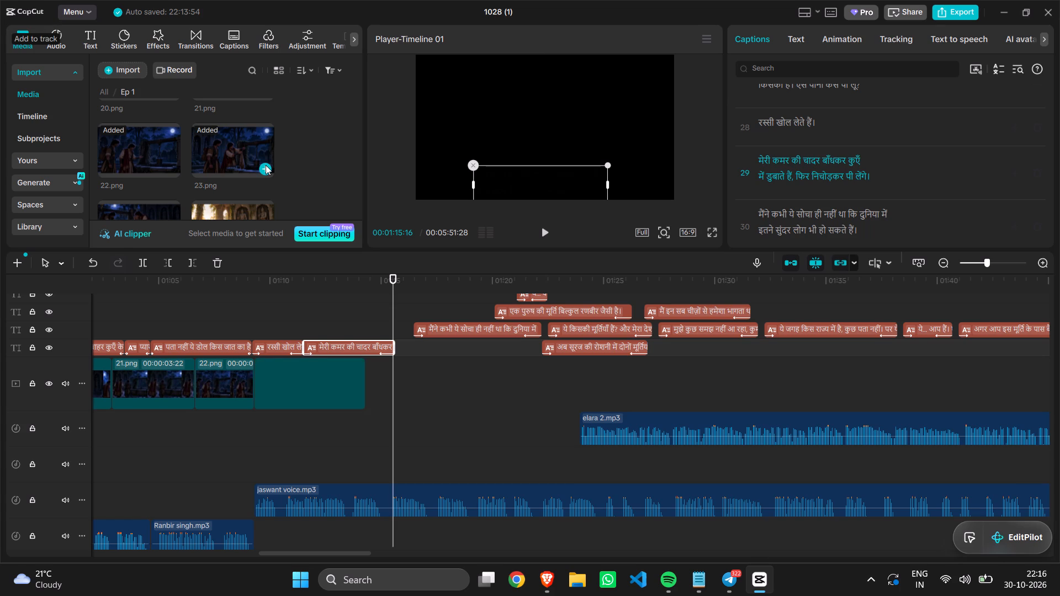
Add 24.png from the Ep 1 folder to the video track directly after 23.png.
scroll(266, 165, "down", 2)
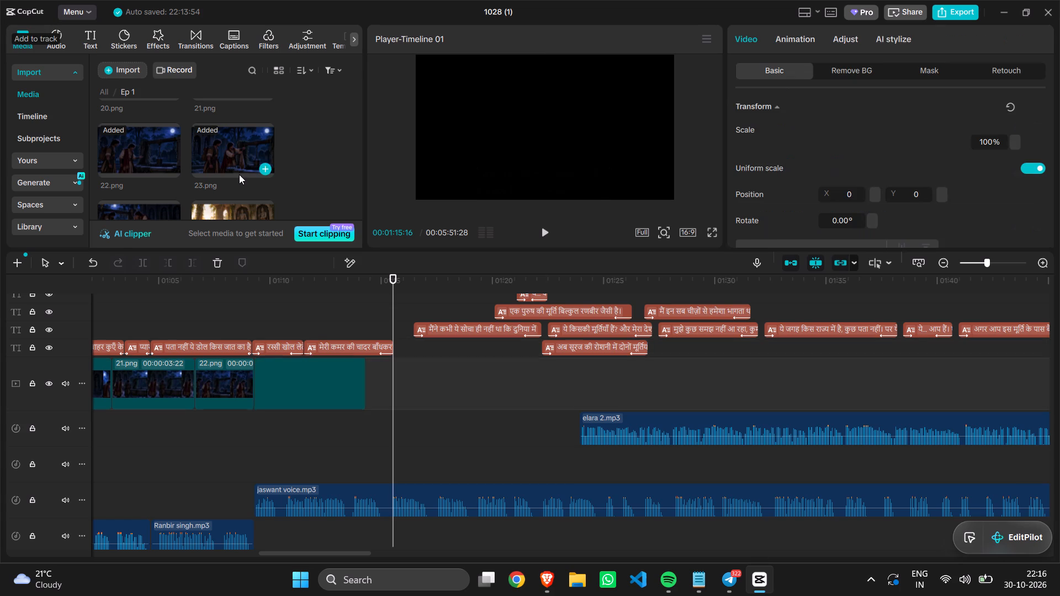
scroll(239, 174, "down", 1)
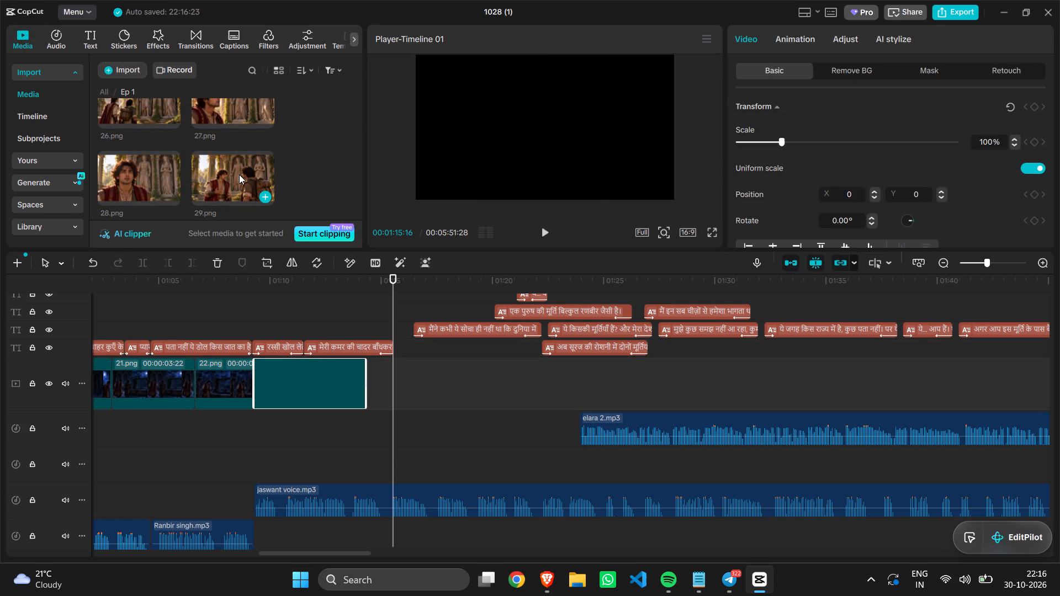
scroll(239, 174, "up", 1)
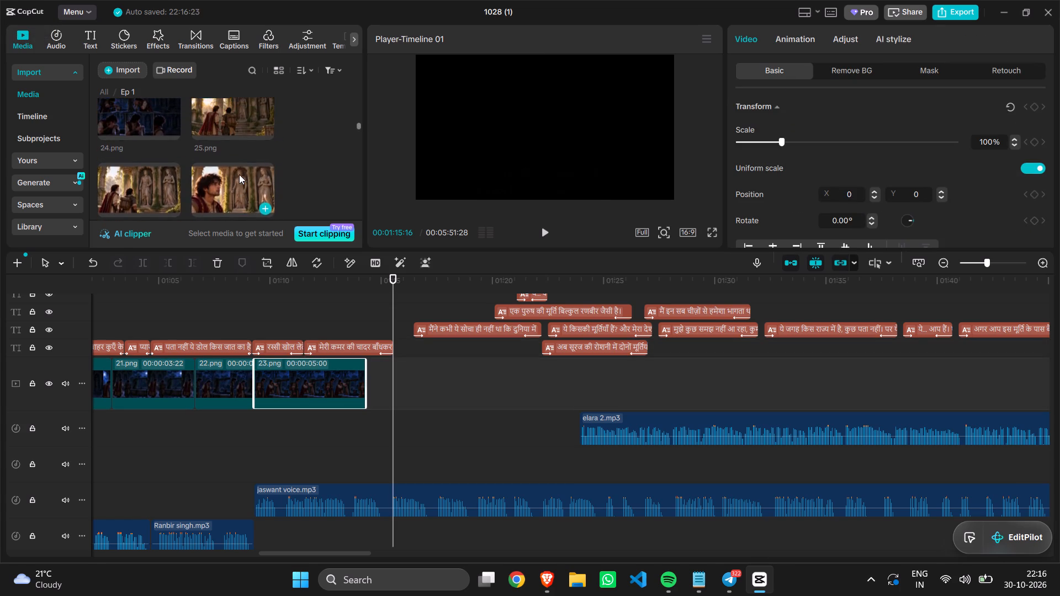
scroll(239, 174, "up", 1)
left_click(171, 161)
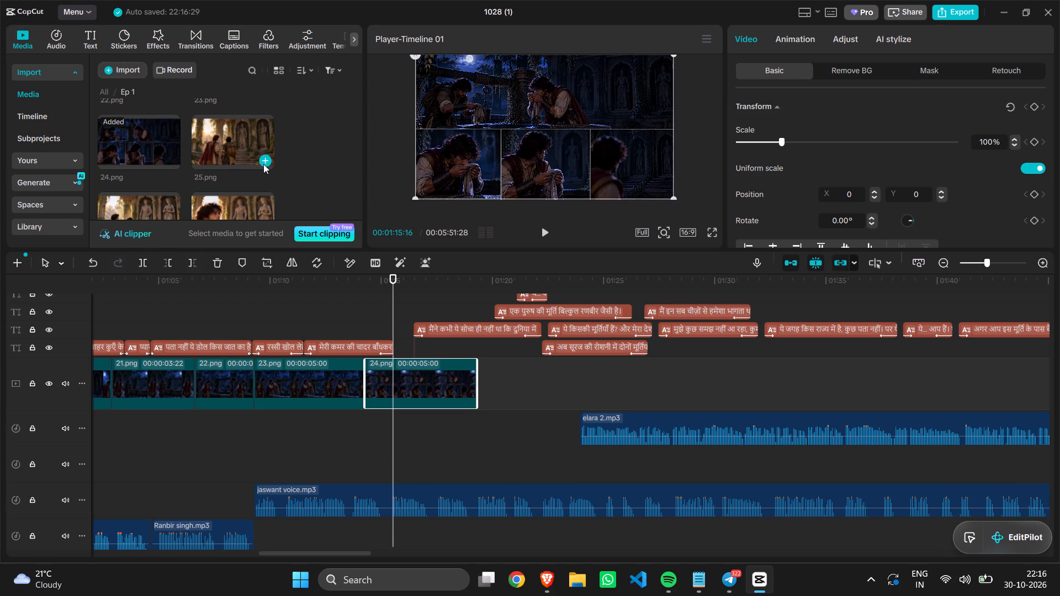
Add 25.png from the Ep 1 folder to the video track and place it directly after 24.png.
left_click(263, 164)
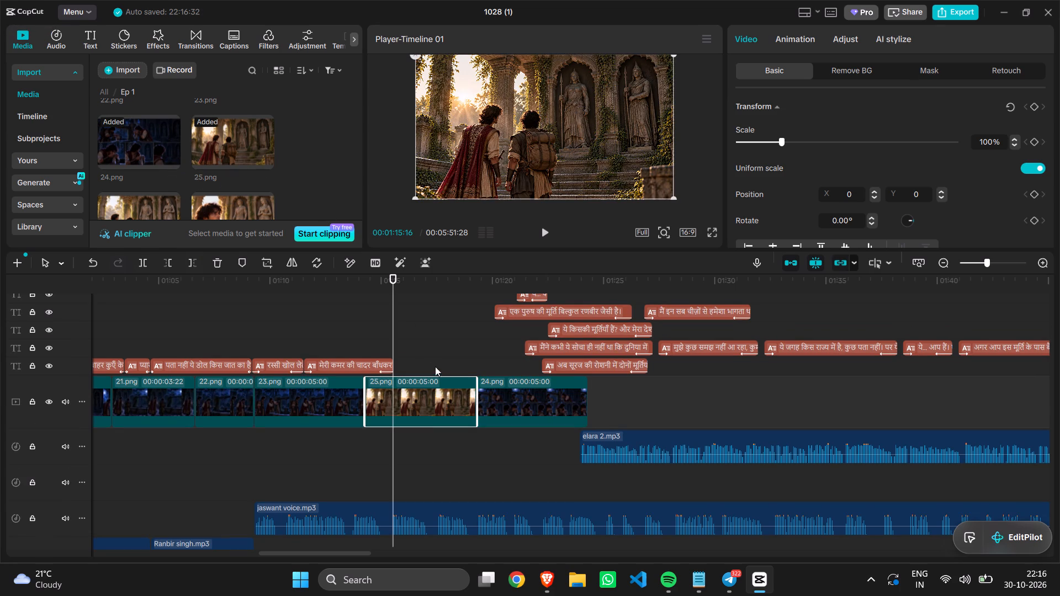
left_click_drag(425, 390, 437, 391)
left_click_drag(437, 391, 551, 390)
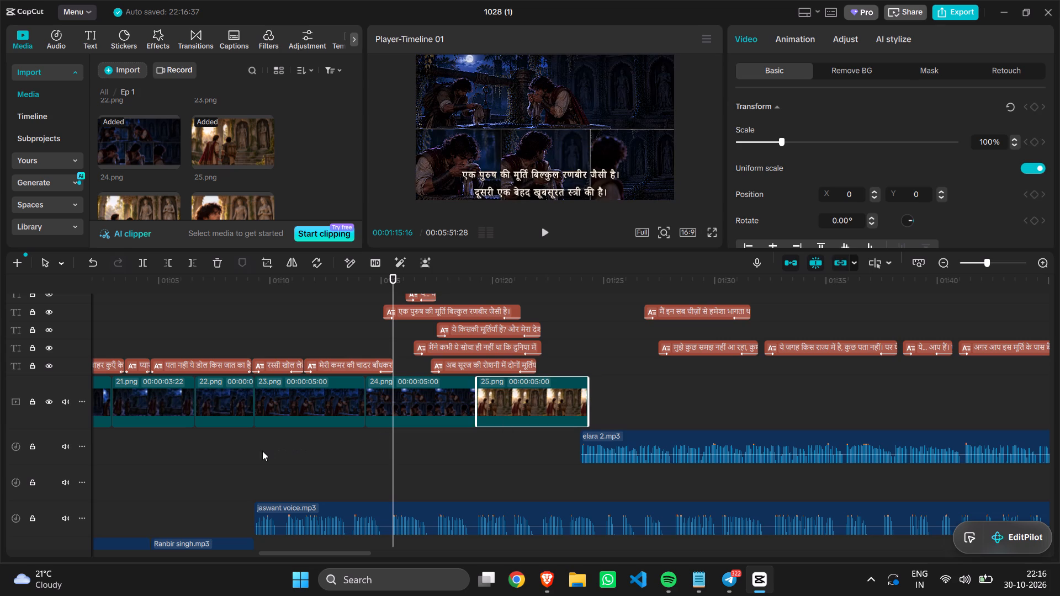
Play the timeline twice from the start of 23.png to check the jaswant voice clip against the captions and images.
left_click(256, 449)
key("space")
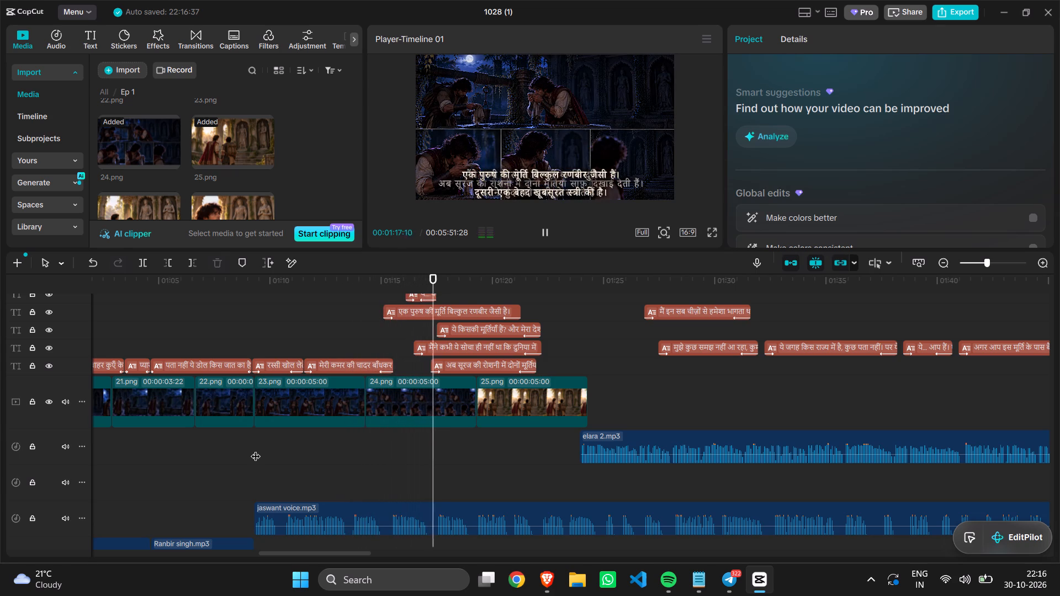
key("space")
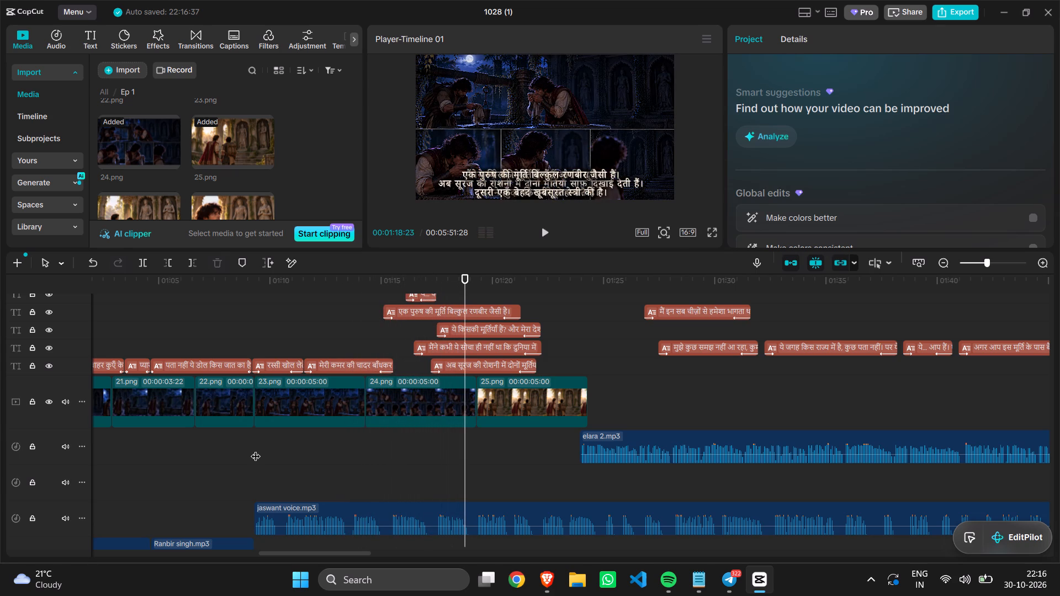
left_click(259, 451)
key("space")
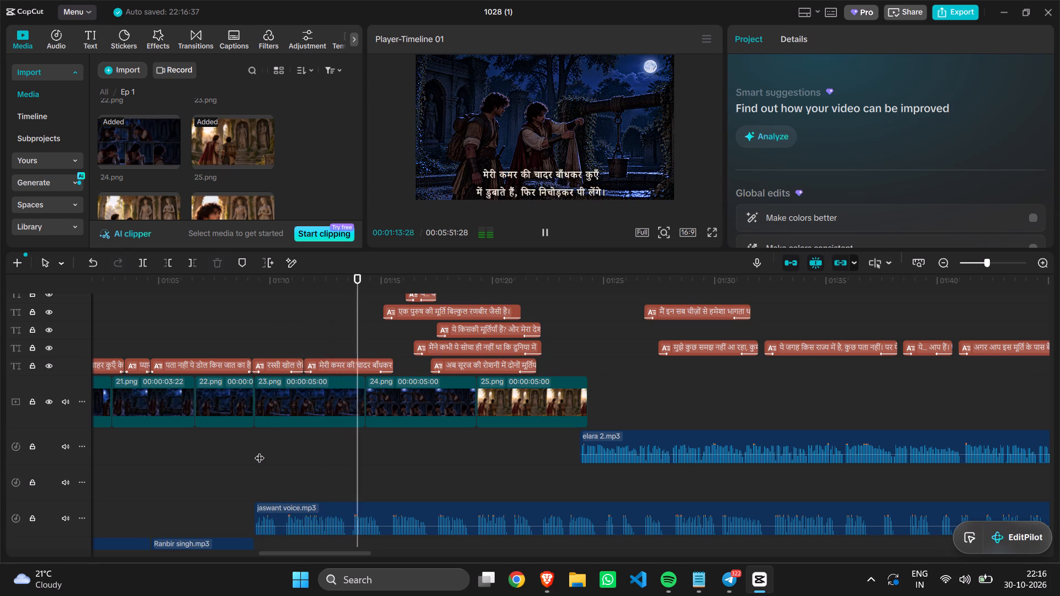
key("space")
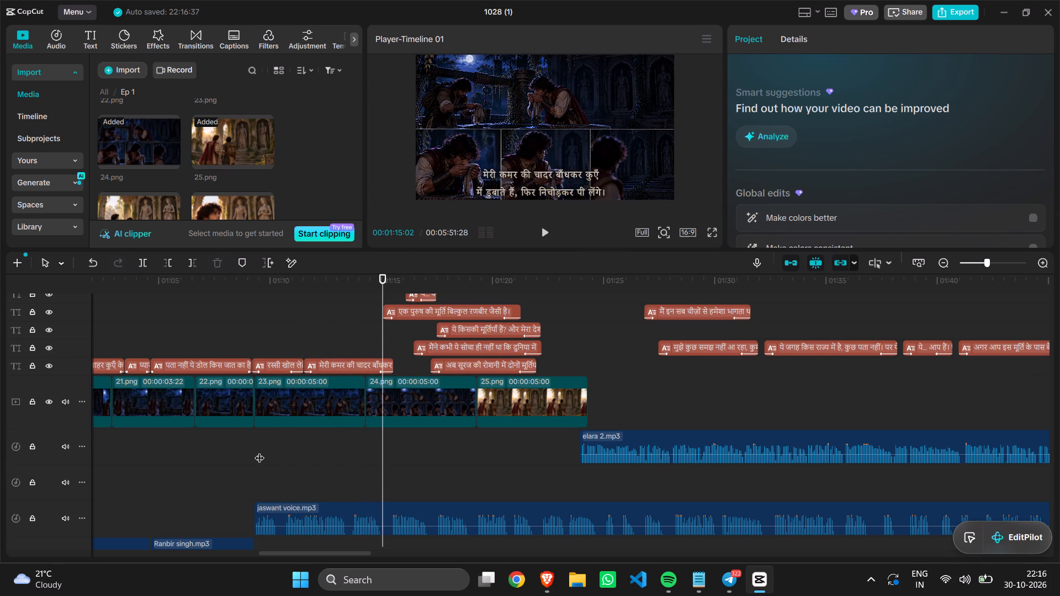
key("space")
key("space")
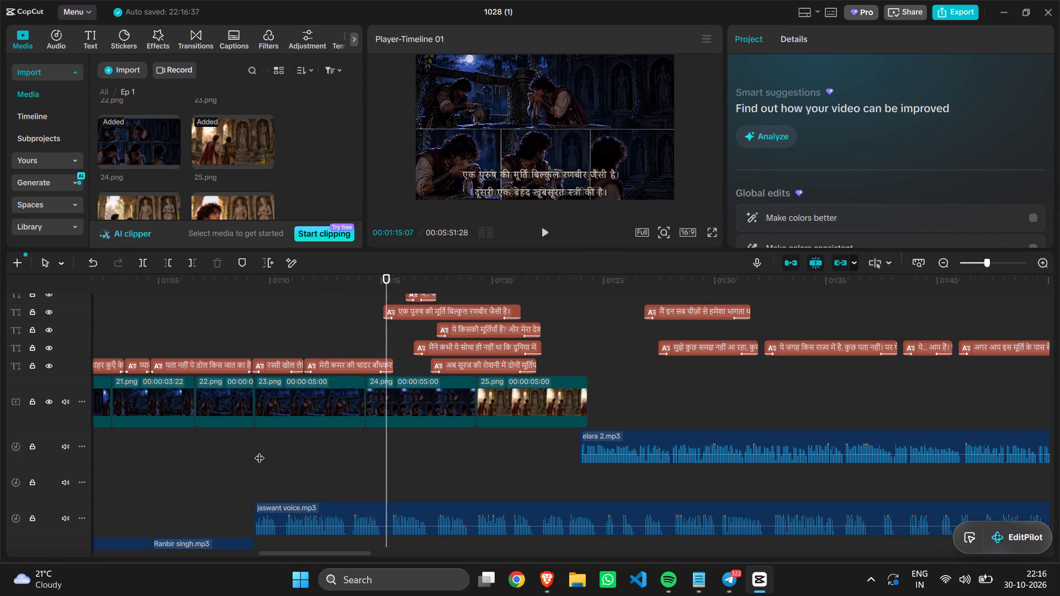
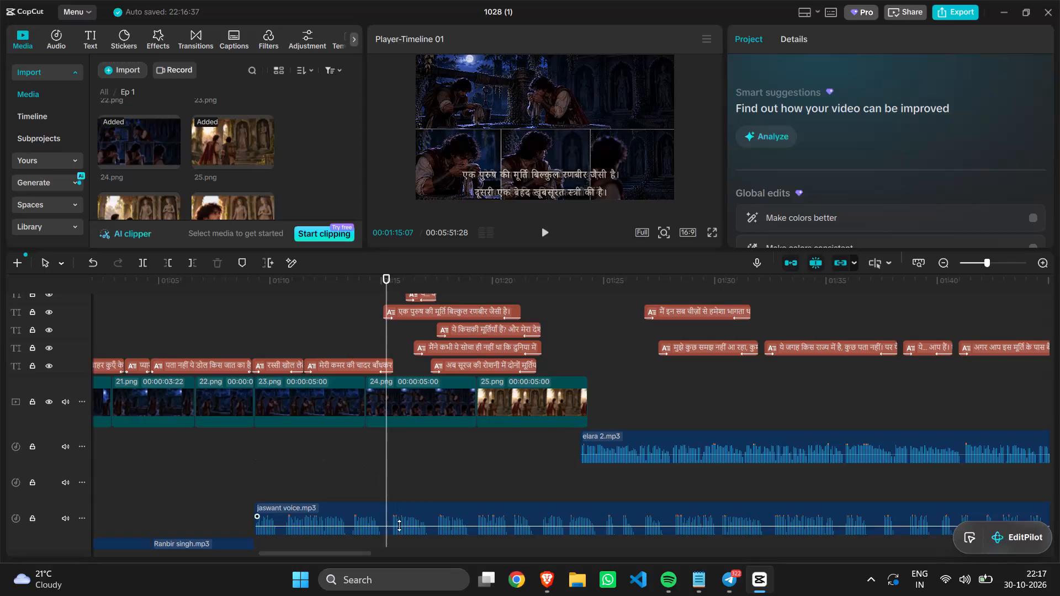
Split the jaswant voice clip at 00:01:15:07 and move its second part along the same track to start at about 00:01:25.
left_click(364, 511)
key("ctrl+b")
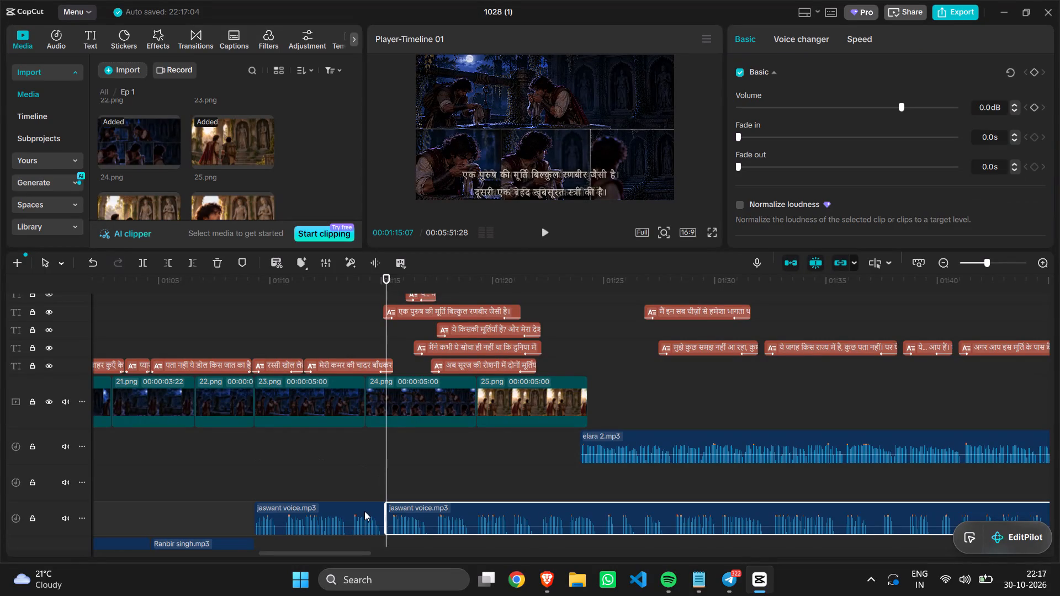
left_click_drag(469, 516, 630, 491)
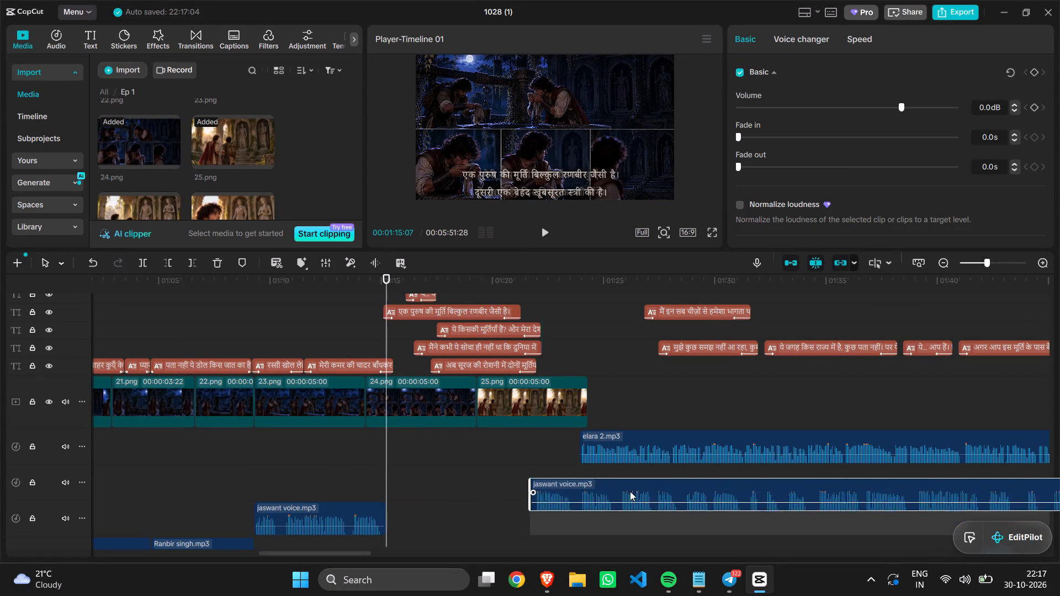
left_click_drag(630, 491, 683, 521)
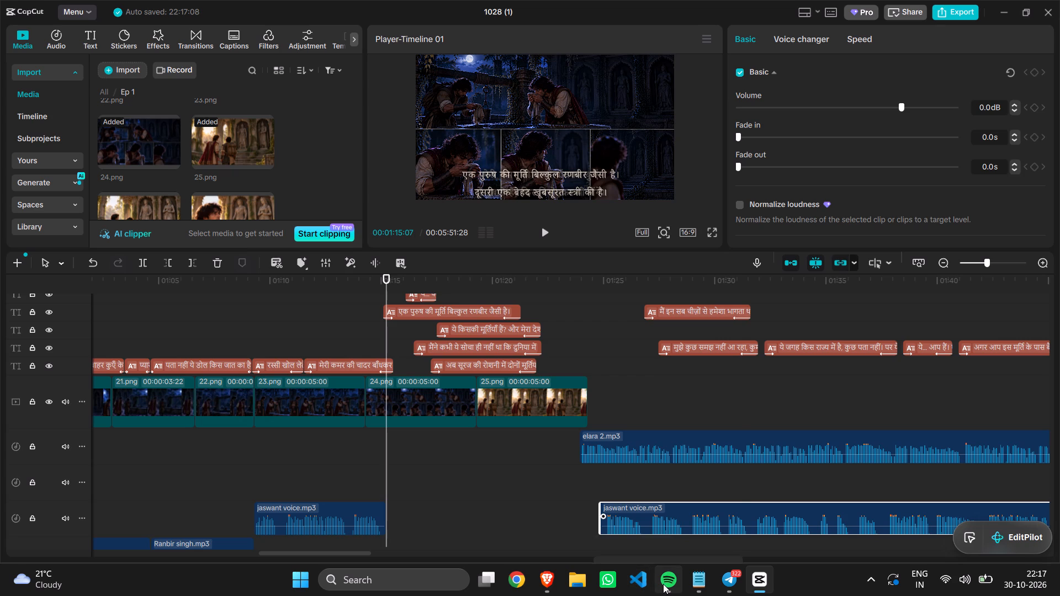
Trim the end of 24.png to about 1.3 seconds, just past the first jaswant voice part, and play back the join.
left_click(444, 417)
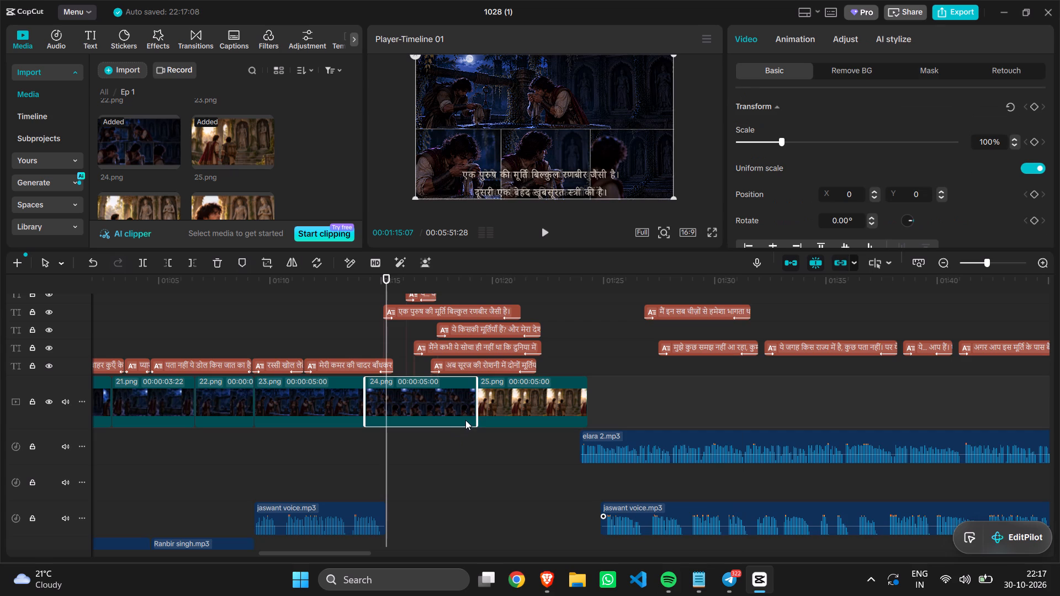
left_click_drag(475, 418, 404, 404)
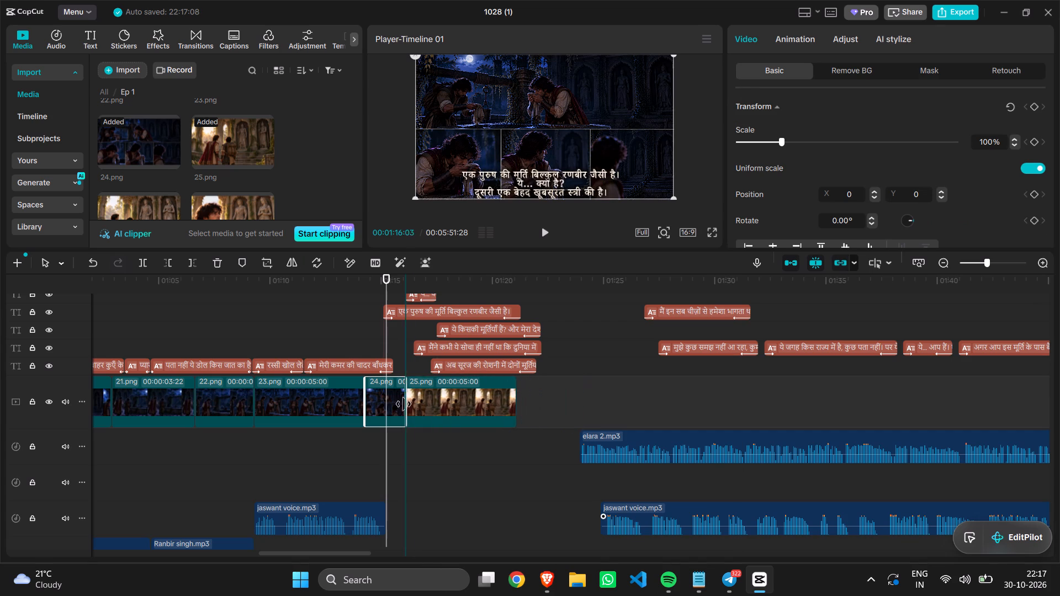
left_click_drag(404, 404, 390, 401)
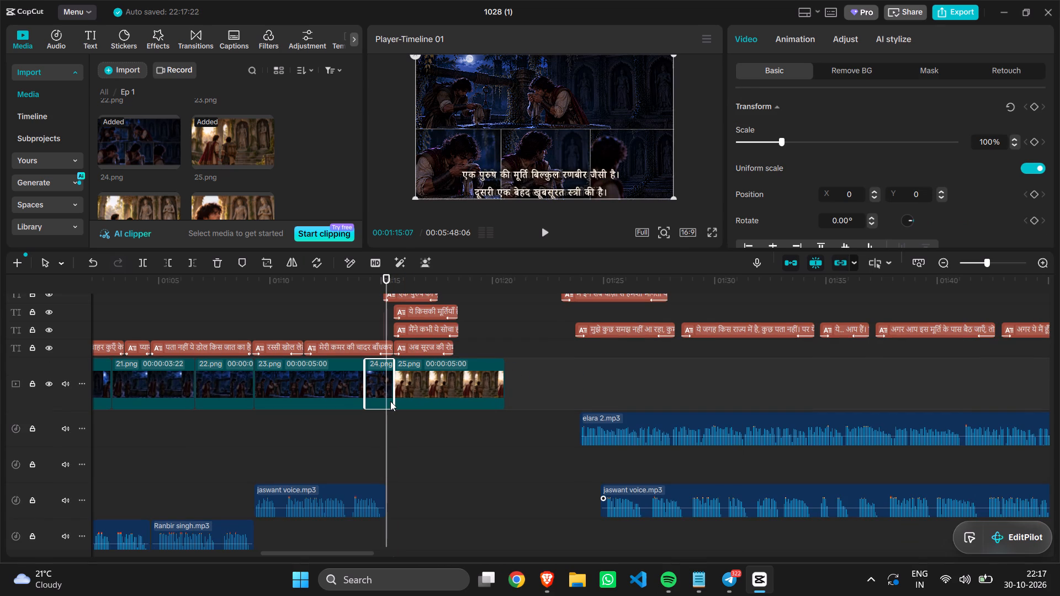
left_click(319, 417)
key("space")
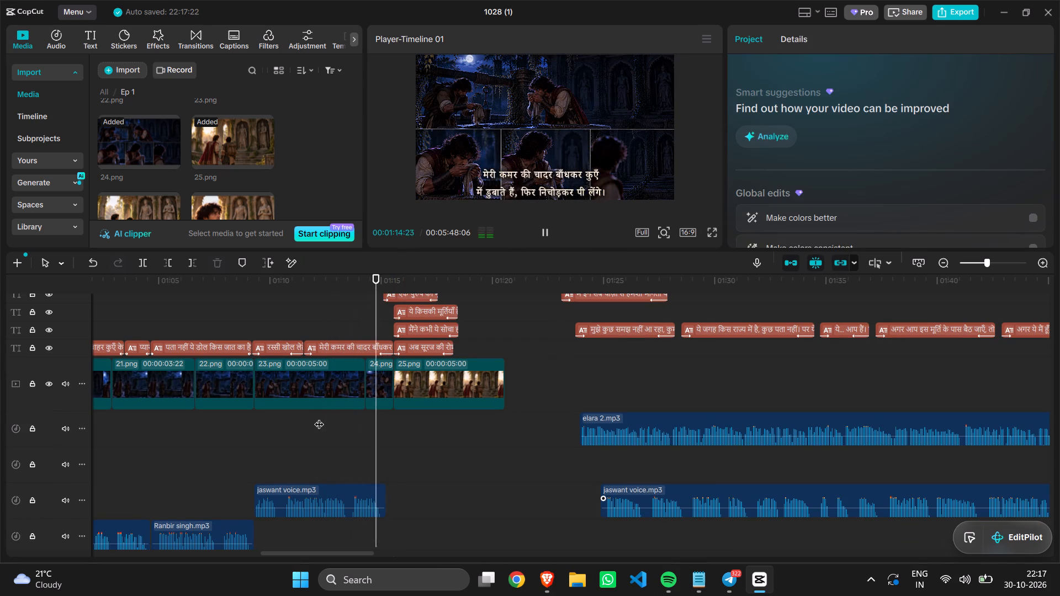
key("space")
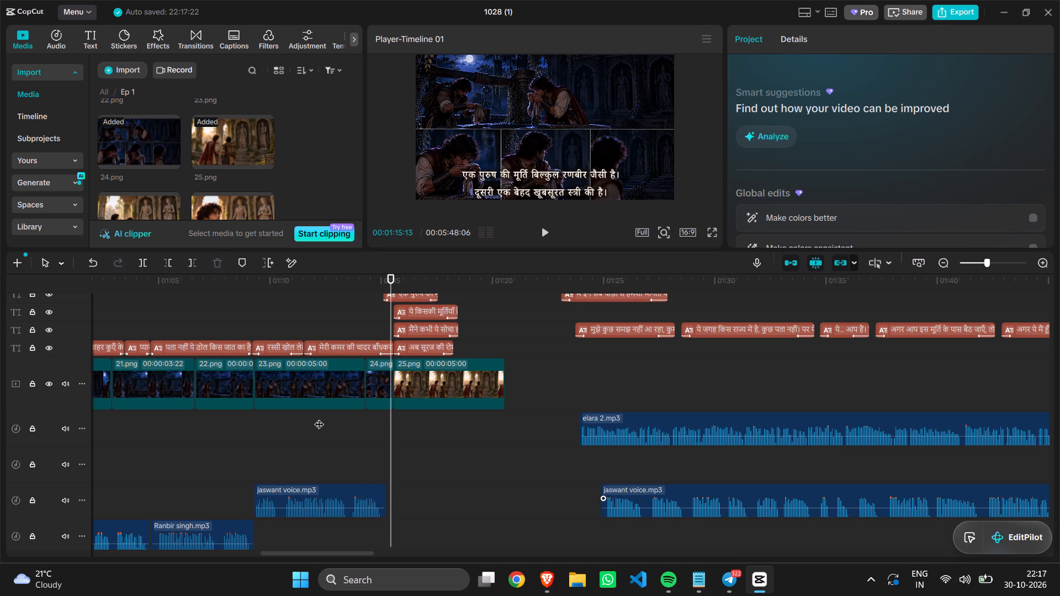
Switch to the Episode 1 script in Notepad and read on from Jasvant's line to Scene 6.
left_click(706, 581)
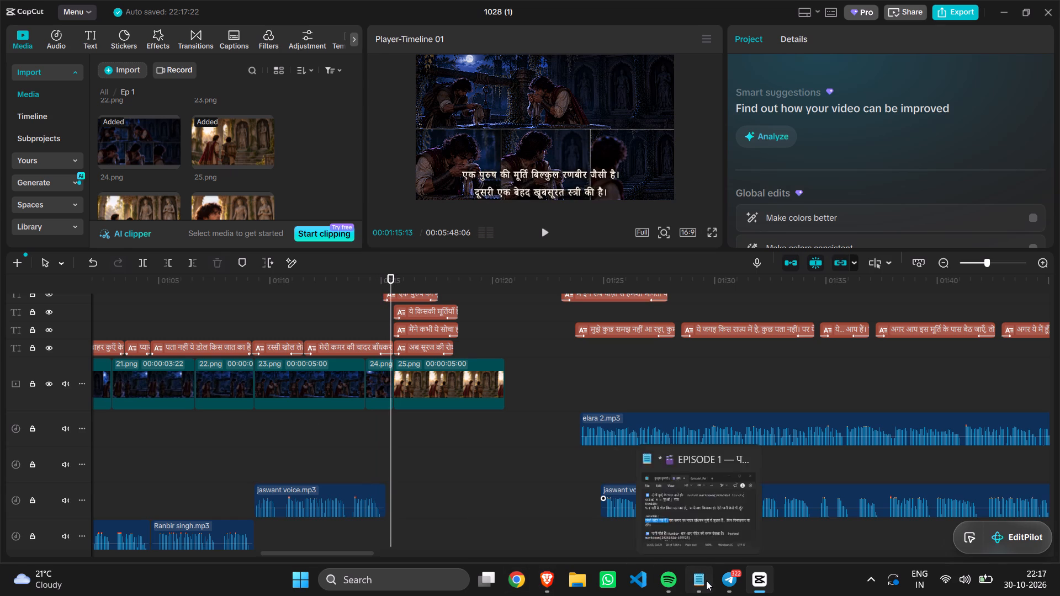
scroll(167, 224, "down", 1)
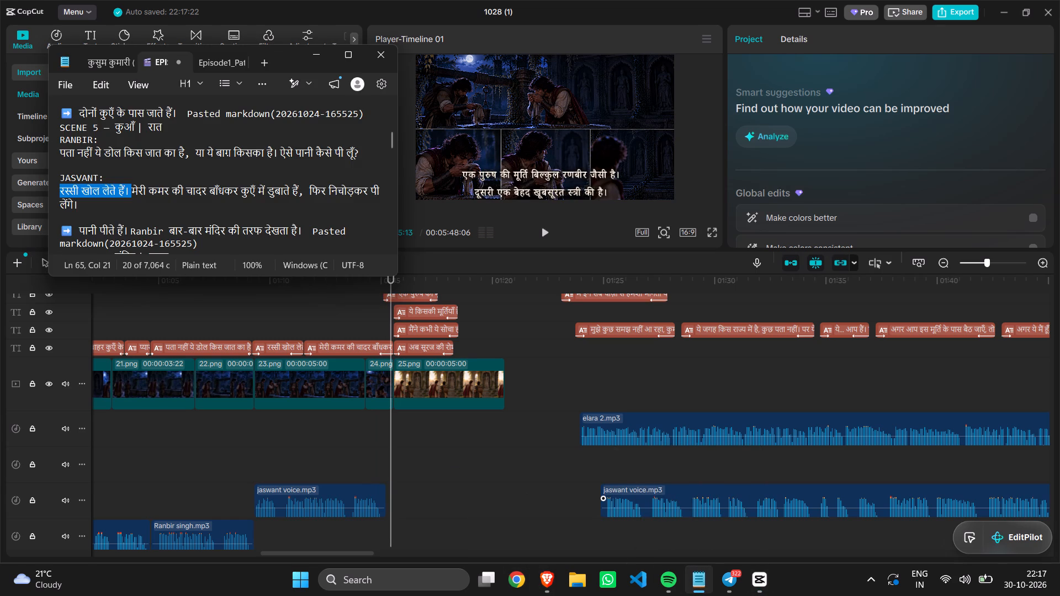
scroll(167, 224, "down", 1)
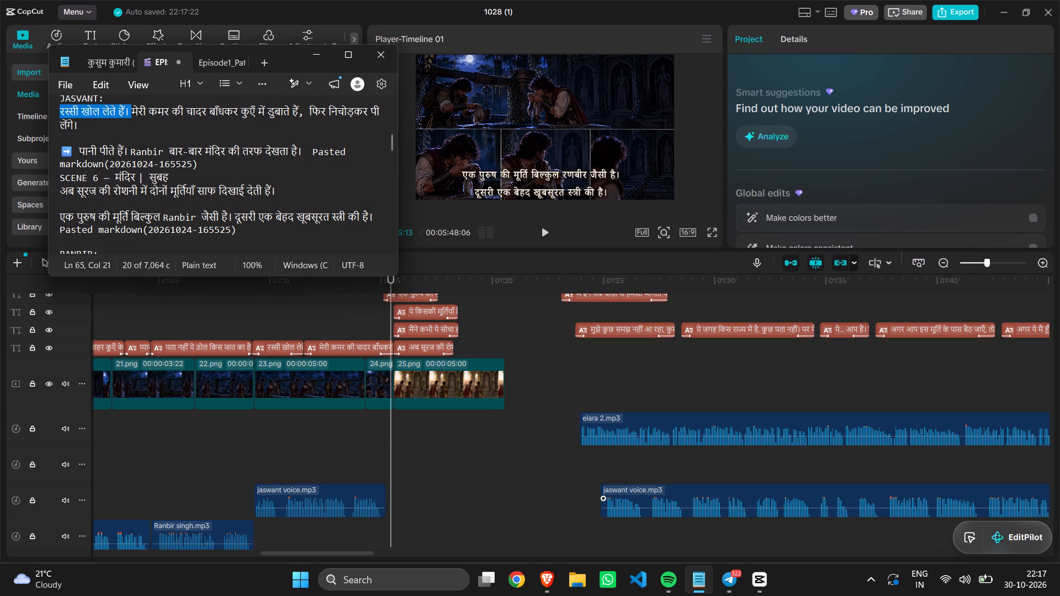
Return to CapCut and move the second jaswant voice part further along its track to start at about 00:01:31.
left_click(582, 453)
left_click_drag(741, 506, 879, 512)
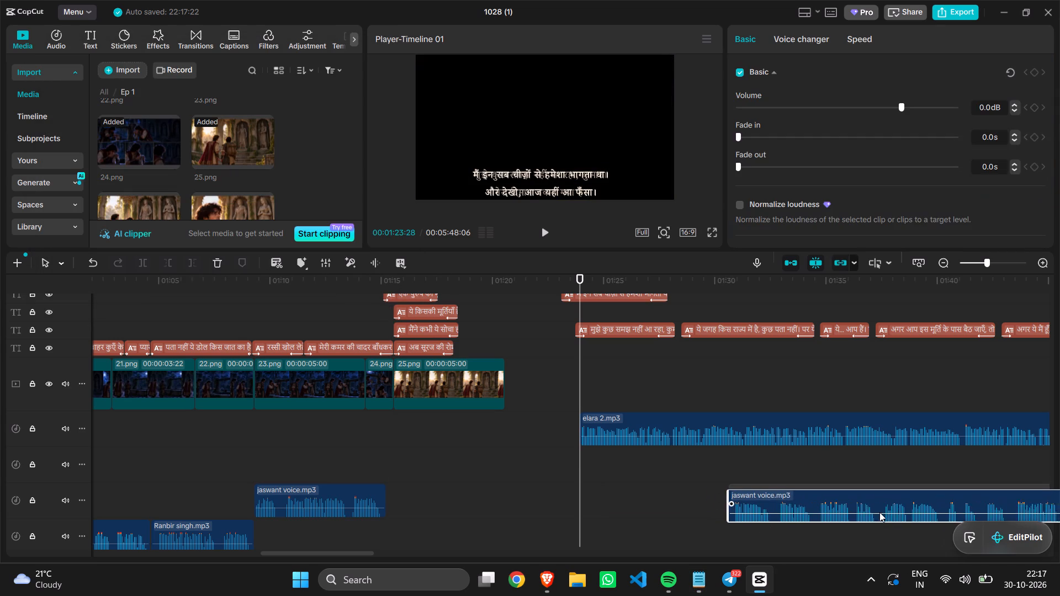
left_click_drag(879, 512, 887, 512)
Play the elara 2 clip from its start, pausing between lines, to compare the speech with the captions.
key("space")
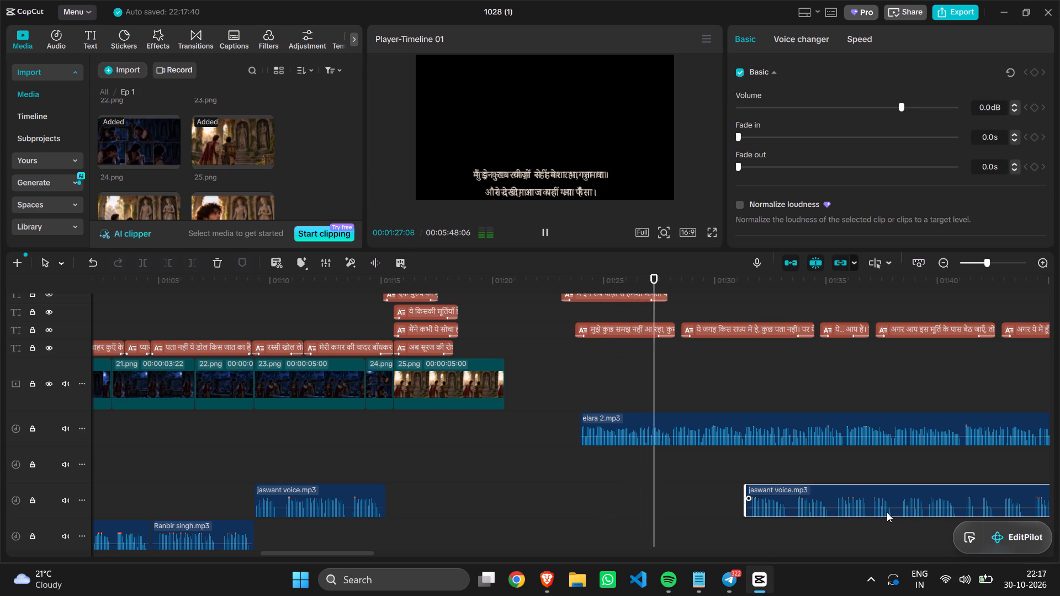
key("space")
key("space")
key("space")
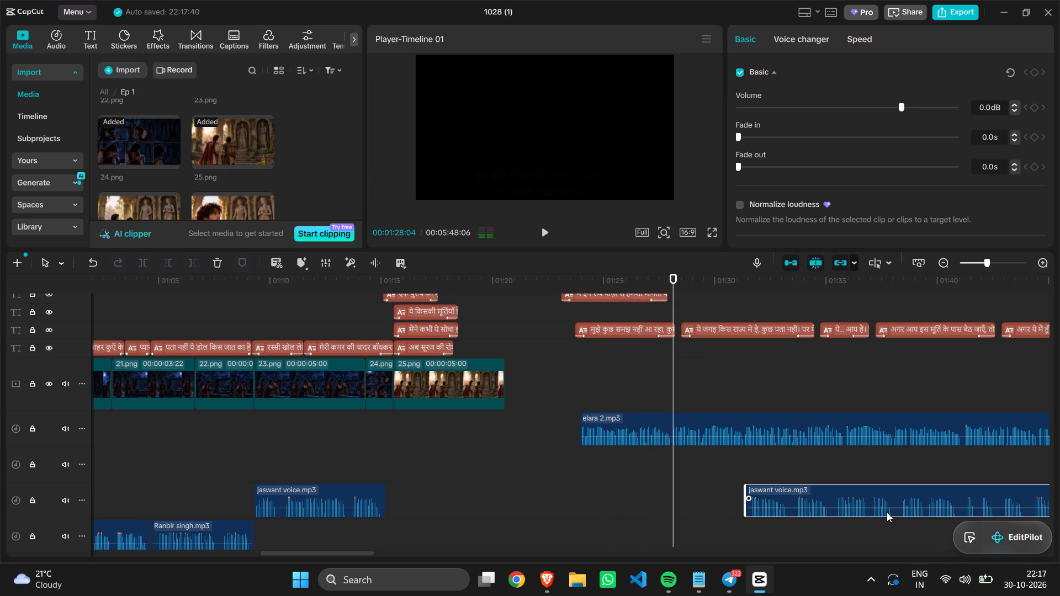
key("space")
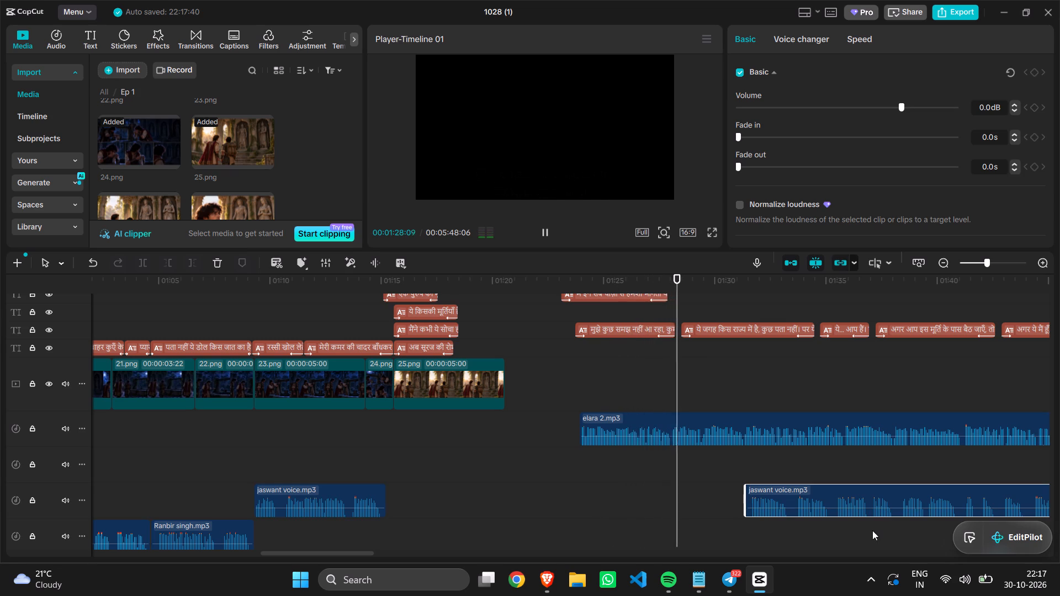
key("space")
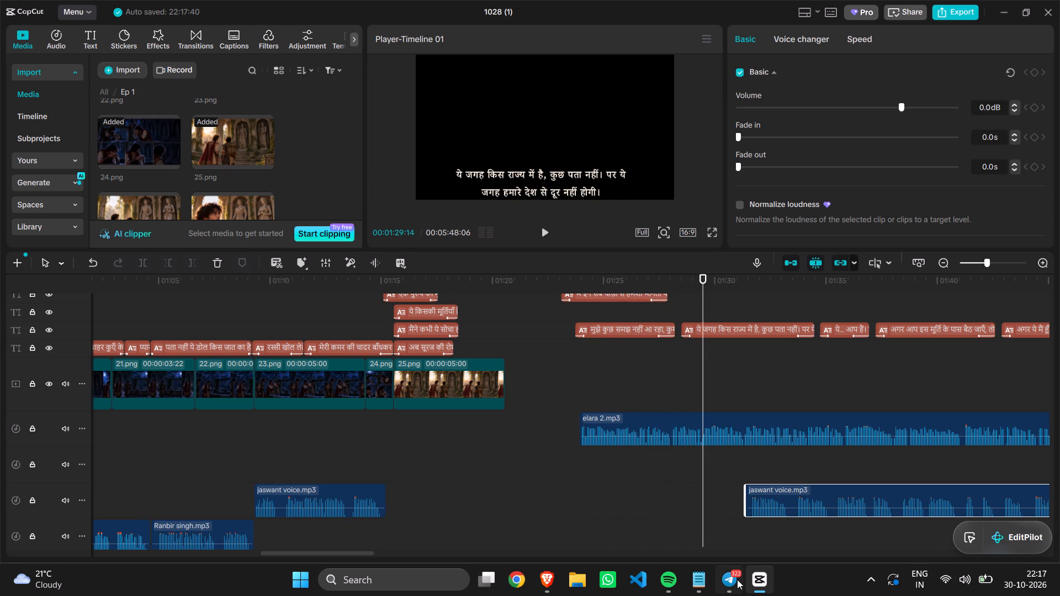
Switch to the script in Notepad and read the Scene 6 narration and Ranbir's first line.
left_click(698, 577)
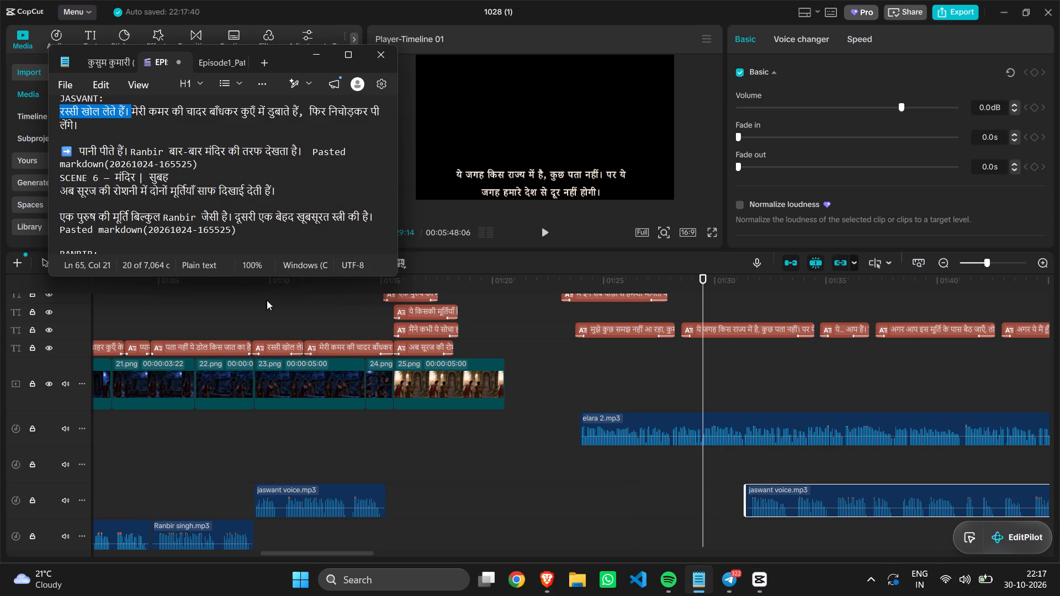
scroll(222, 221, "down", 1)
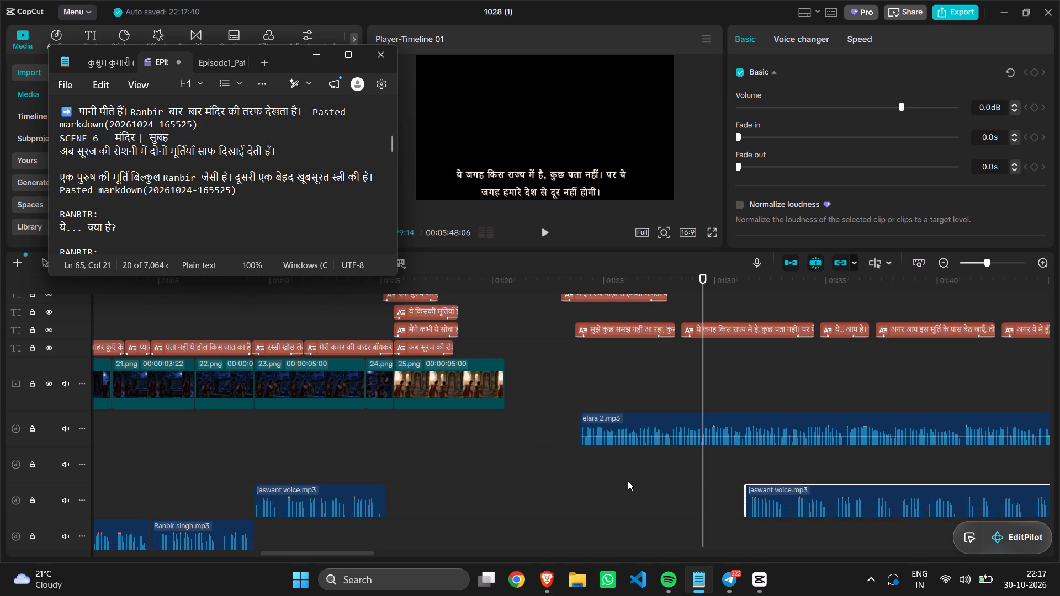
scroll(628, 481, "up", 1)
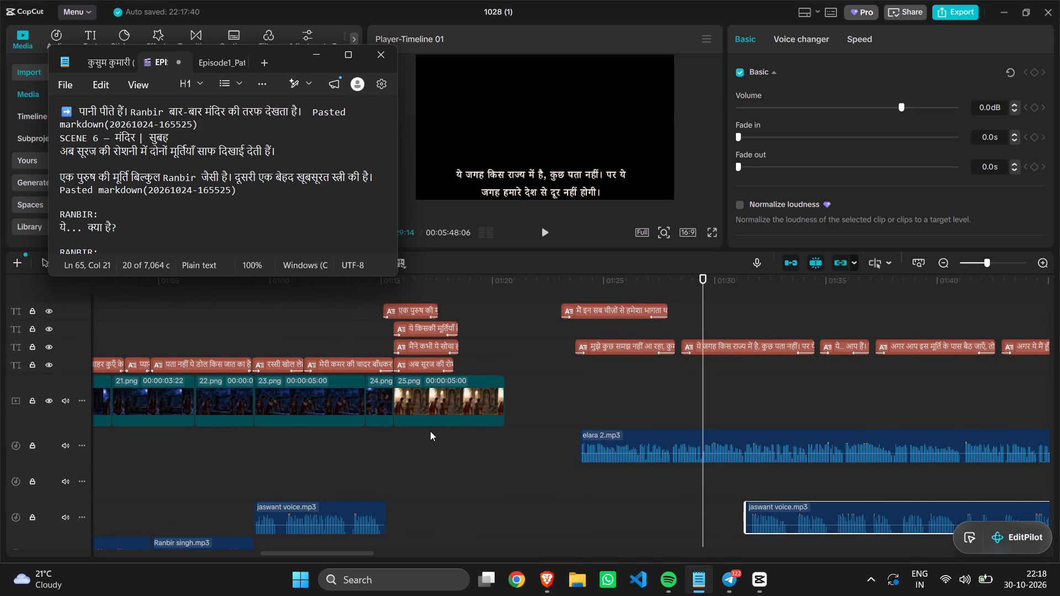
key("space")
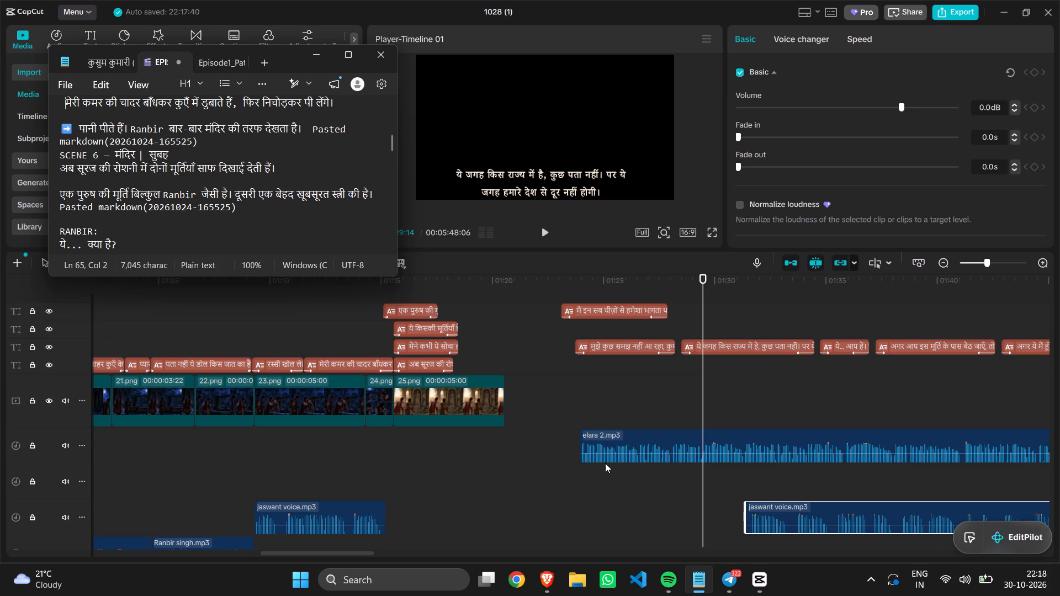
Return to CapCut, continue playing elara 2, and move the second jaswant voice part to start at about 00:01:40.
left_click(632, 459)
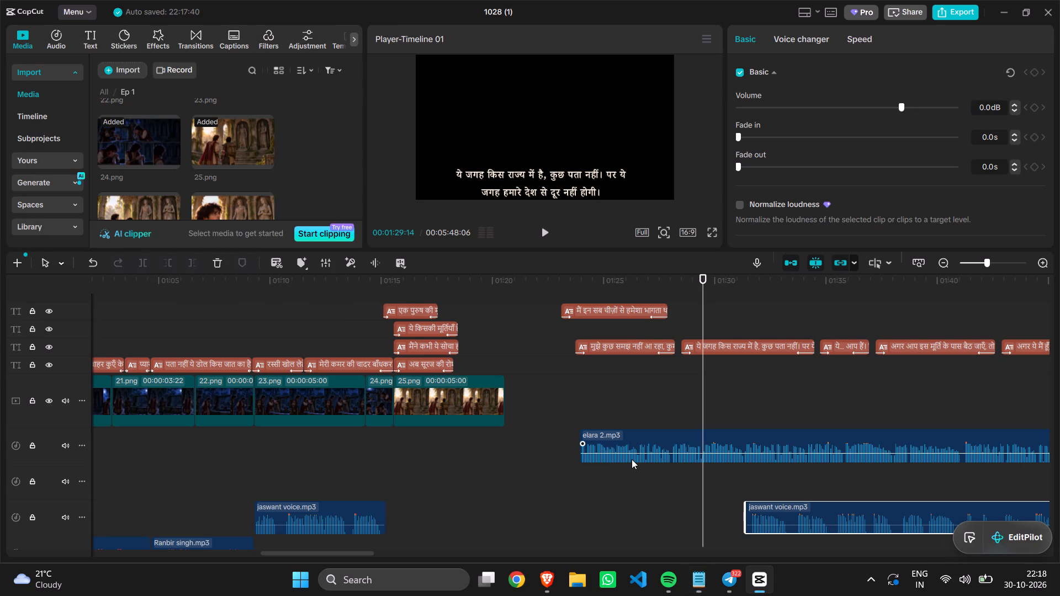
left_click(648, 493)
key("space")
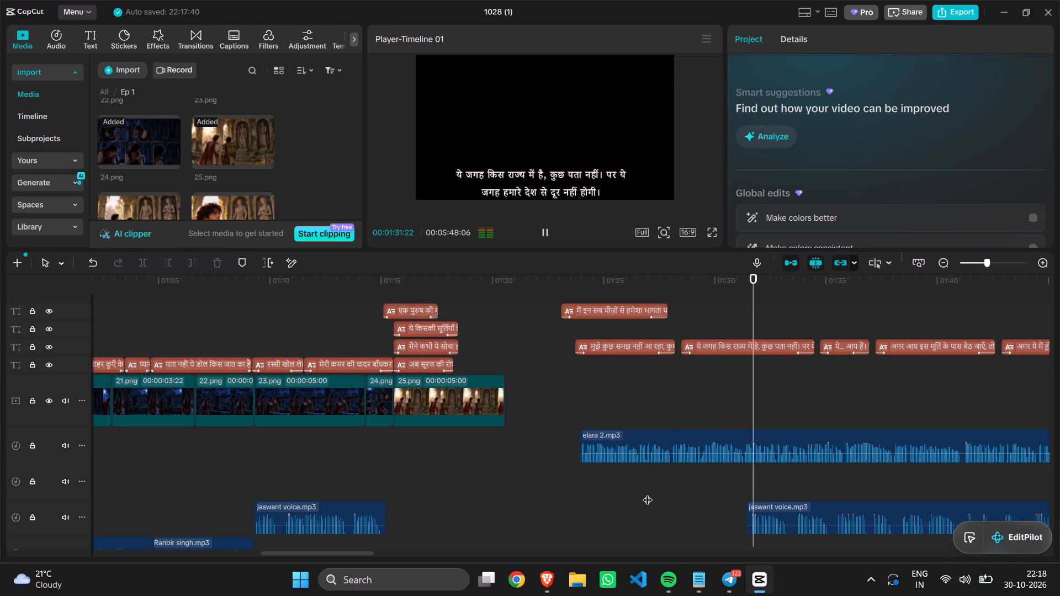
left_click_drag(826, 519, 1022, 512)
left_click(1022, 512)
key("space")
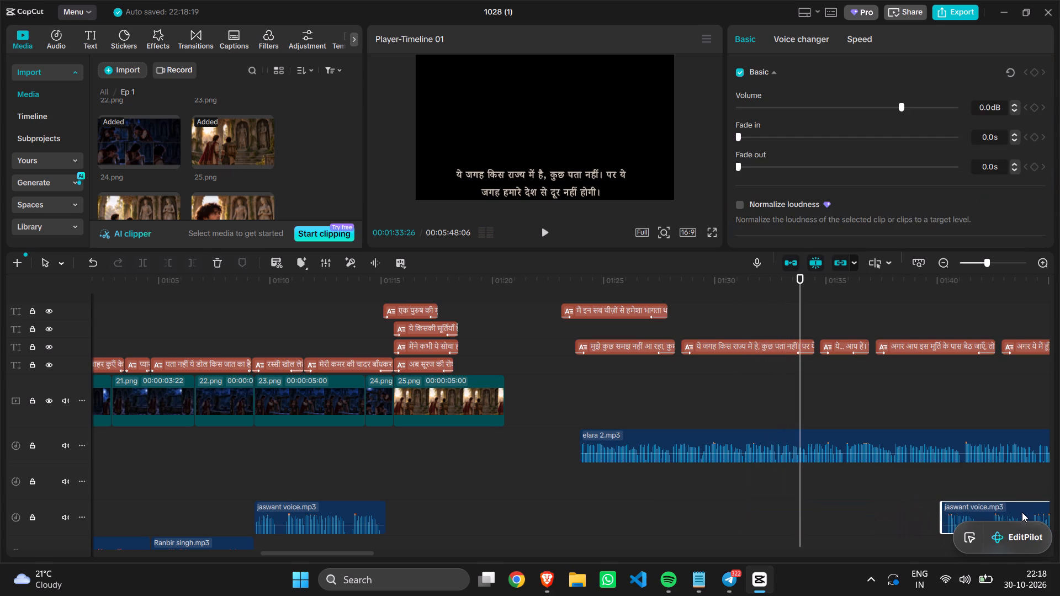
Play elara 2 from about 00:01:31, pausing between lines, to locate the break in speech around 00:01:34:15.
left_click(842, 521)
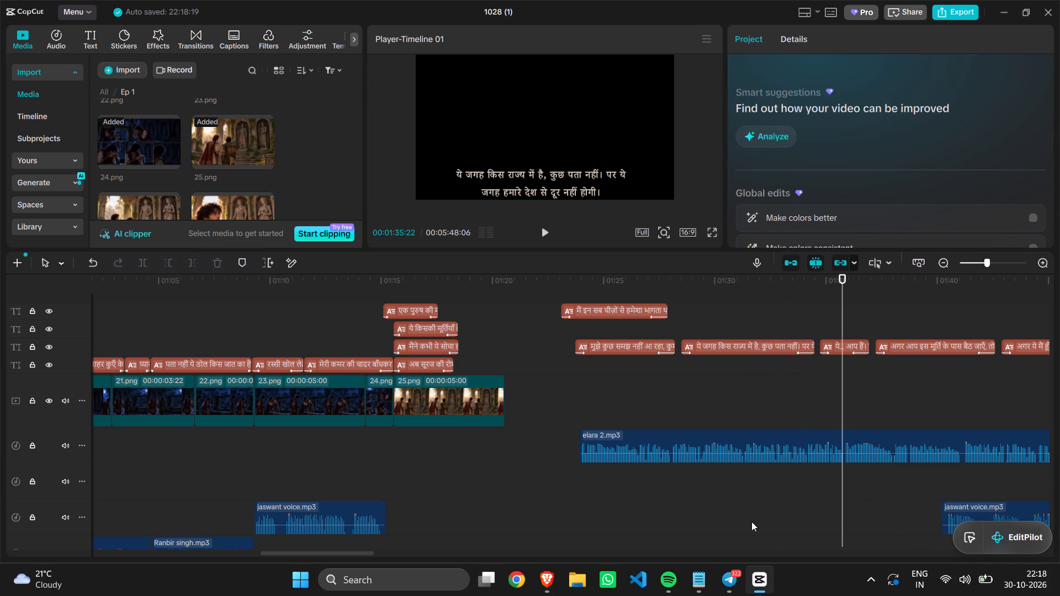
left_click(746, 520)
key("space")
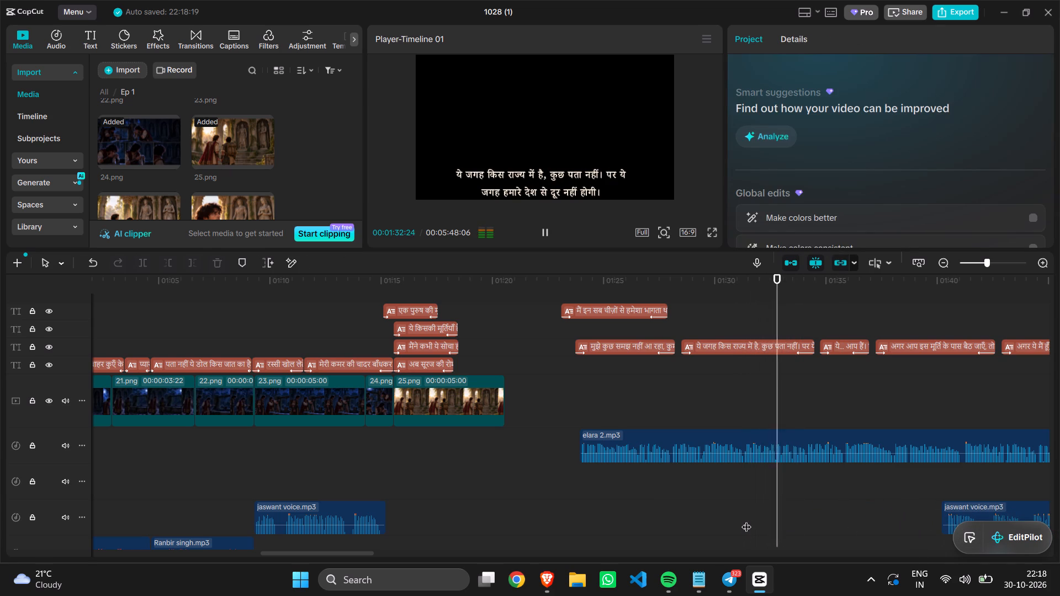
key("space")
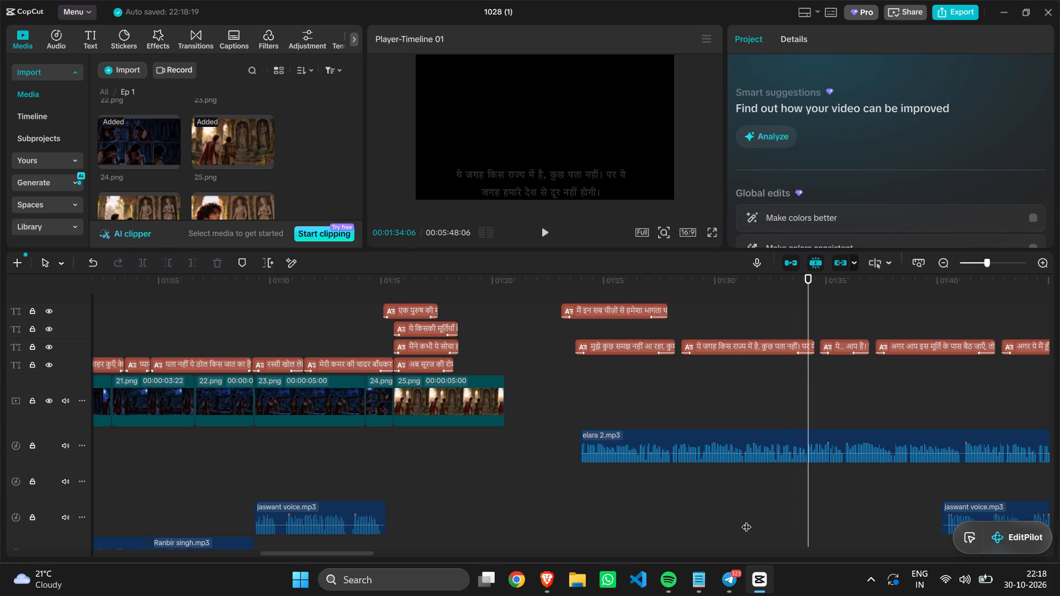
key("space")
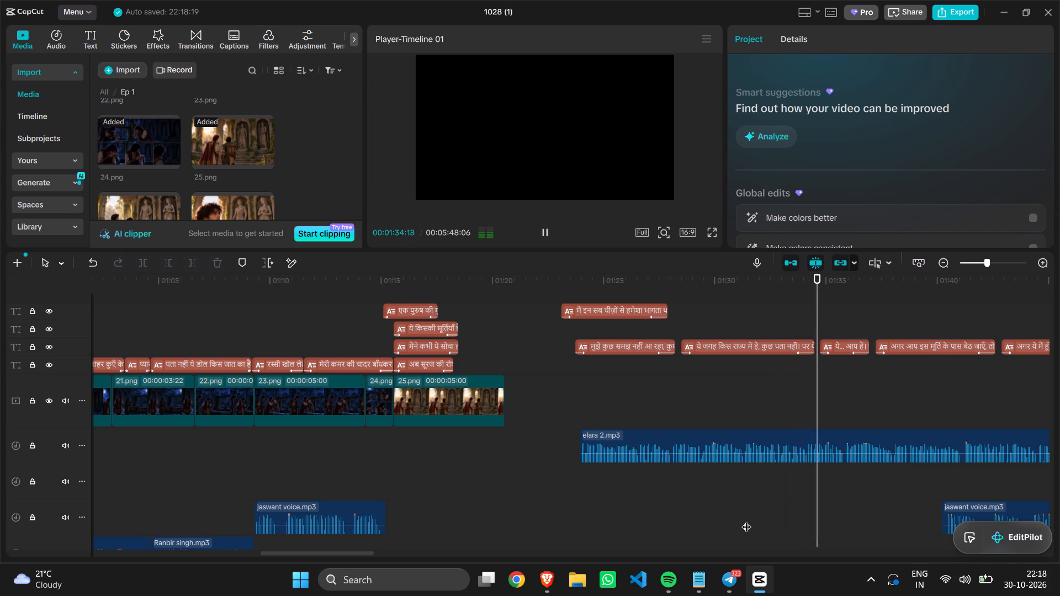
key("space")
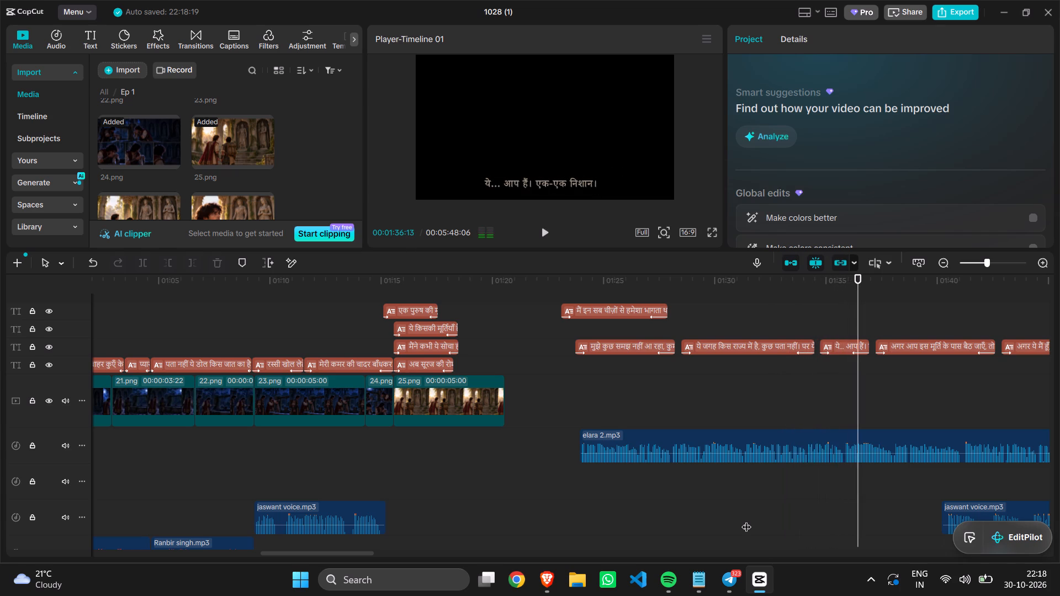
left_click(810, 453)
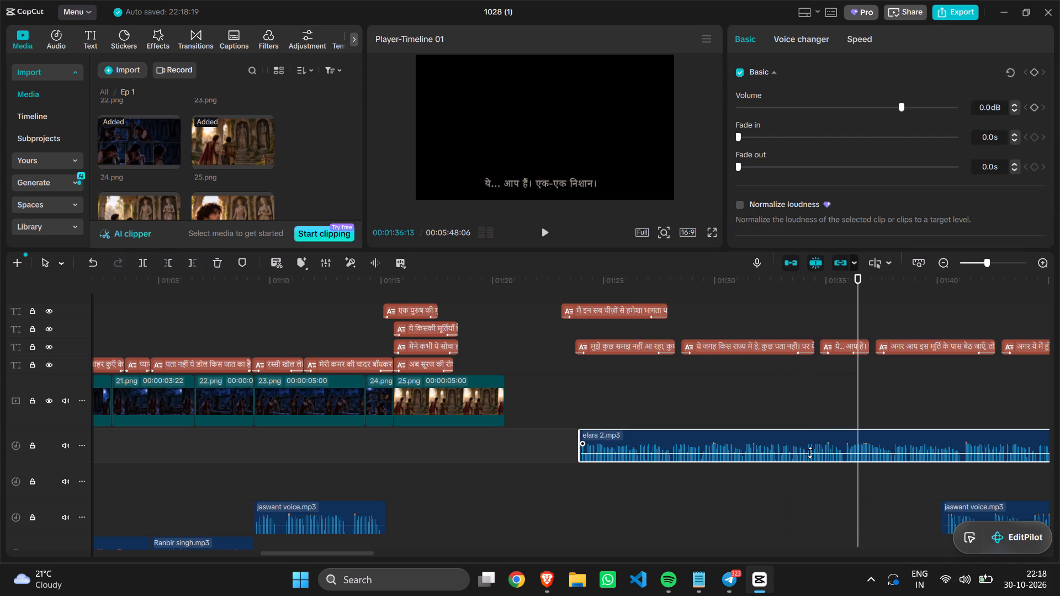
left_click(812, 462)
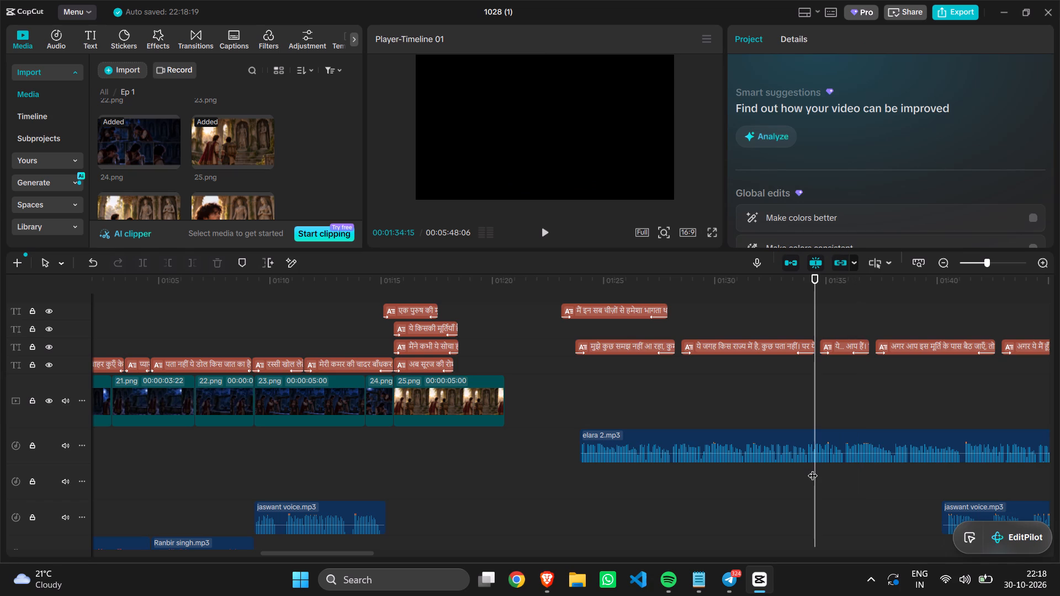
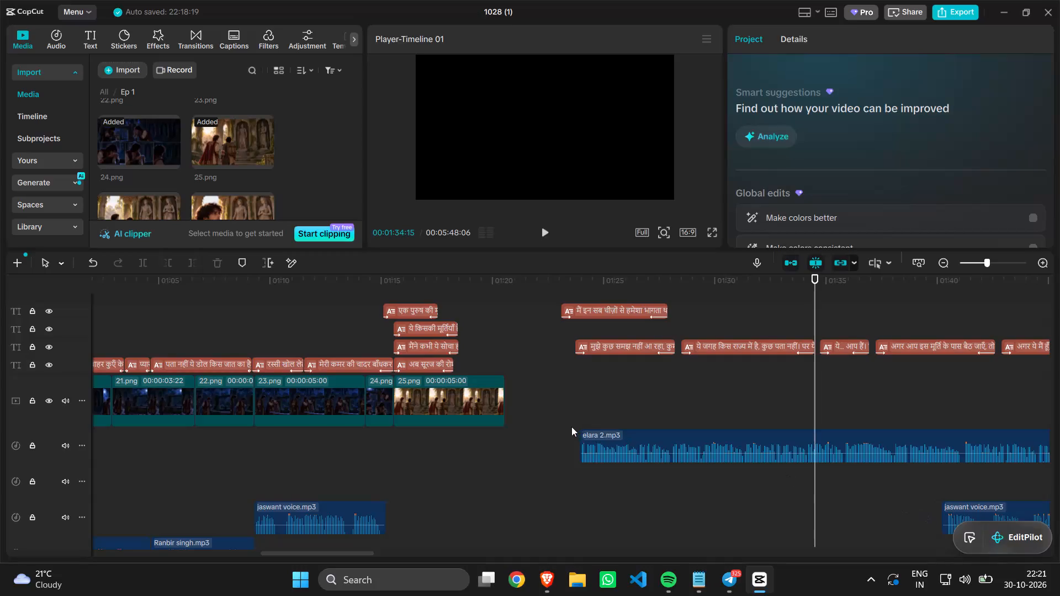
Select the Hindi caption starting with "अब सूरज" directly above the 25.png clip.
left_click(436, 361)
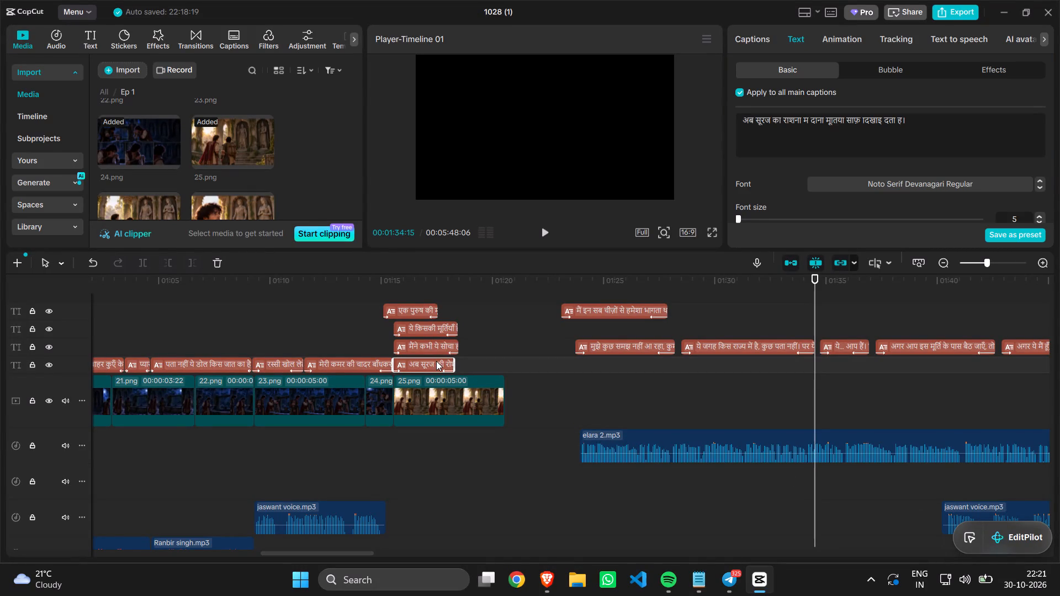
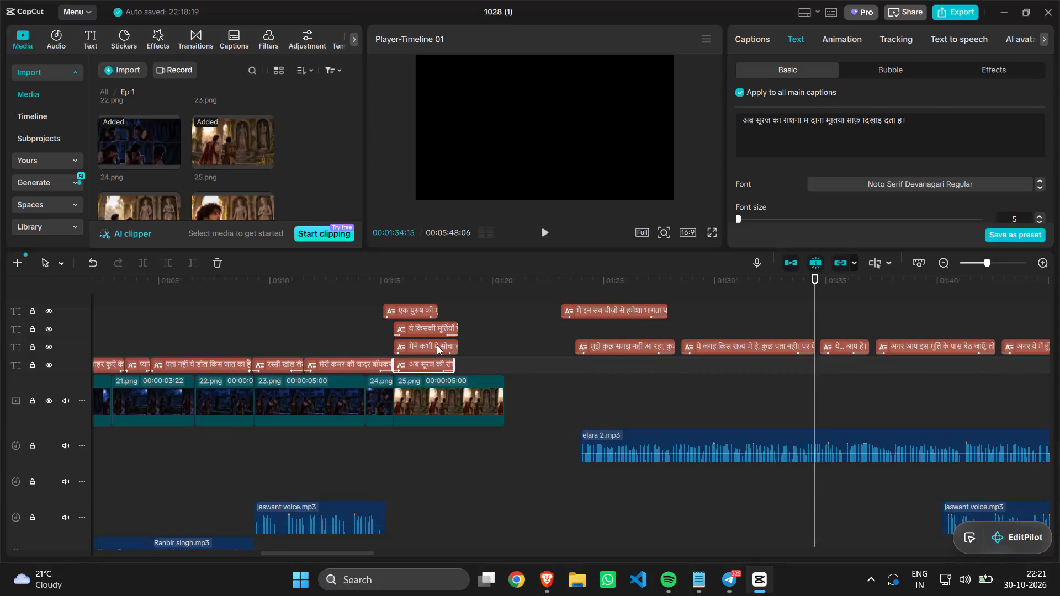
Compare the Hindi caption starting with "मैने कभी ये सोचा" with the one starting with "अब सूरज" above the 25.png clip.
left_click(437, 345)
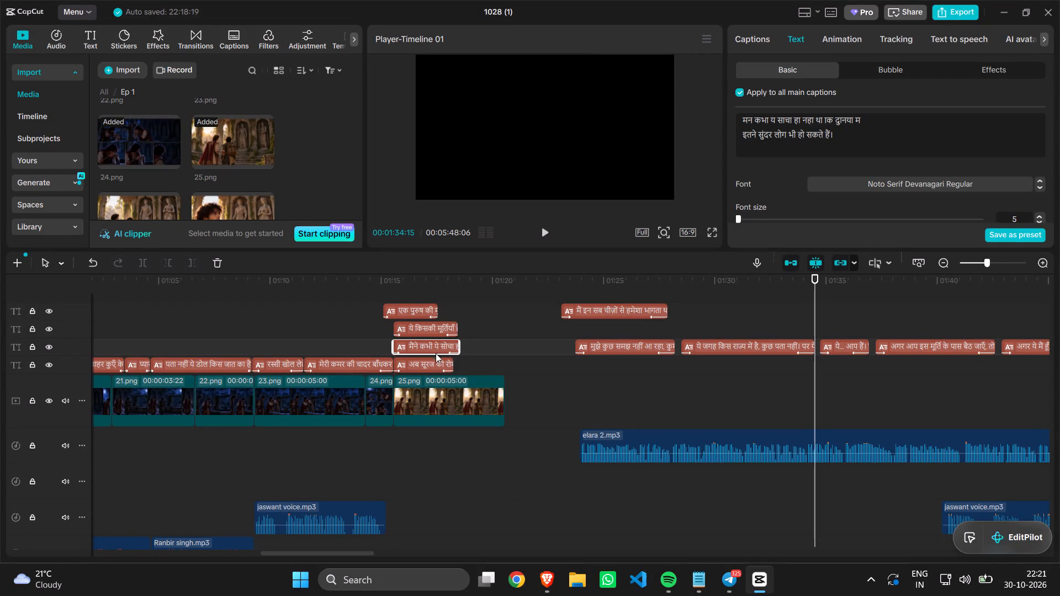
left_click(431, 369)
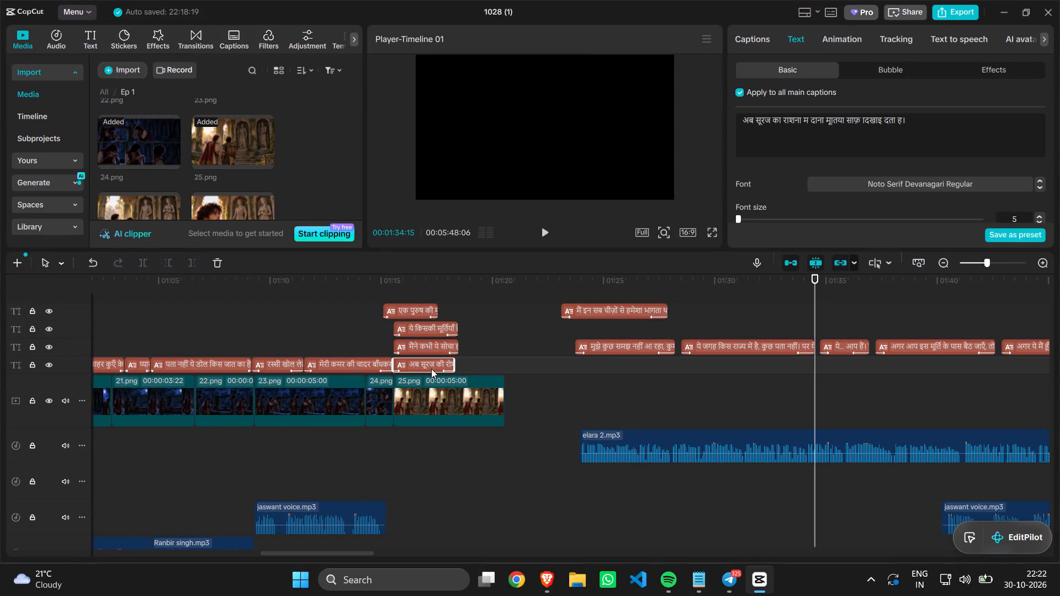
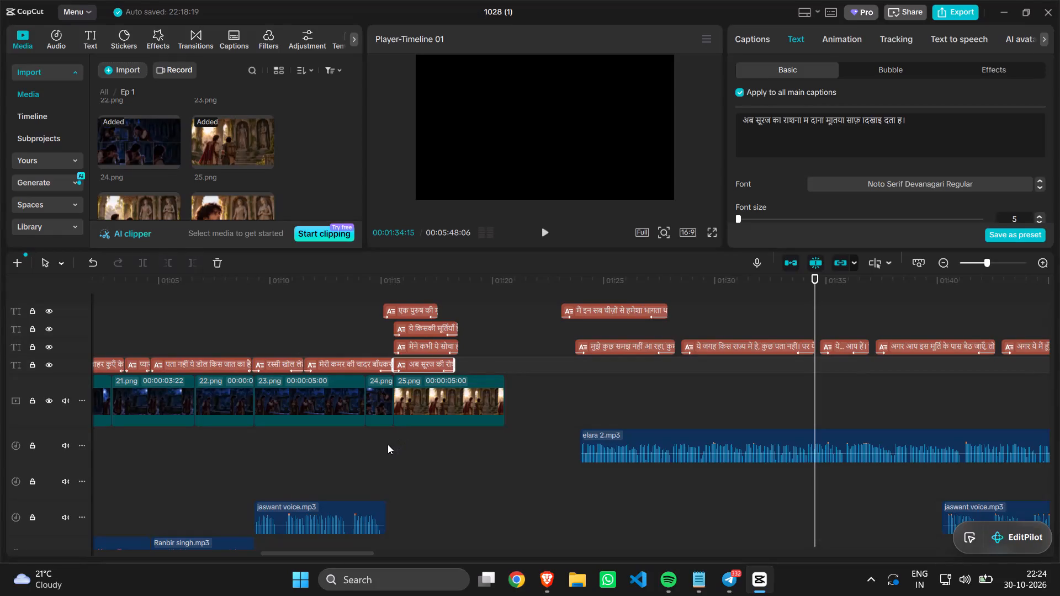
Split the elara 2.mp3 clip at 00:01:34:03, in the pause before the line of the caption starting "ये... आप हैं".
left_click(609, 450)
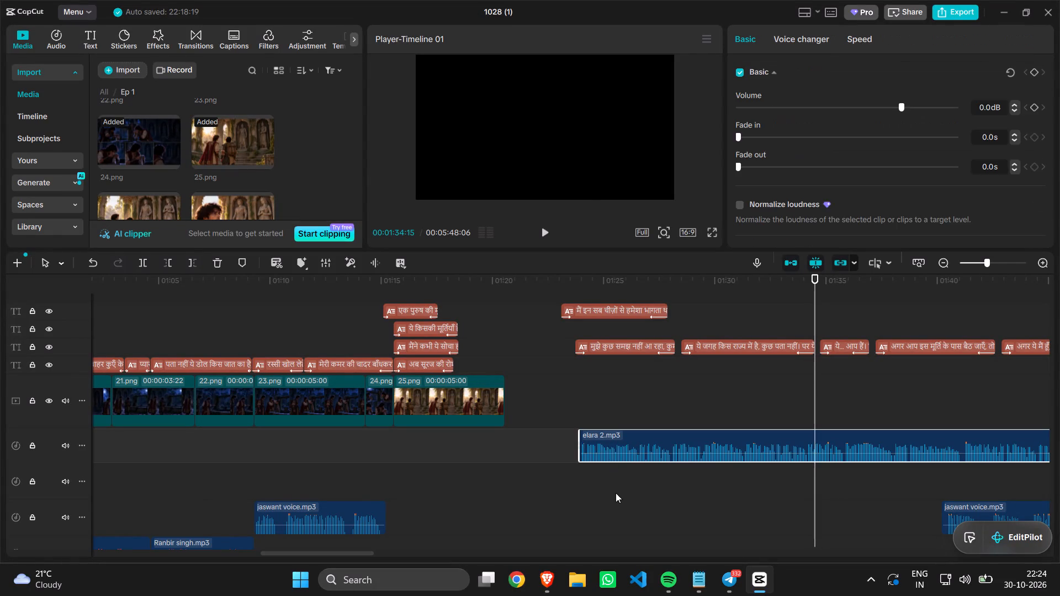
left_click(616, 494)
key("space")
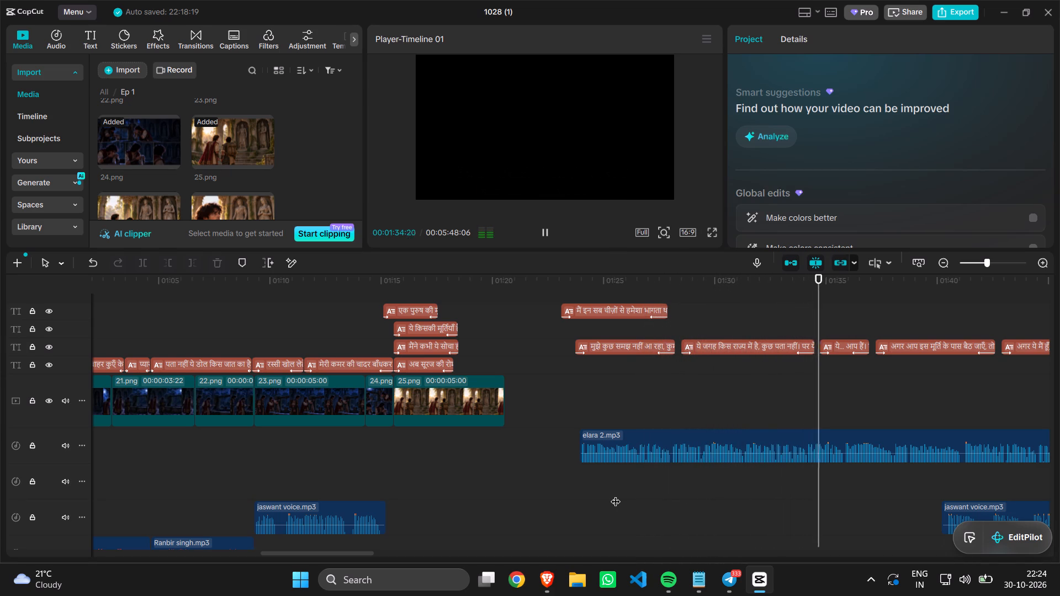
key("space")
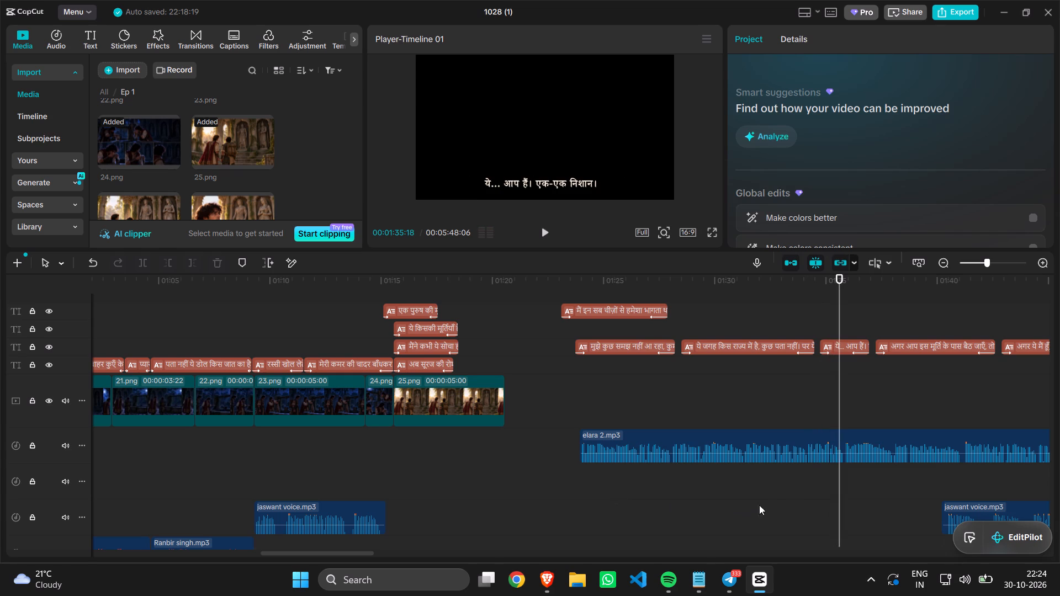
left_click(809, 485)
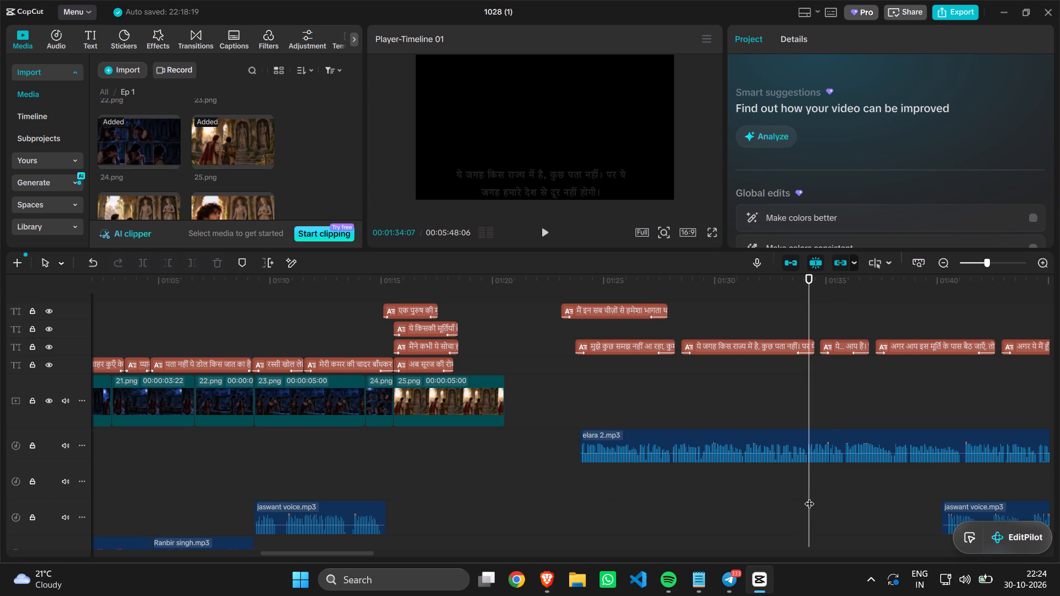
scroll(809, 497, "up", 14, "ctrl")
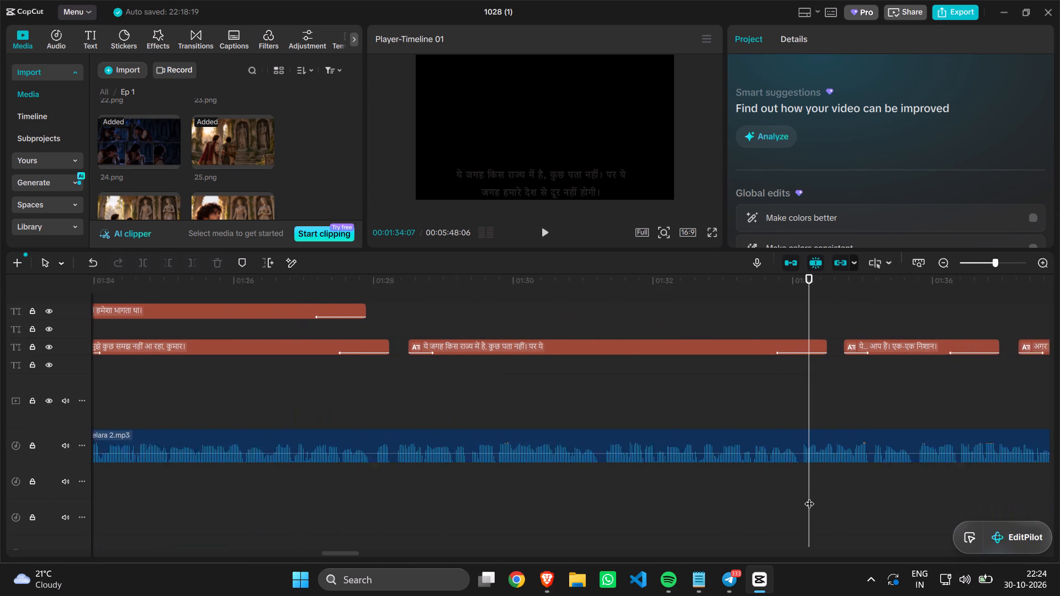
scroll(809, 497, "up", 12, "ctrl")
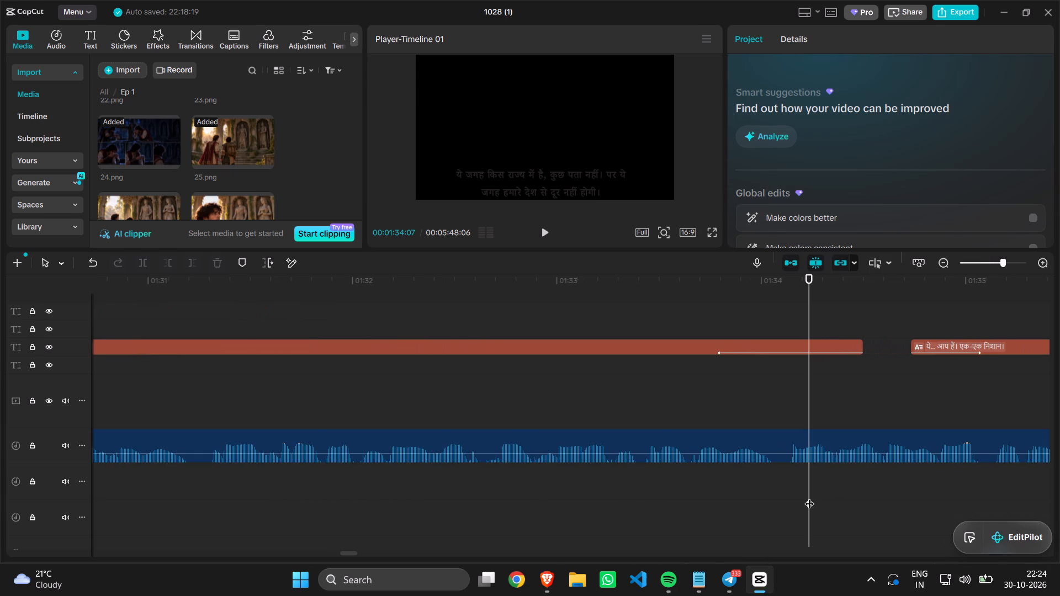
left_click(780, 486)
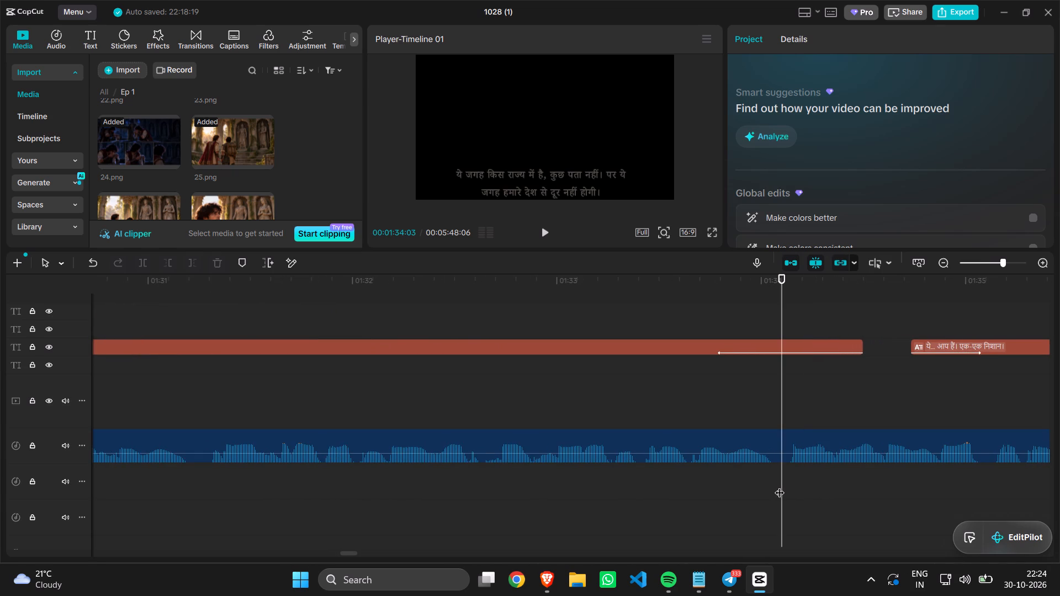
left_click(767, 443)
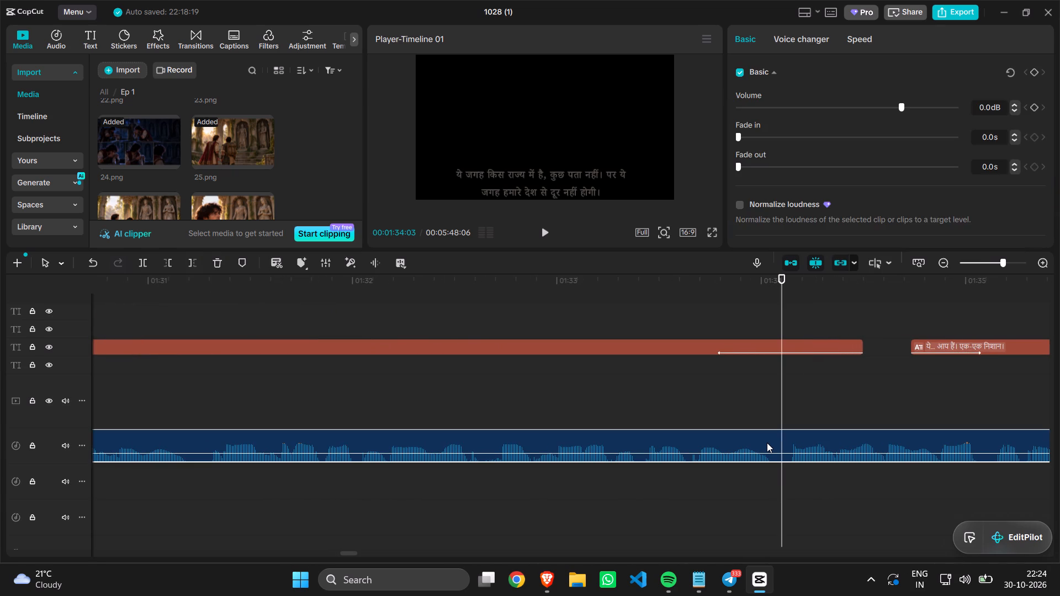
key("ctrl+b")
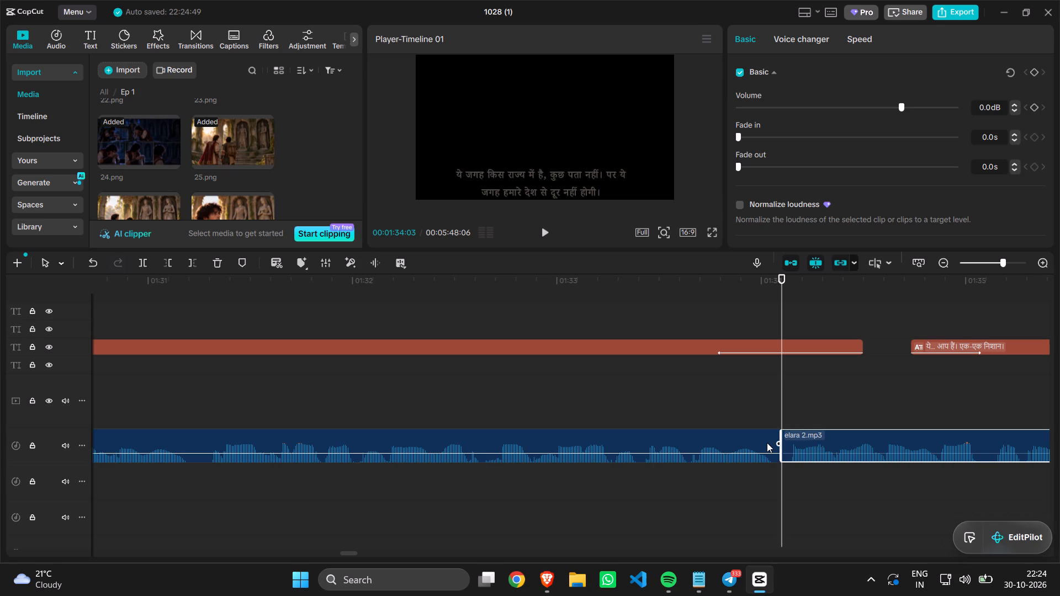
Move the first part of the split elara 2.mp3 audio earlier so it starts with the 25.png clip.
scroll(767, 443, "down", 17, "ctrl")
scroll(767, 443, "down", 6, "ctrl")
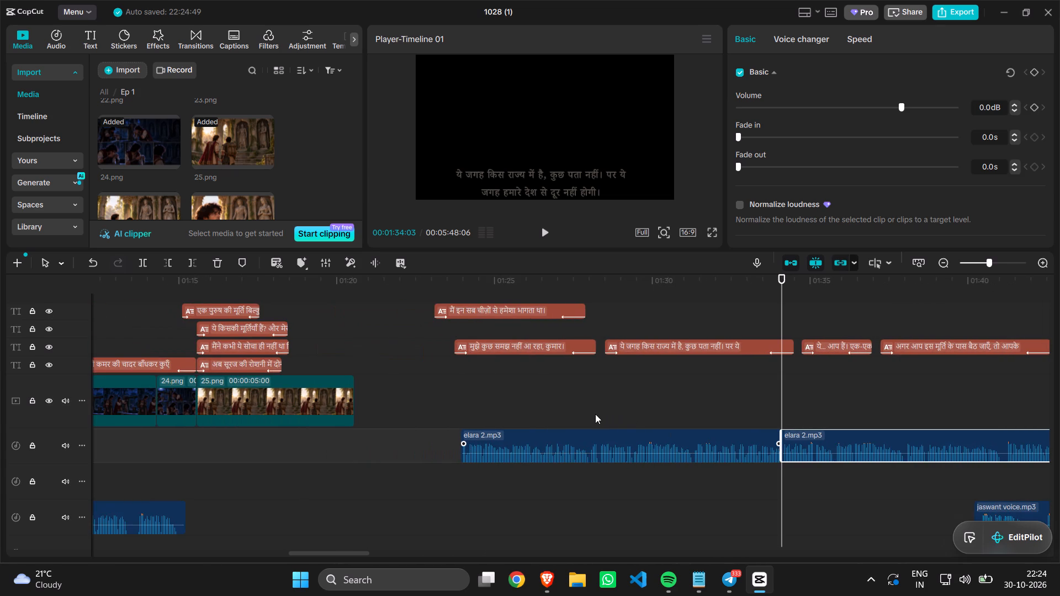
left_click_drag(595, 437, 351, 437)
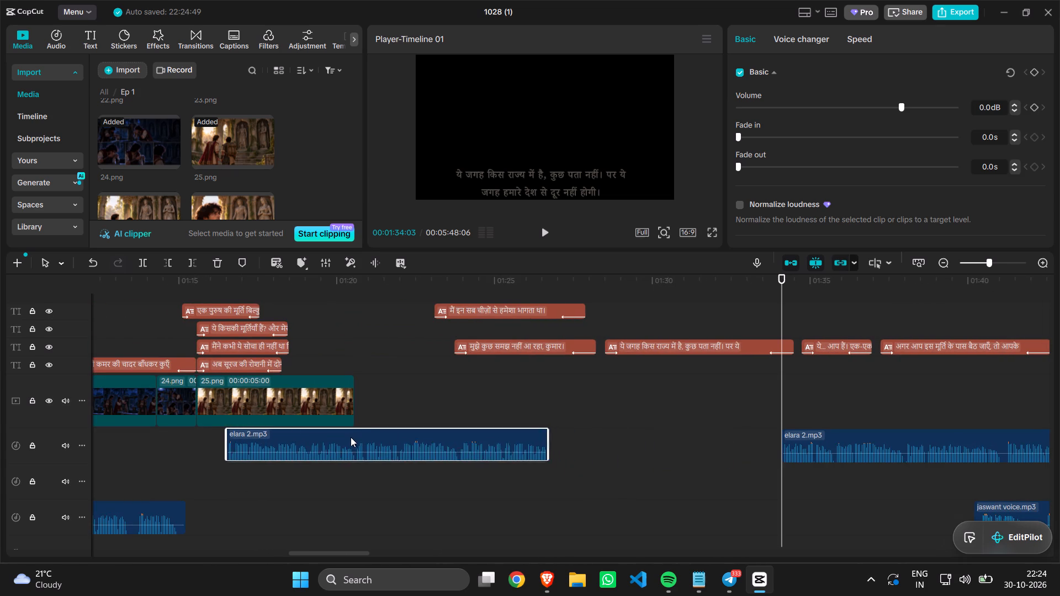
left_click_drag(351, 437, 332, 438)
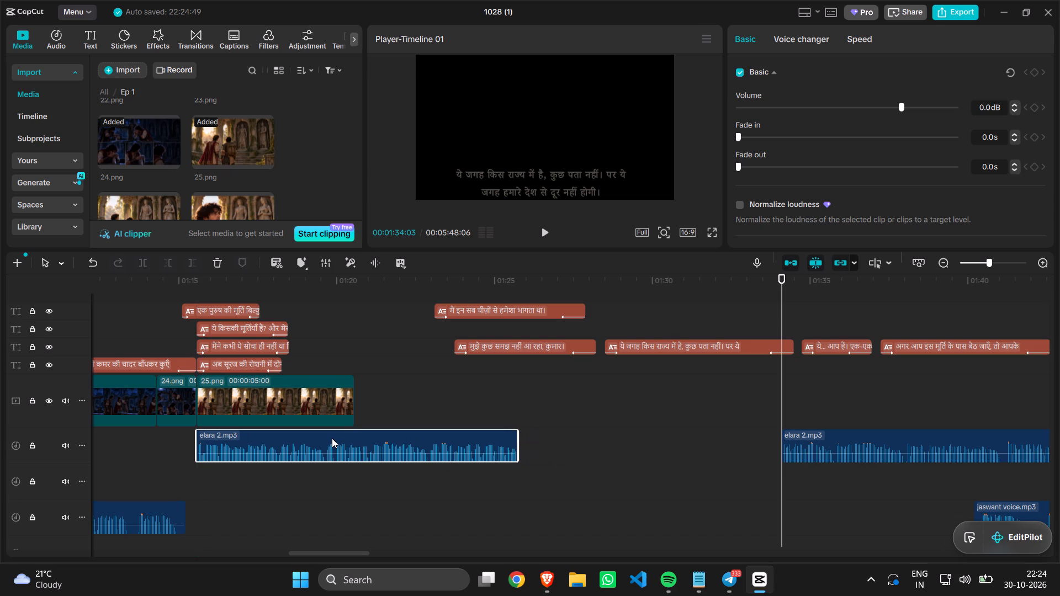
Shift the caption starting "मैने कभी ये सोचा" to about 01:31 and the one starting "ये किसकी मूर्तियाँ" to about 01:26.
scroll(174, 448, "right", 2)
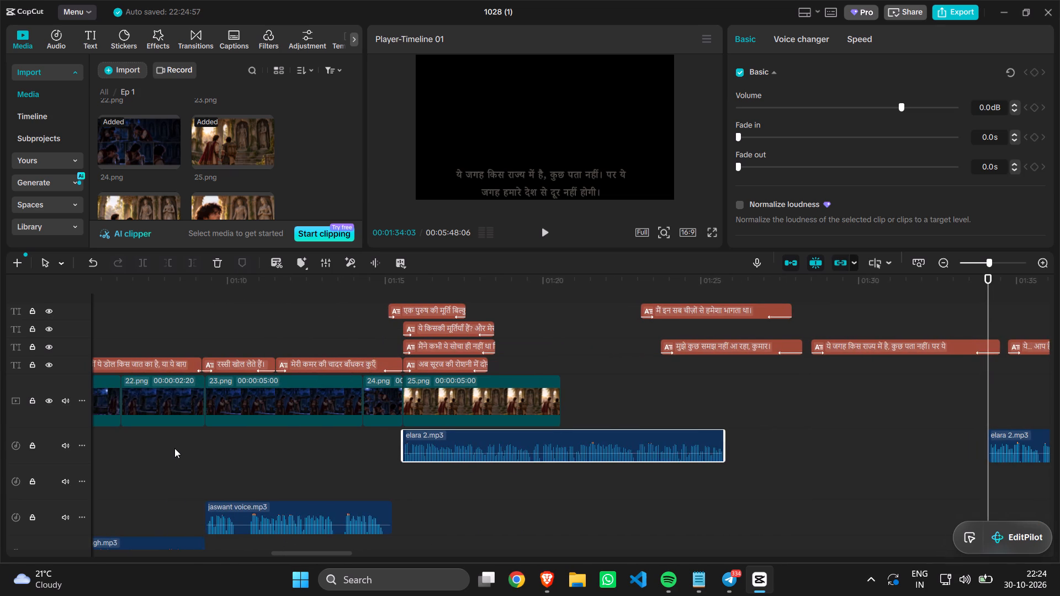
left_click(203, 466)
key("space")
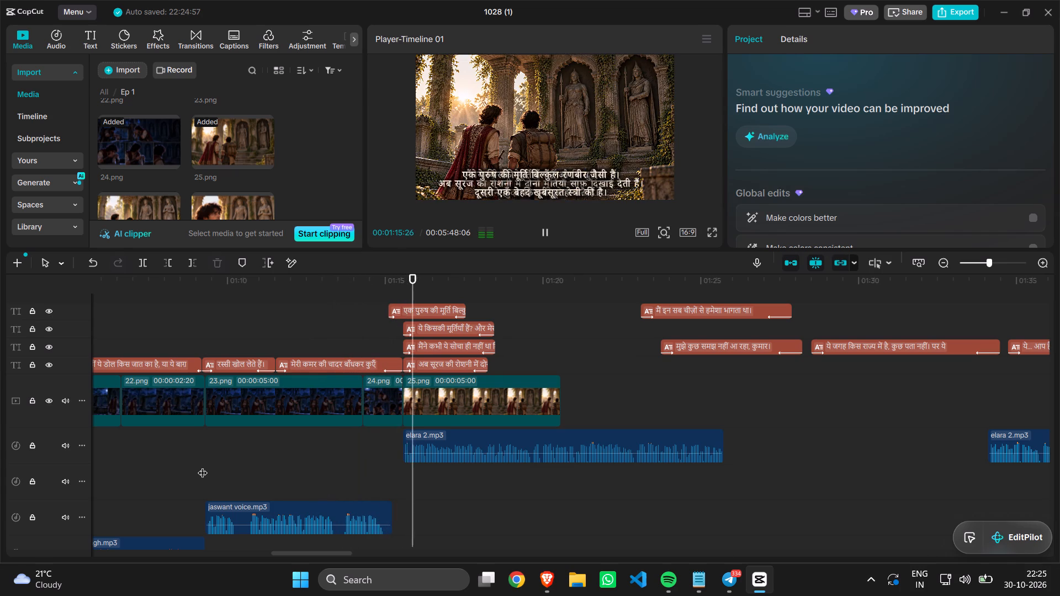
key("space")
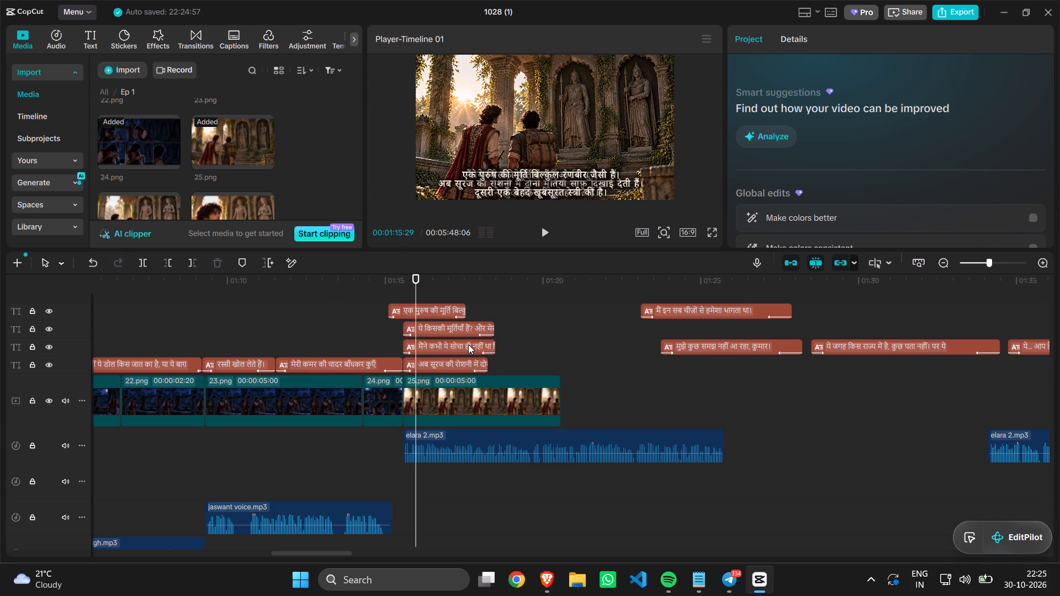
left_click_drag(468, 344, 719, 332)
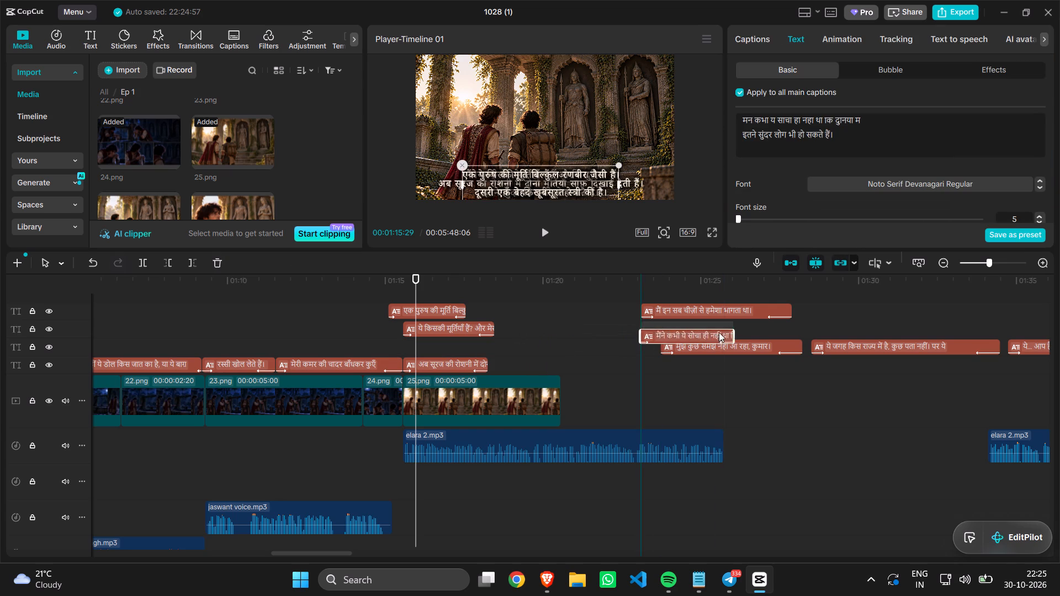
left_click_drag(719, 332, 951, 328)
left_click_drag(479, 327, 561, 333)
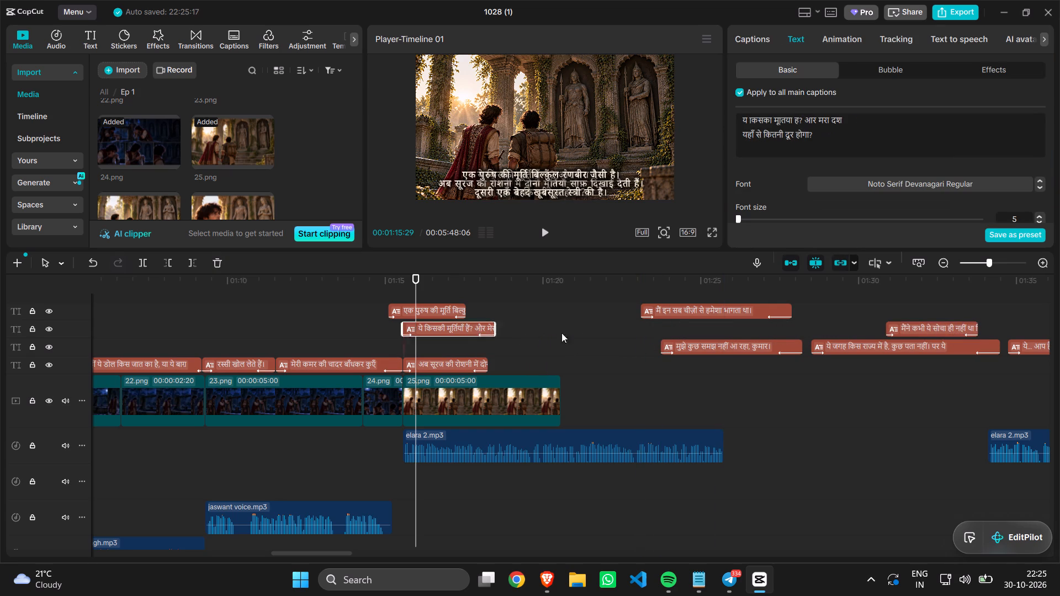
left_click_drag(561, 333, 817, 327)
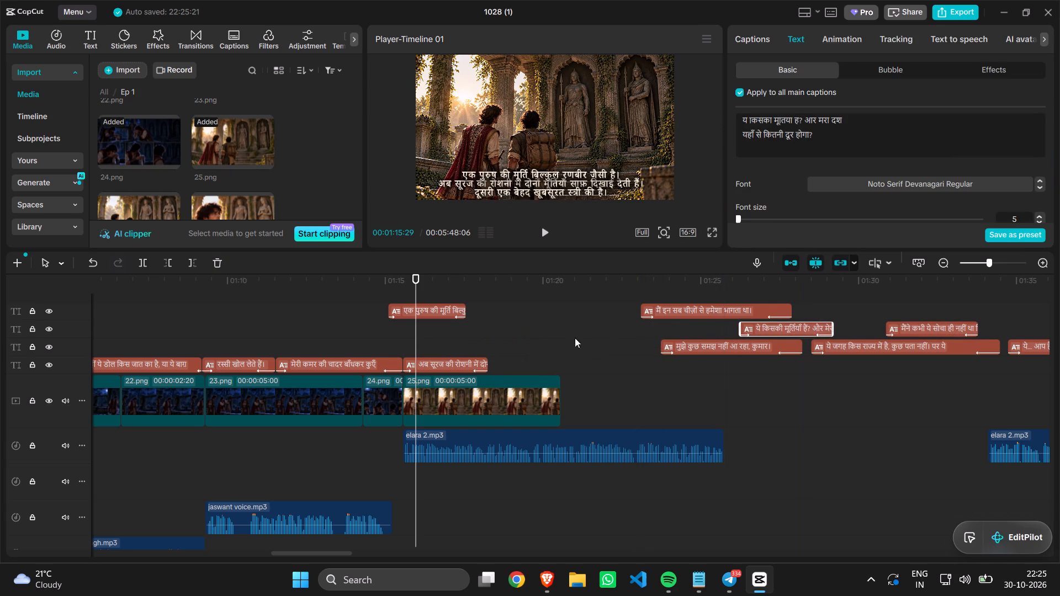
Move the caption starting "एक पुरुष की मूर्ति" onto the "अब सूरज" caption's track, starting at about 01:19.5.
key("space")
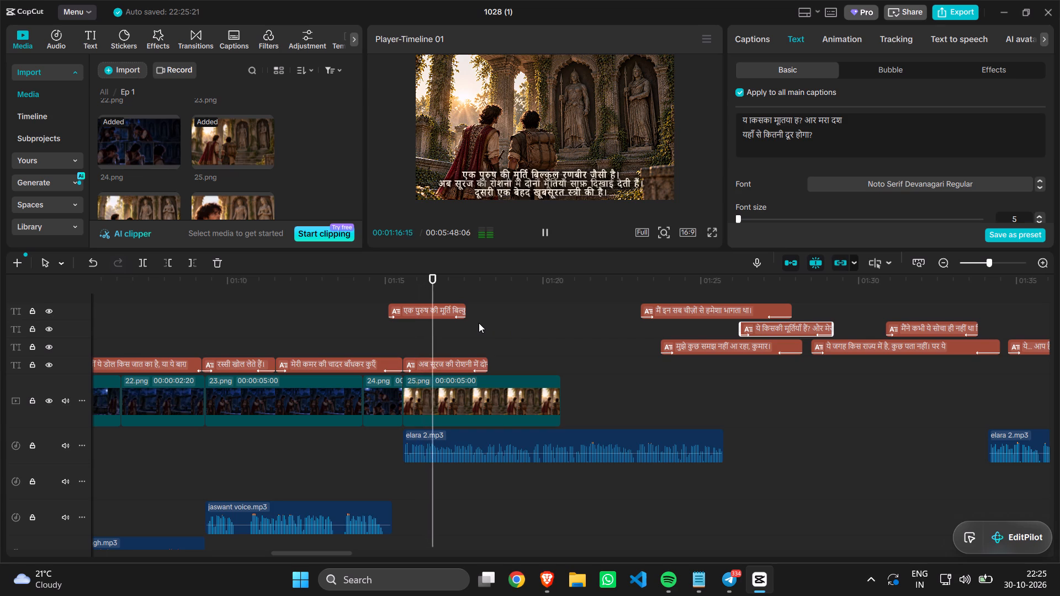
left_click(443, 314)
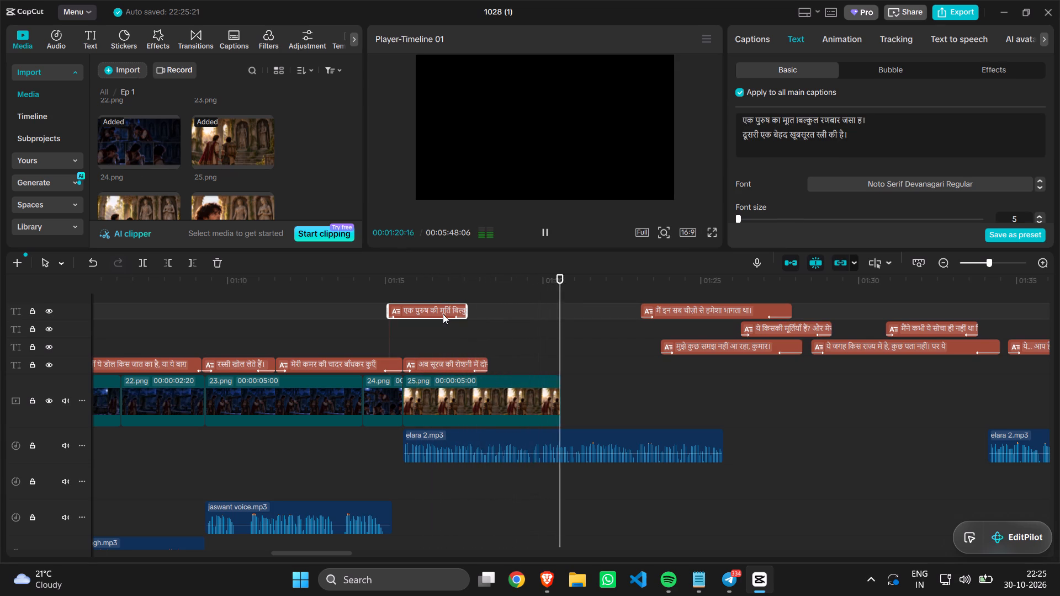
left_click_drag(443, 317, 512, 339)
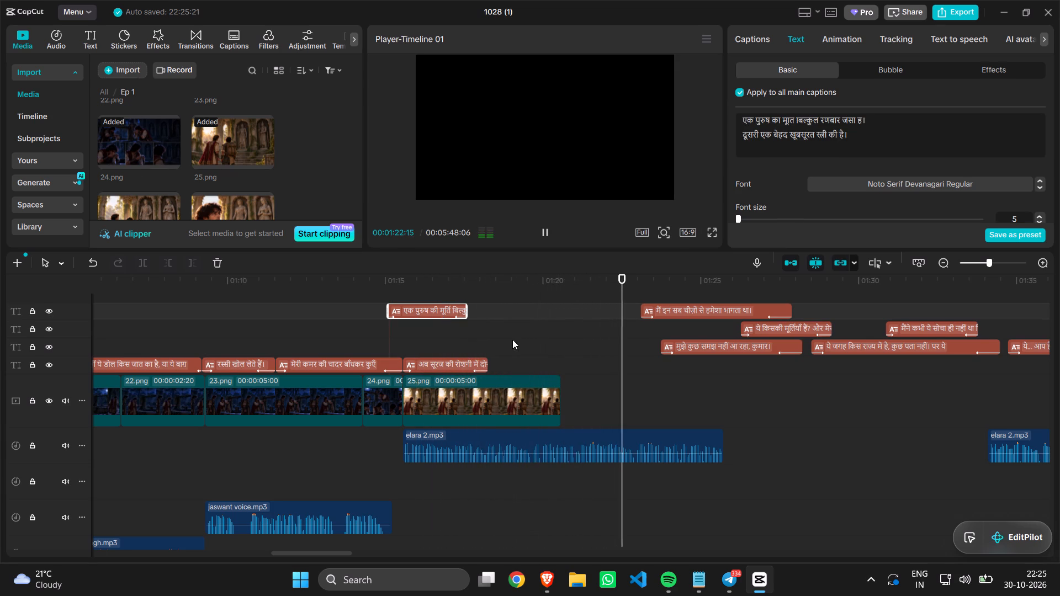
left_click_drag(512, 339, 588, 375)
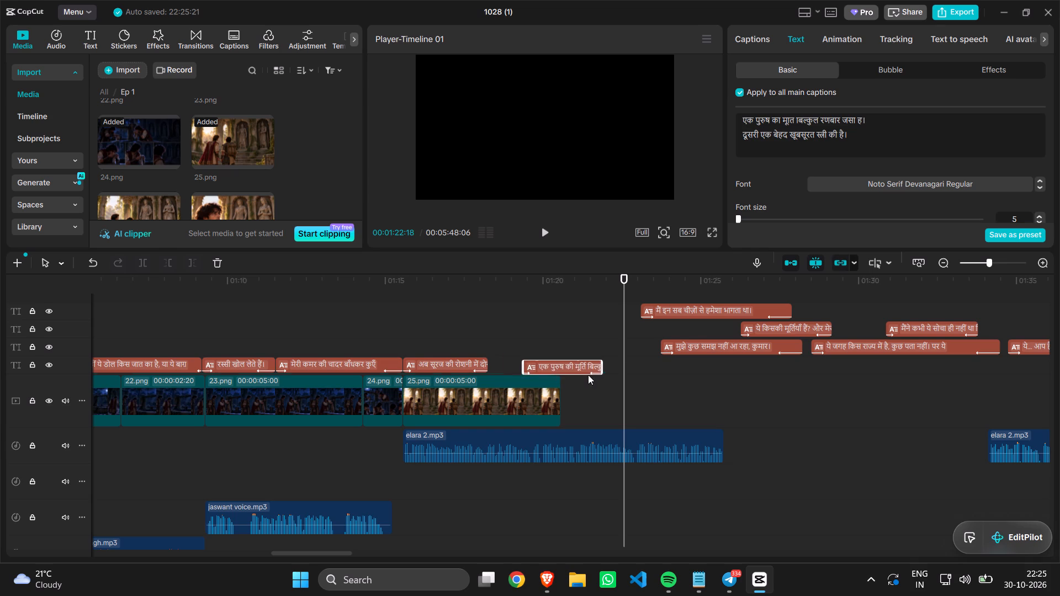
left_click_drag(588, 375, 589, 375)
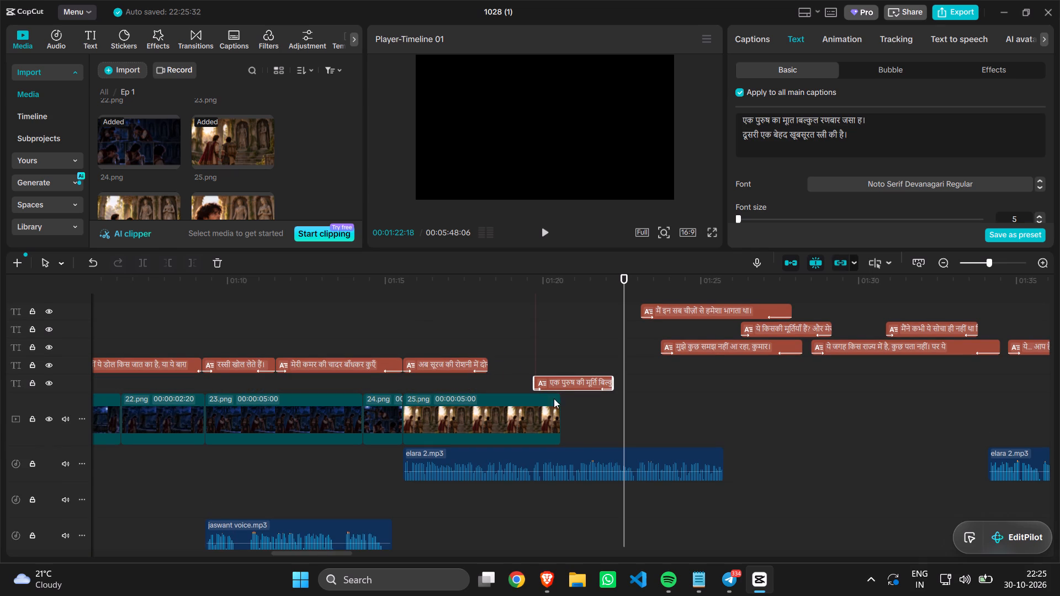
left_click_drag(560, 385, 553, 360)
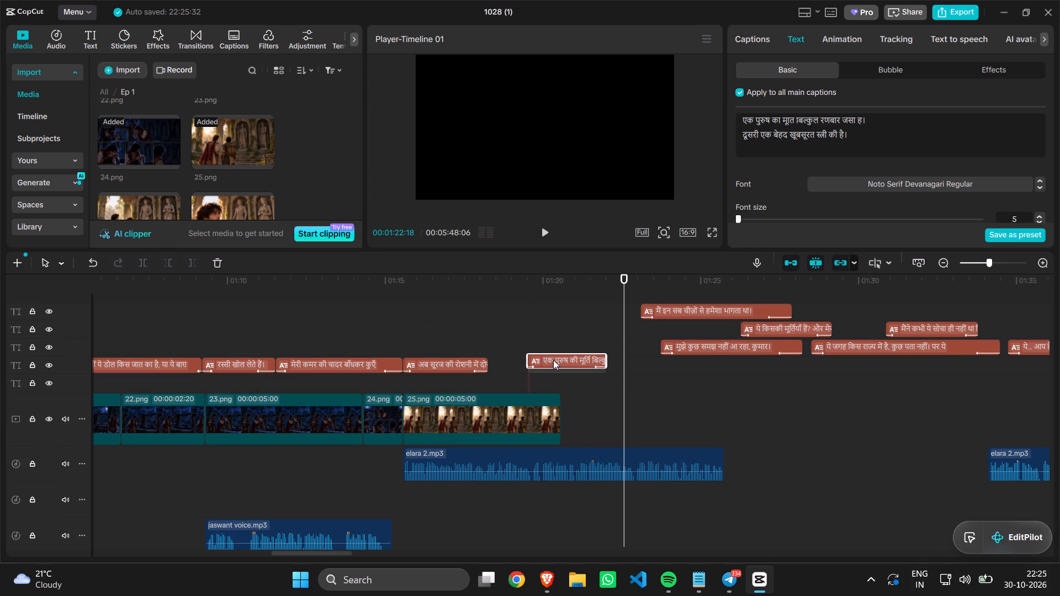
left_click_drag(553, 360, 555, 364)
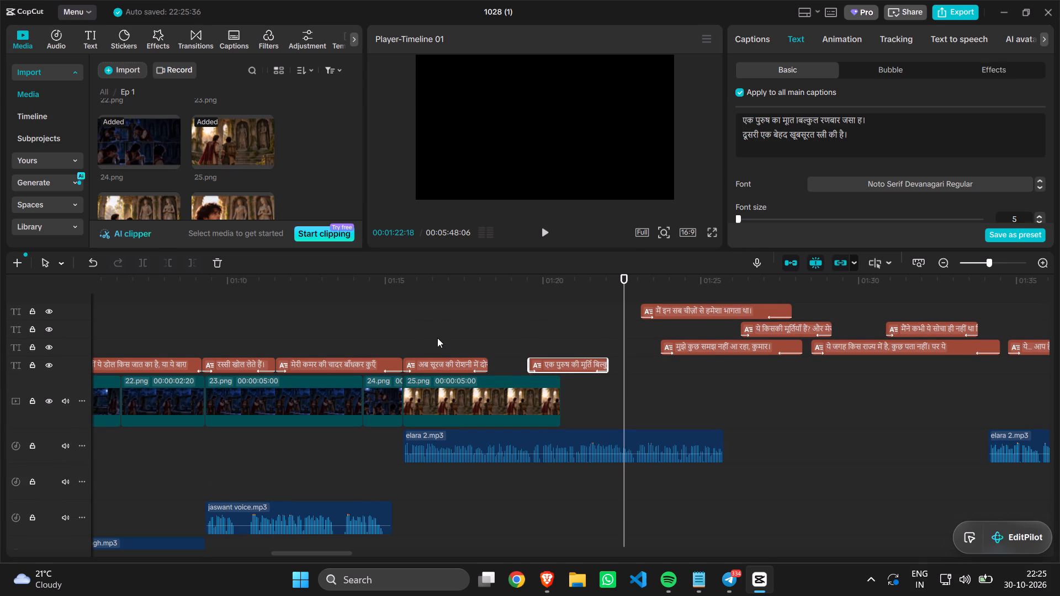
Play the moved elara 2.mp3 audio, shift the "एक पुरुष की मूर्ति" caption to about 01:22 and extend its end to 01:25:24.
left_click(437, 338)
key("space")
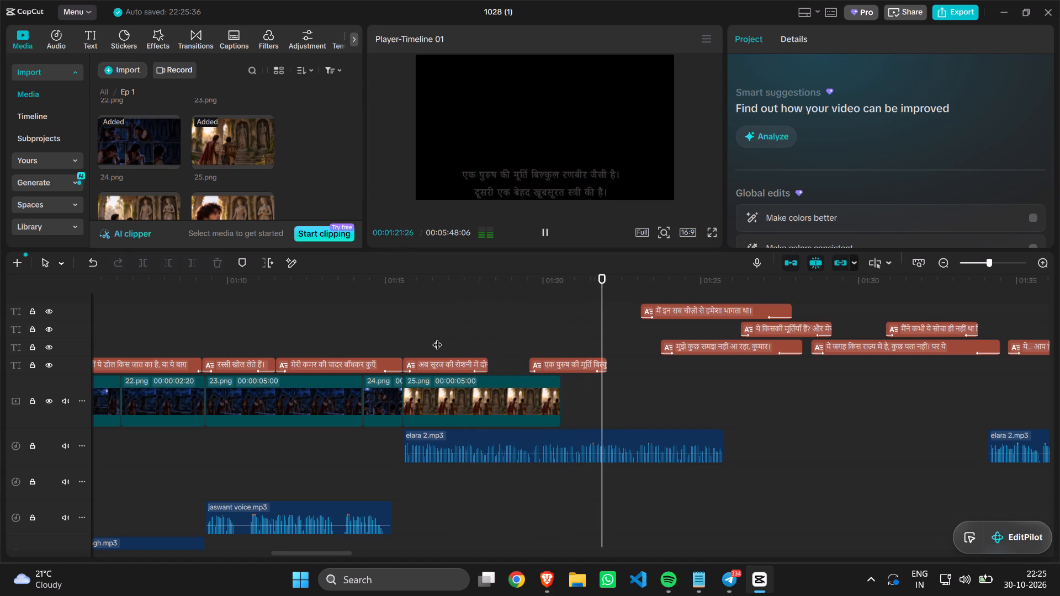
key("space")
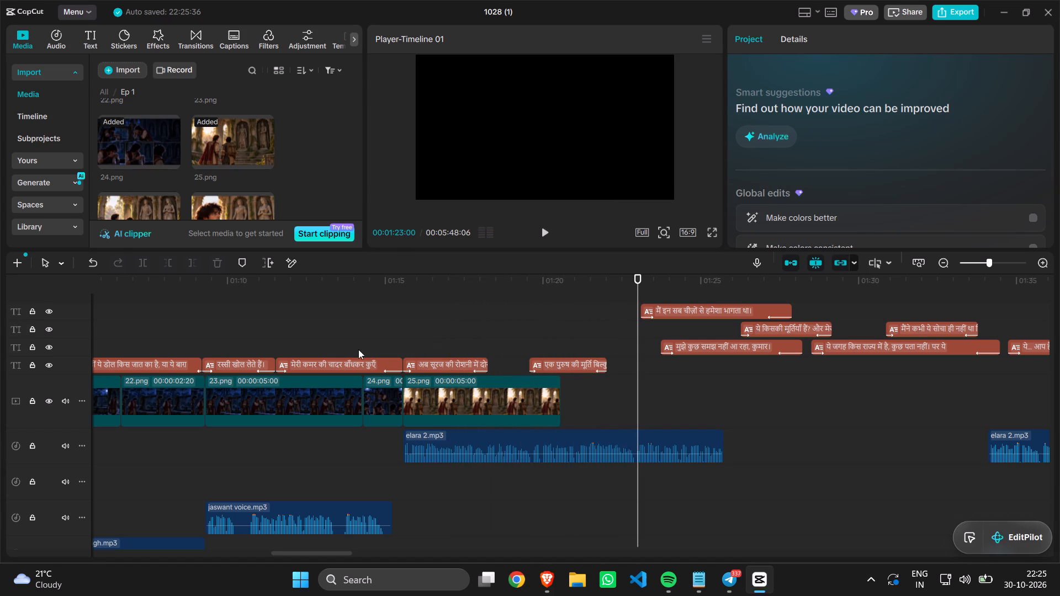
left_click(449, 332)
key("space")
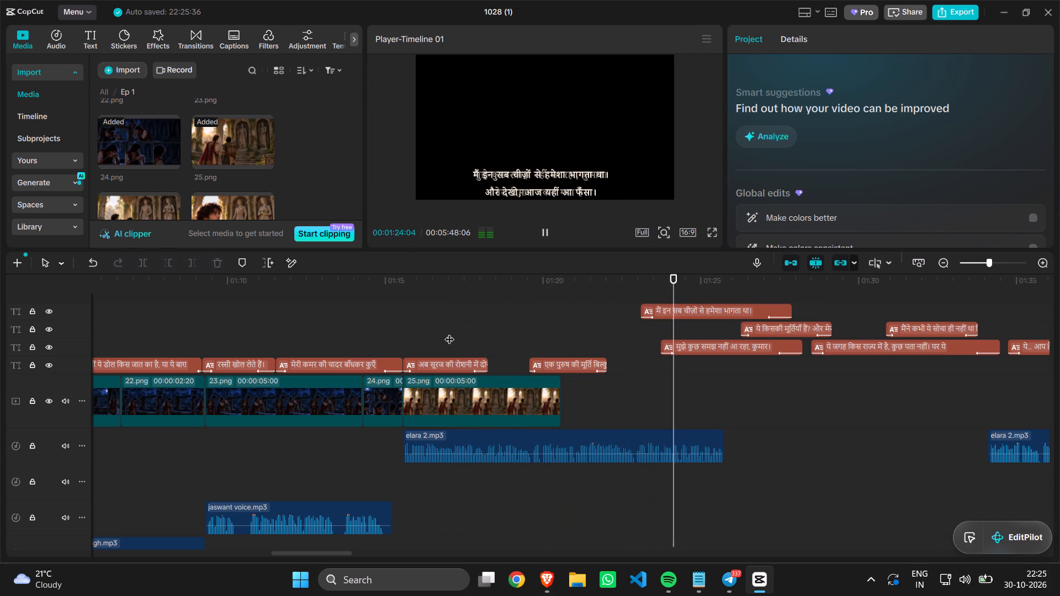
key("space")
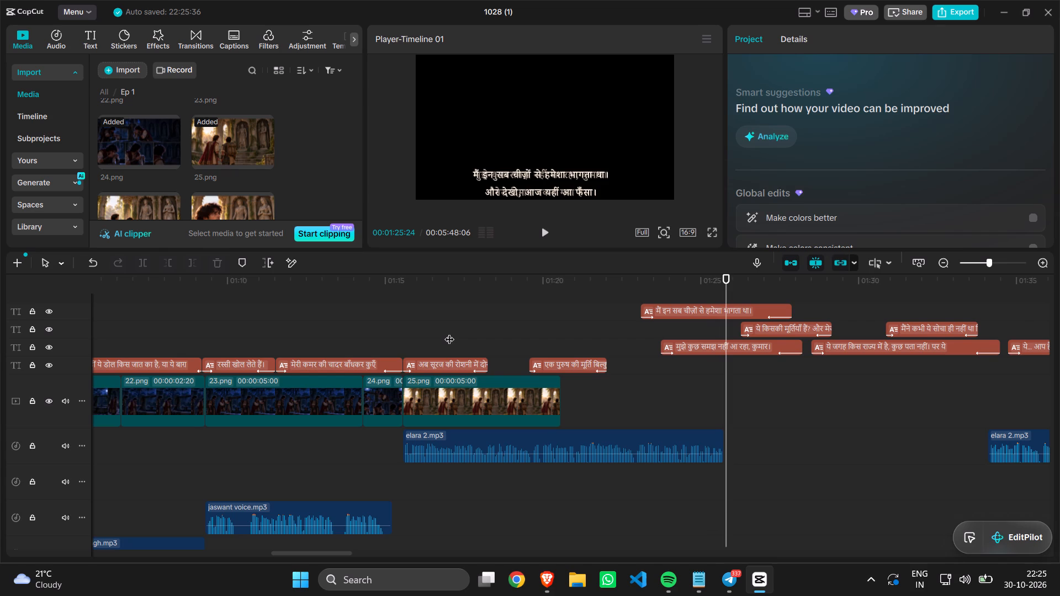
left_click(598, 363)
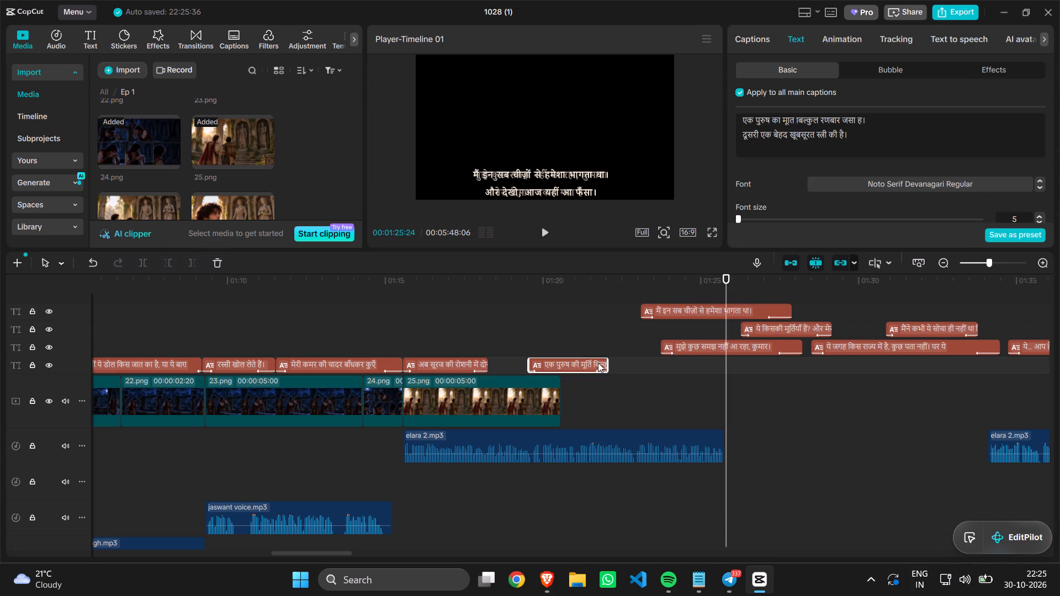
left_click_drag(598, 367, 676, 371)
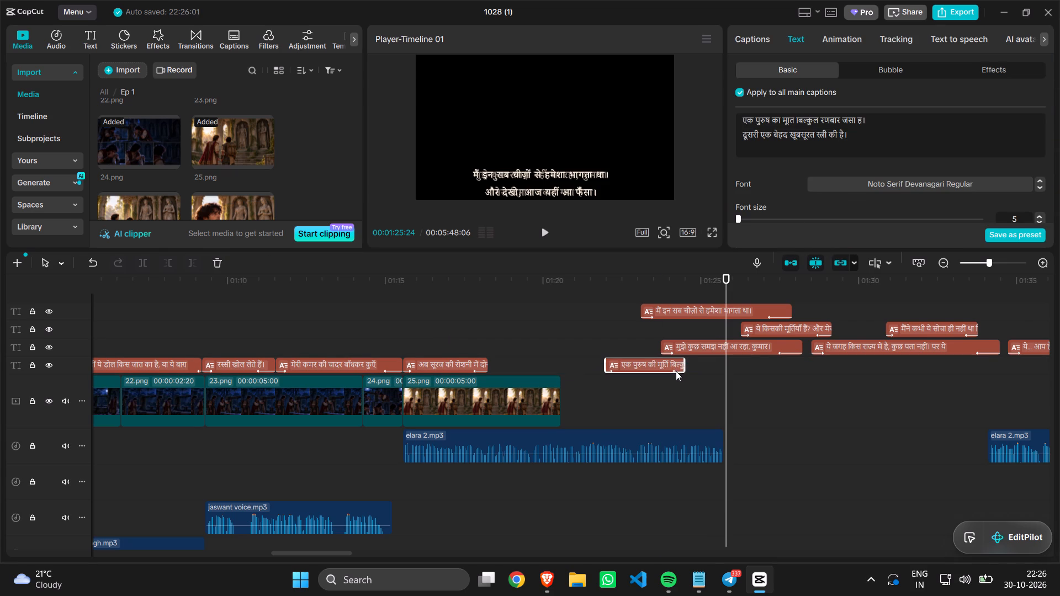
left_click_drag(685, 366, 727, 366)
Find where the "एक पुरुष की मूर्ति" line begins in the audio and extend that caption's start back to about 01:20.
left_click(468, 361)
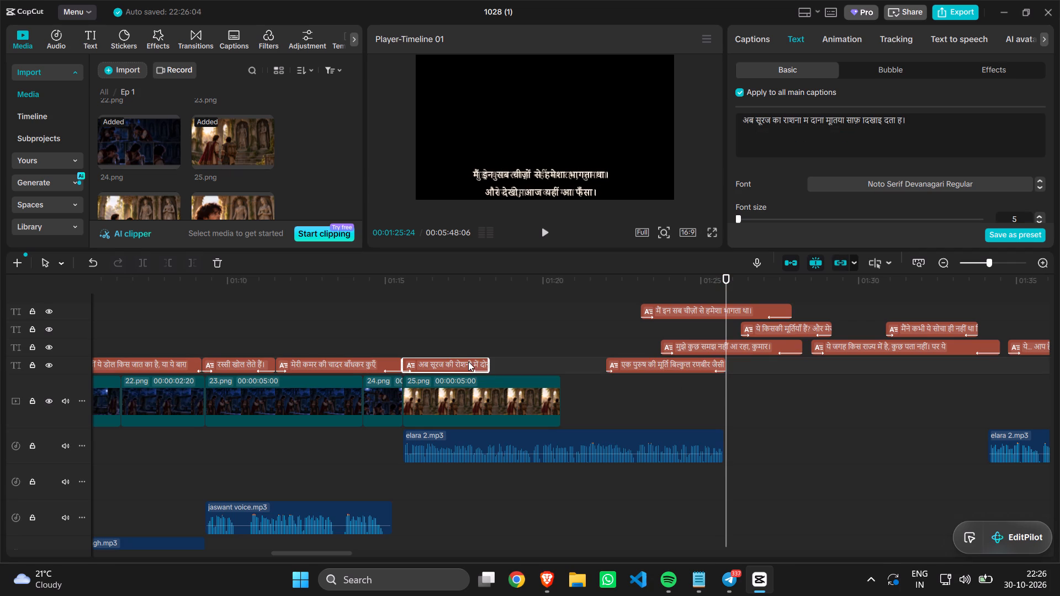
left_click(494, 504)
key("space")
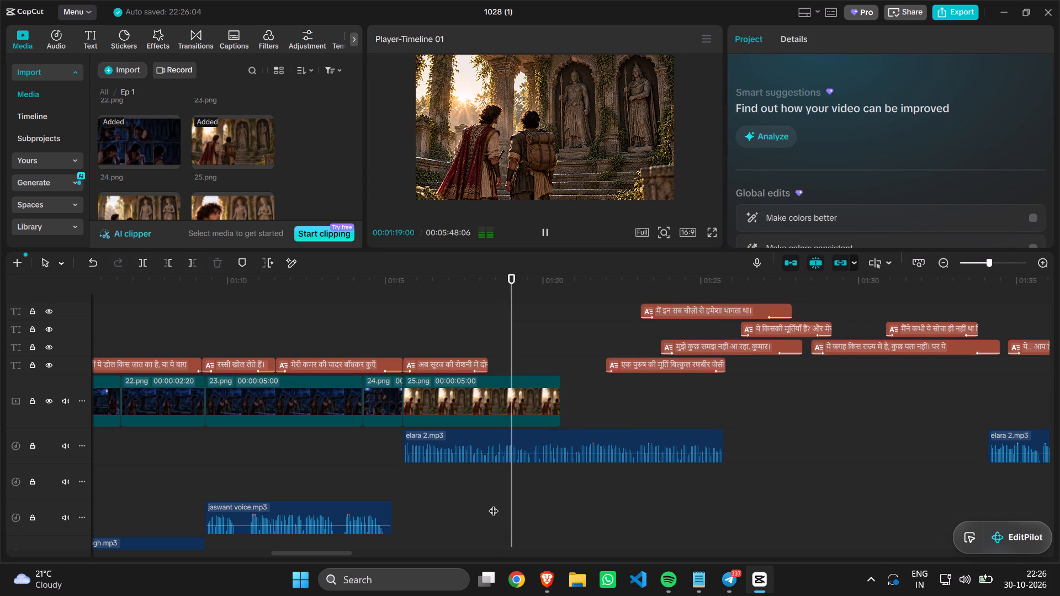
key("space")
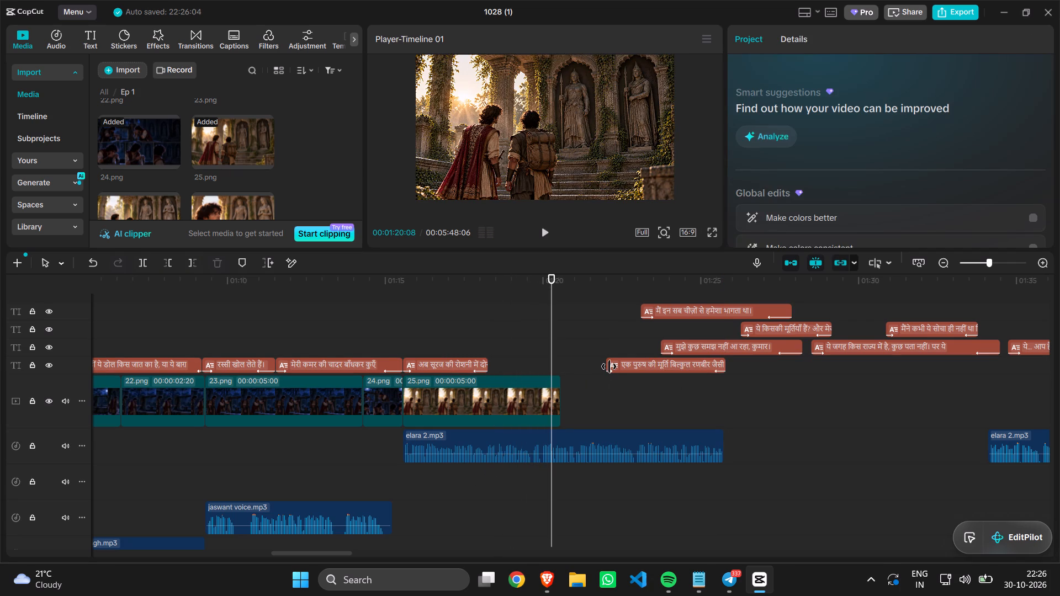
left_click_drag(609, 366, 548, 368)
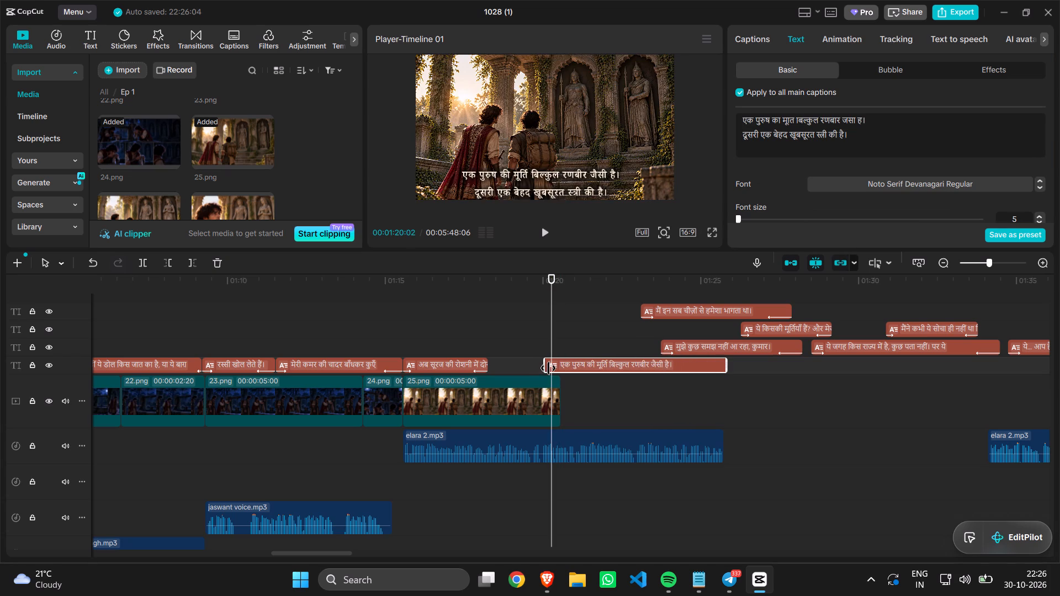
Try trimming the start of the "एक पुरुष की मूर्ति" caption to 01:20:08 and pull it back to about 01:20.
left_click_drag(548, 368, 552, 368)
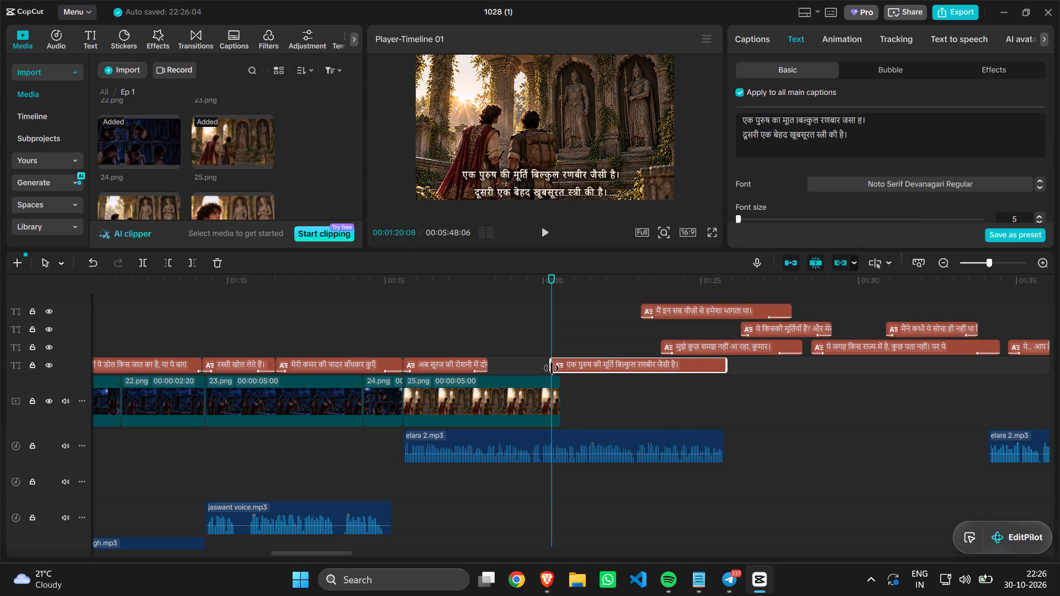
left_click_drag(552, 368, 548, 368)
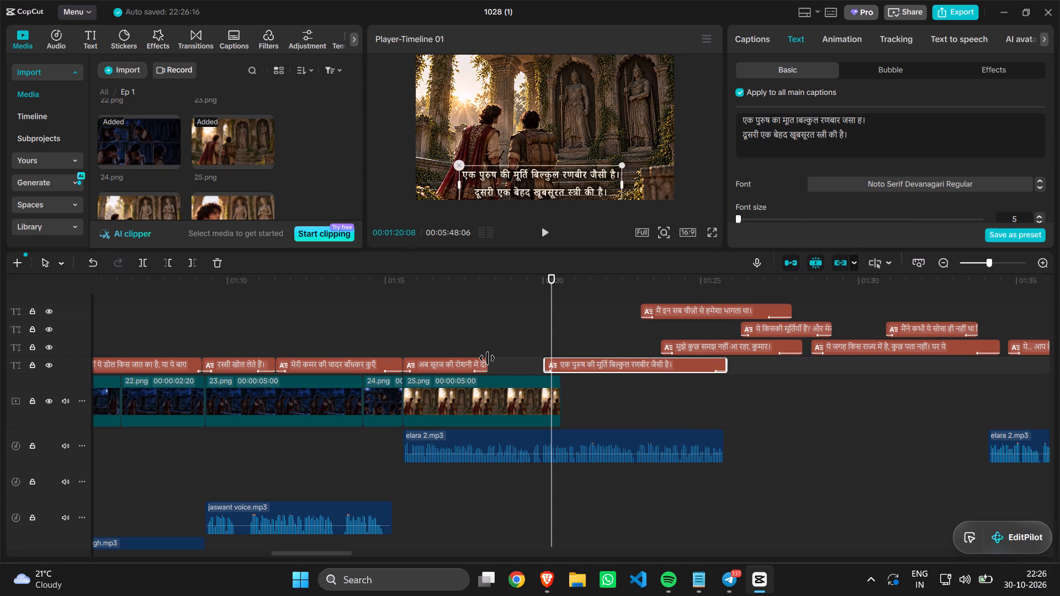
Extend the end of the "अब सूरज" caption to meet the "एक पुरुष की मूर्ति" caption and play the section through.
left_click(487, 358)
left_click_drag(487, 358, 543, 360)
left_click(448, 332)
key("space")
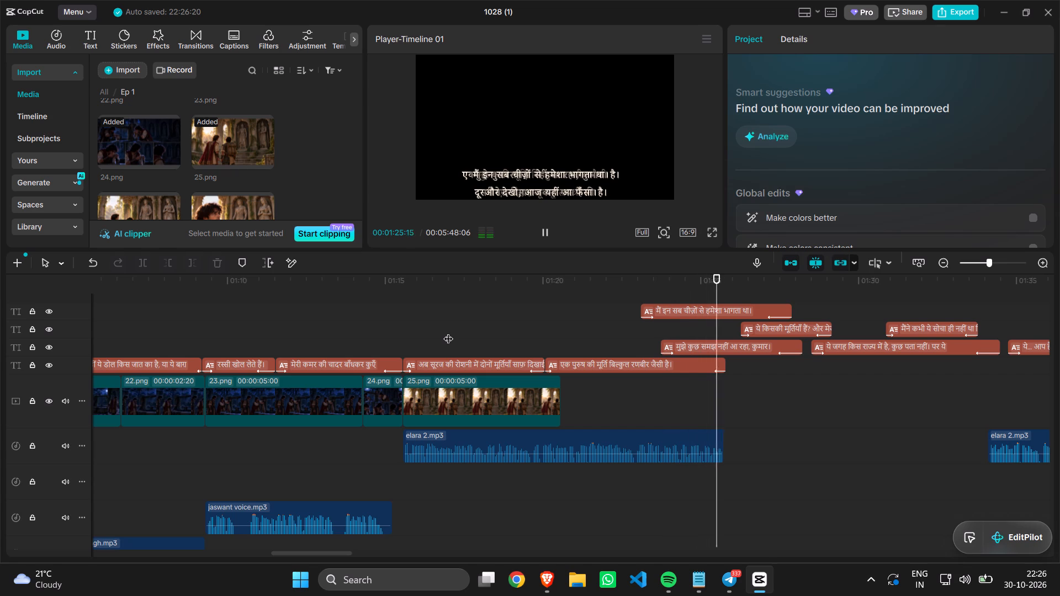
key("space")
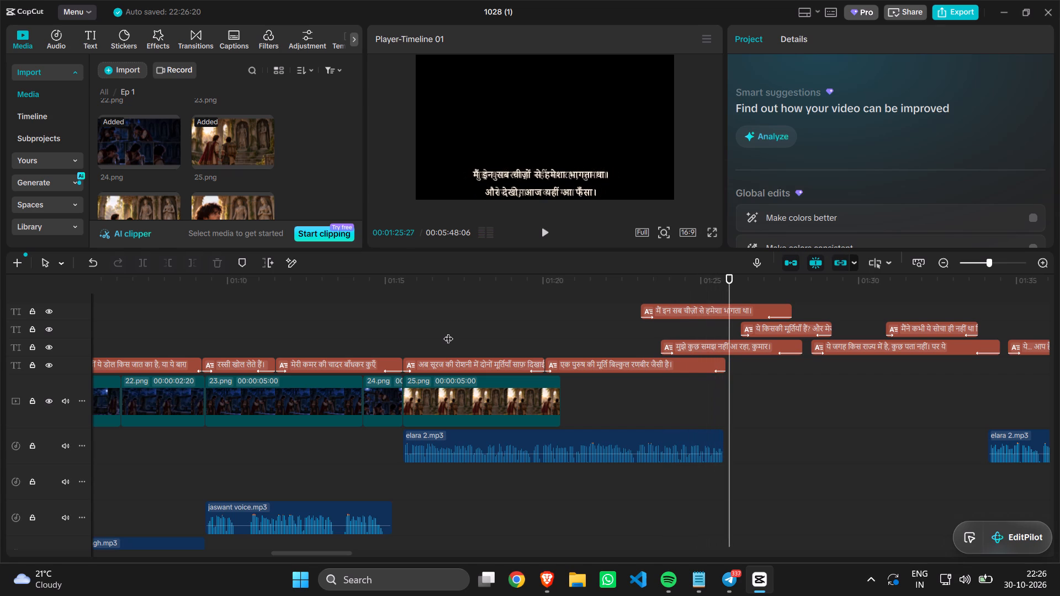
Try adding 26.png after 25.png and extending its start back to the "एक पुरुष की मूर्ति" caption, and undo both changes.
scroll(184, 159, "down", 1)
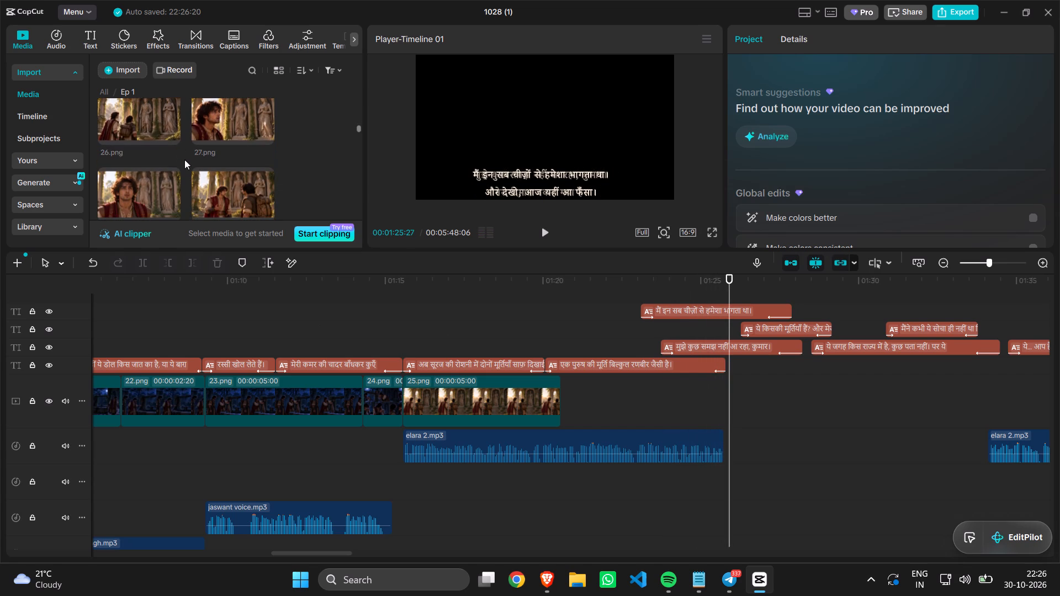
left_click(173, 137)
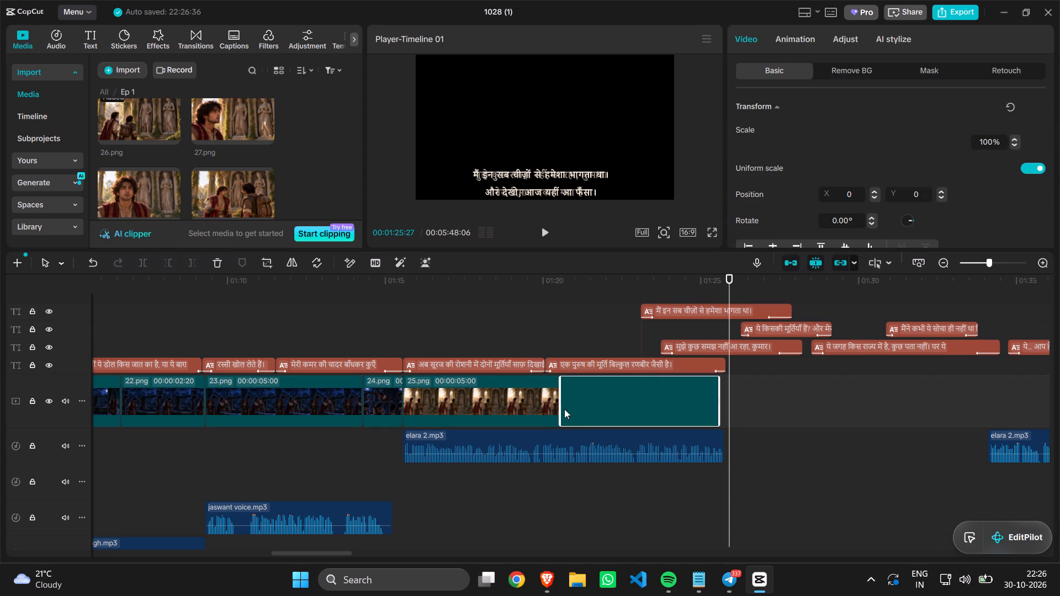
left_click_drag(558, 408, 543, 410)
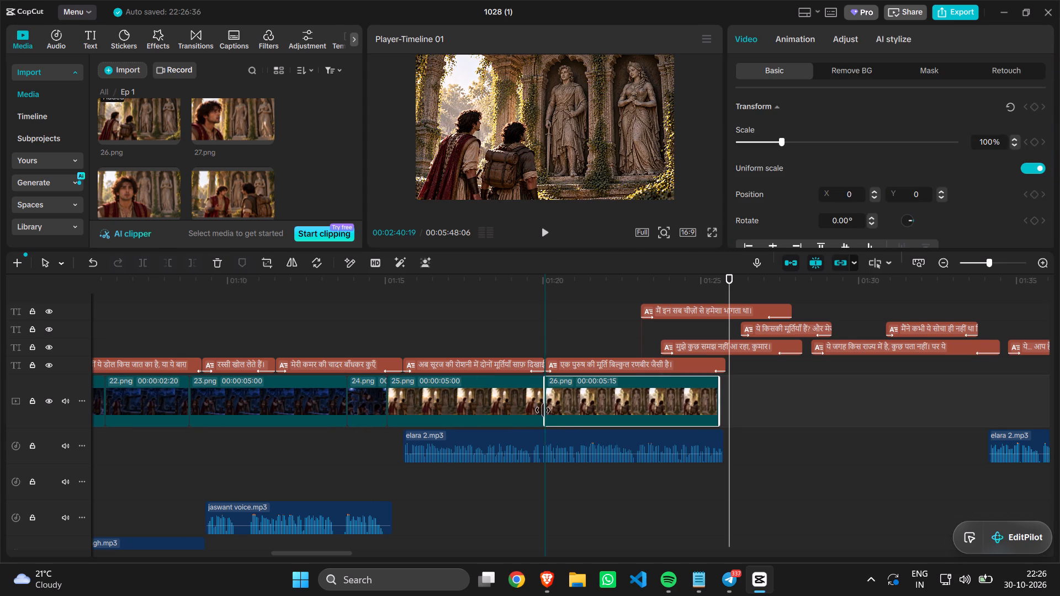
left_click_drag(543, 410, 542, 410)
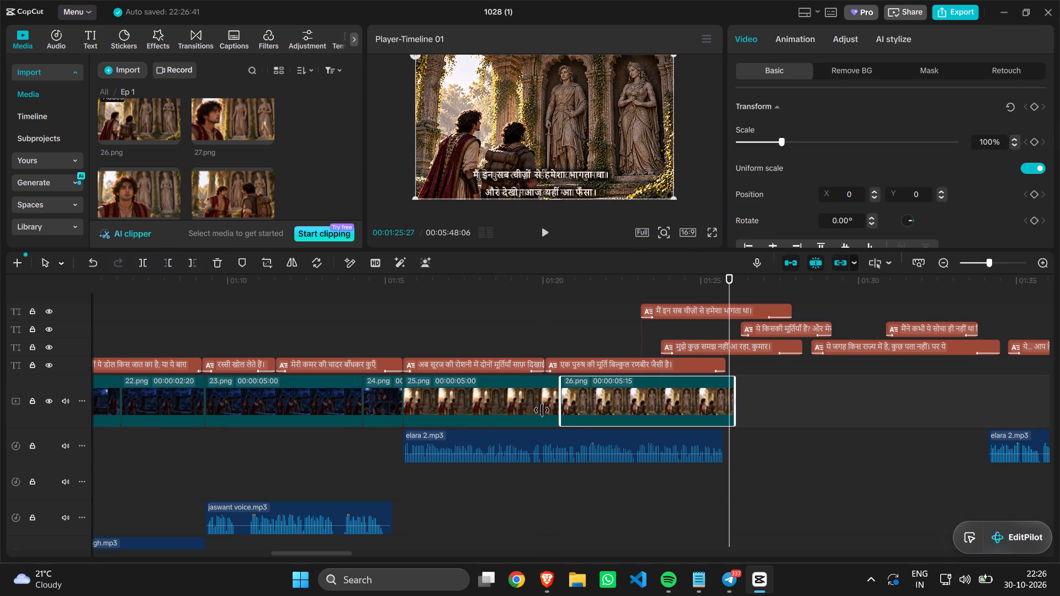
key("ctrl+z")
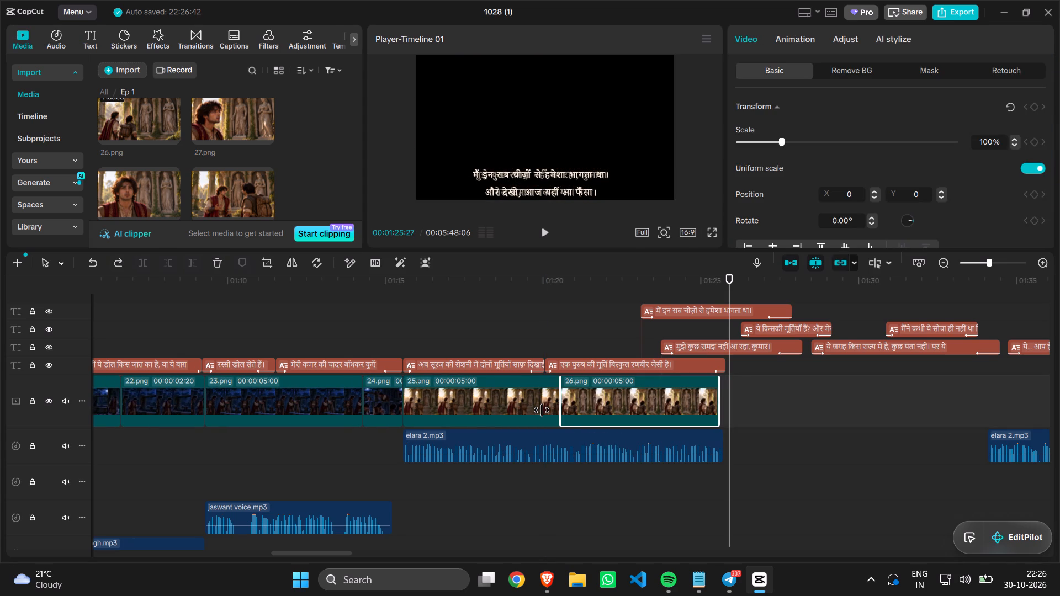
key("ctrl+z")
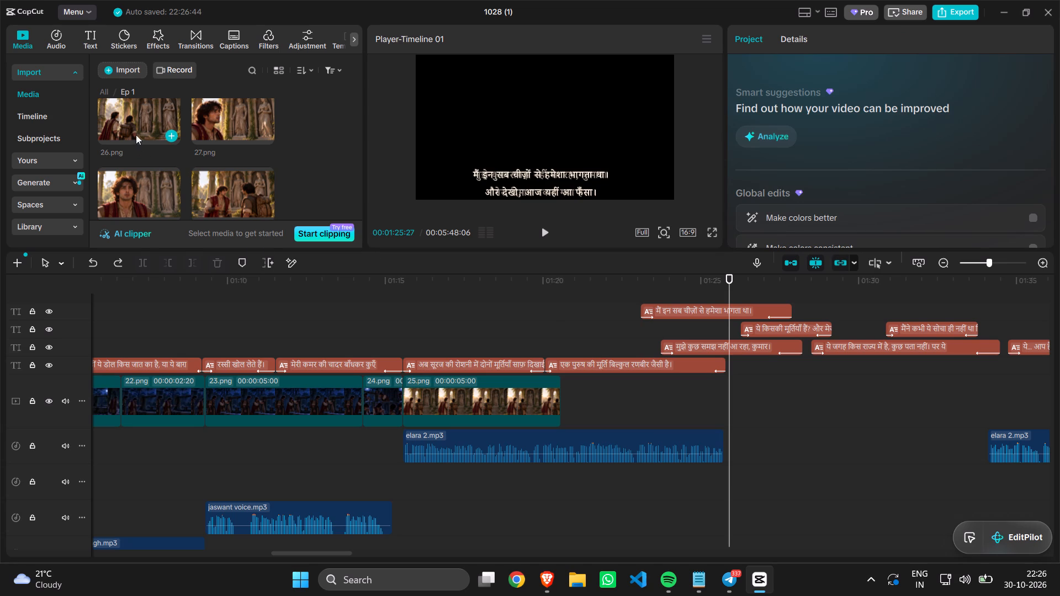
Add 26.png to the main video track directly after 25.png.
left_click(168, 133)
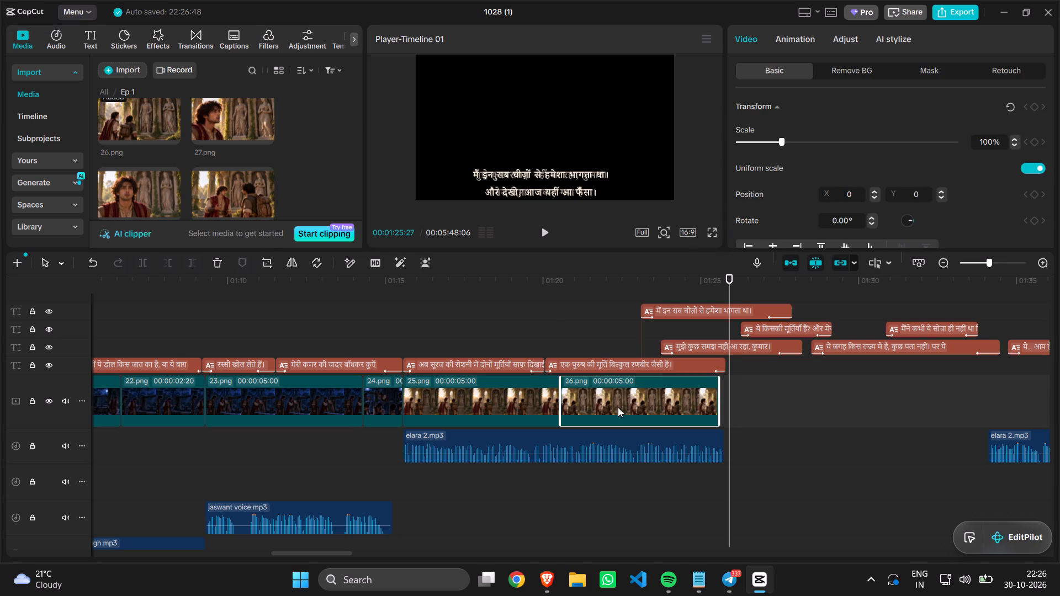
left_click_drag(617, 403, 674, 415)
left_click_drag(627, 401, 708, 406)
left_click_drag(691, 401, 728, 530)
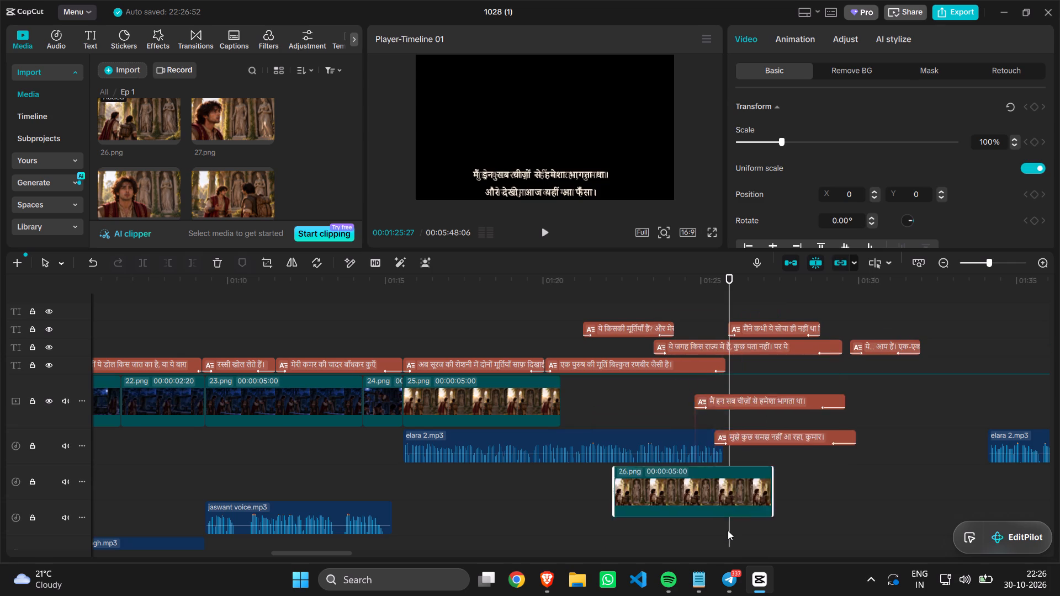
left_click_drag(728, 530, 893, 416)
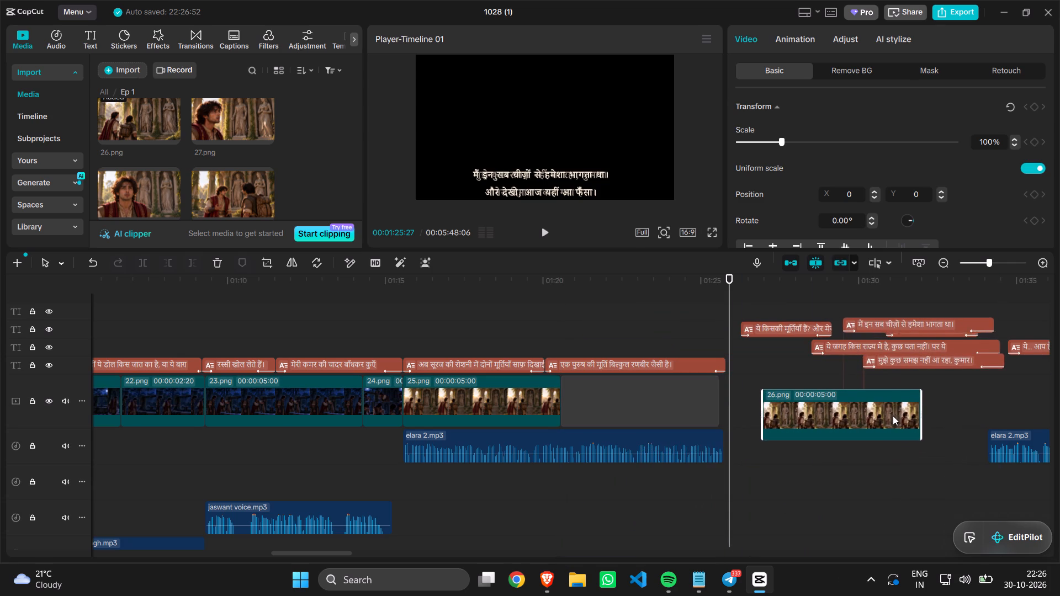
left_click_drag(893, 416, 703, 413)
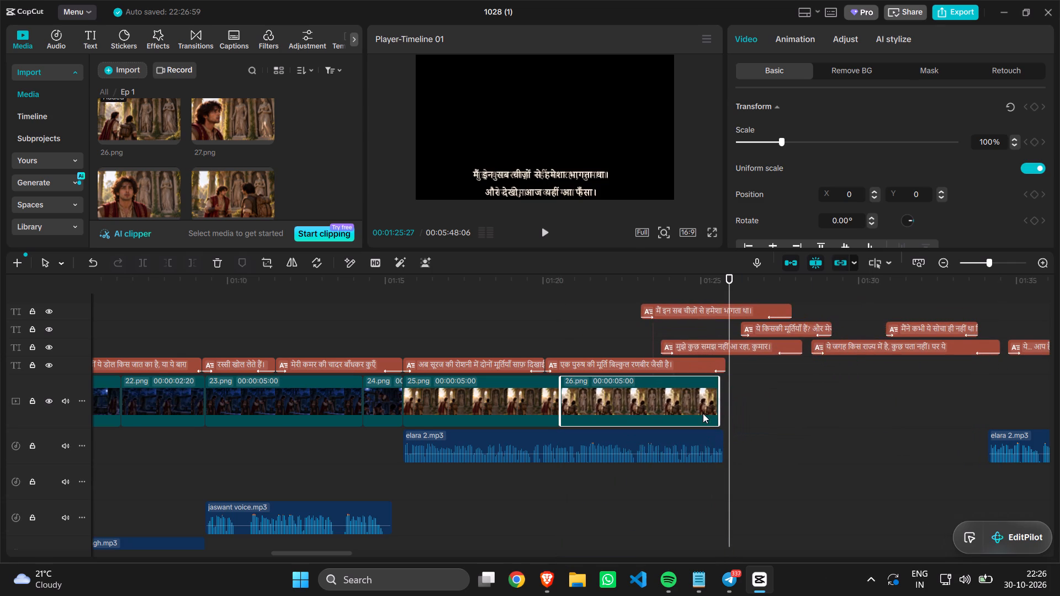
Shorten 25.png to 00:00:04:15 so it ends at the start of the "एक पुरुष की मूर्ति" caption, and play back the section.
left_click(537, 401)
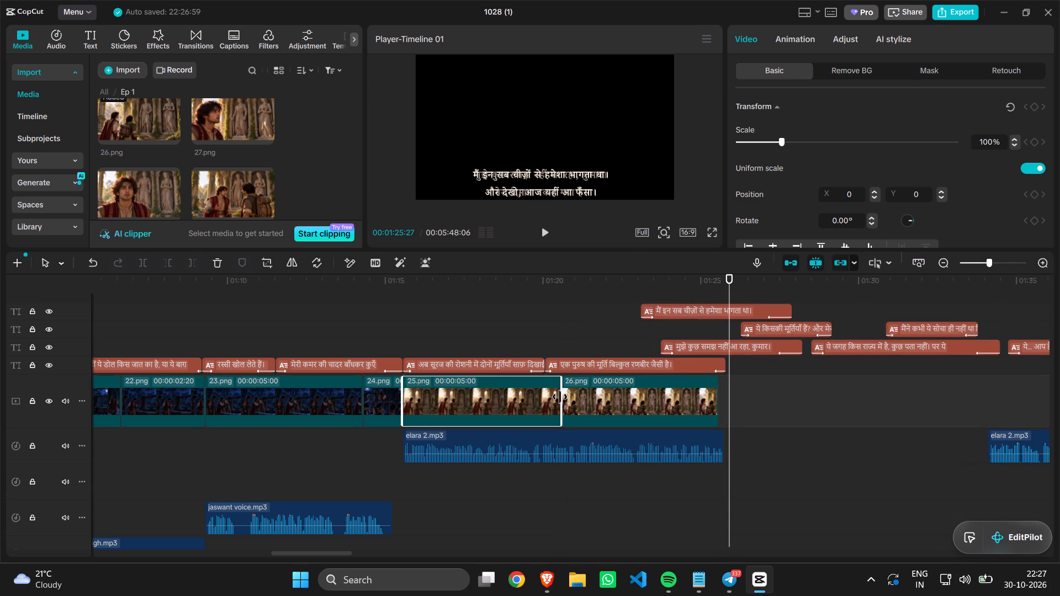
left_click_drag(560, 397, 543, 398)
left_click(508, 506)
key("space")
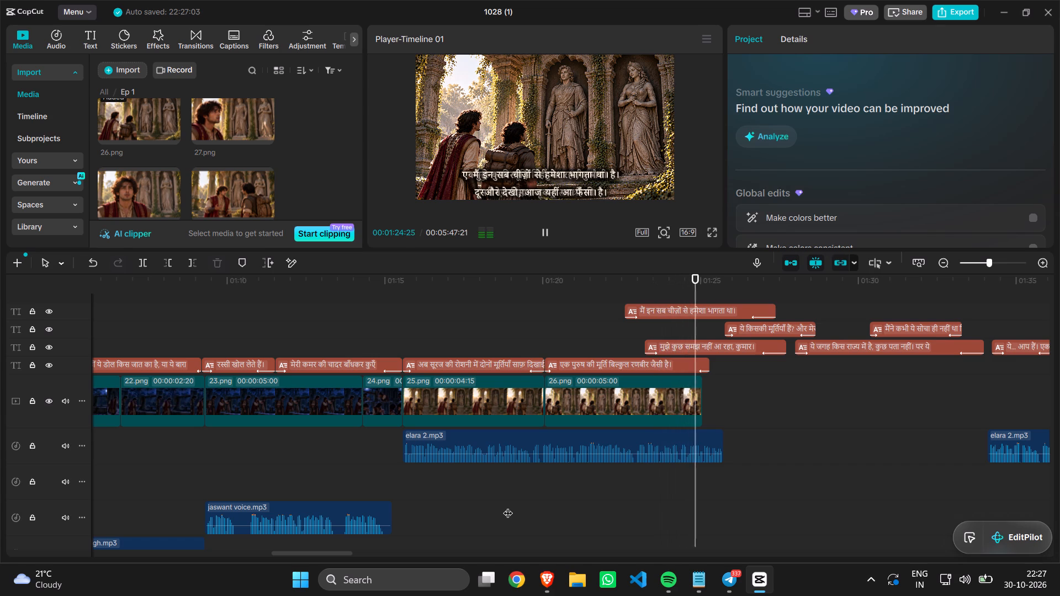
Stop playback and extend the end of 26.png to 00:00:05:21 so it lines up with the end of the elara 2.mp3 clip.
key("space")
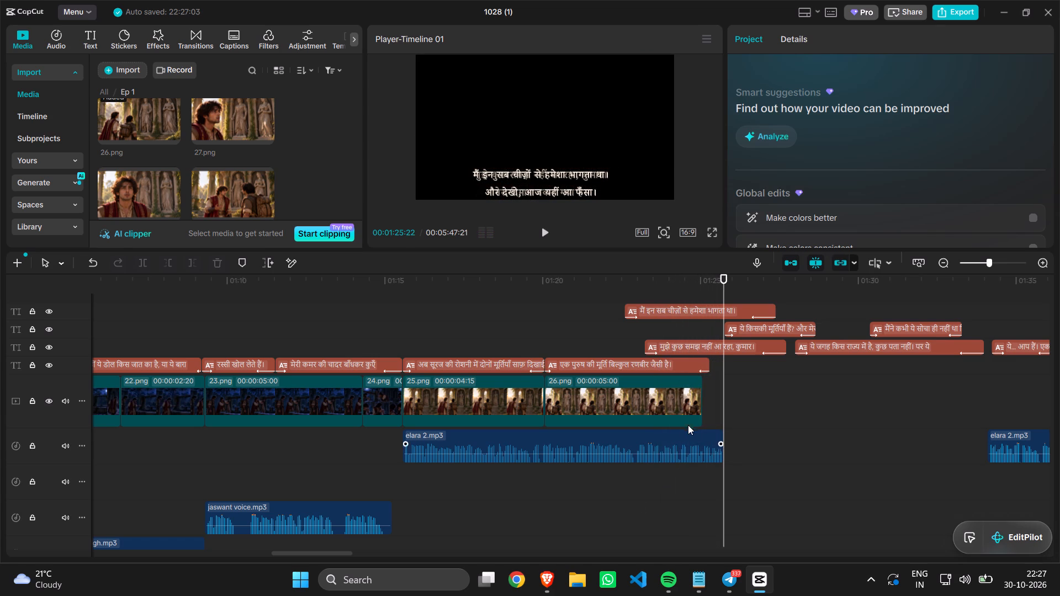
left_click(700, 405)
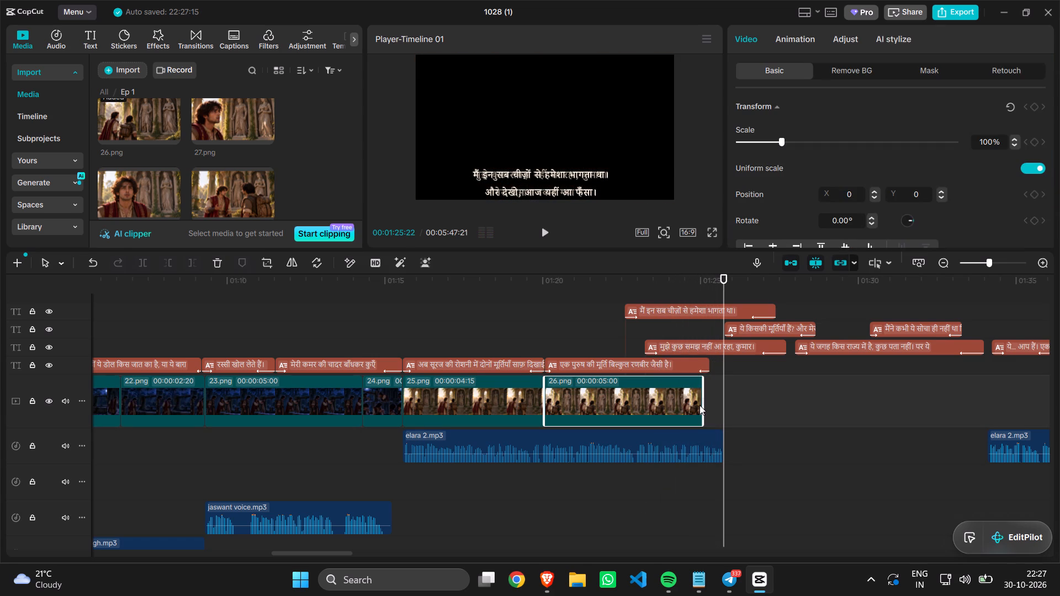
left_click_drag(699, 405, 725, 410)
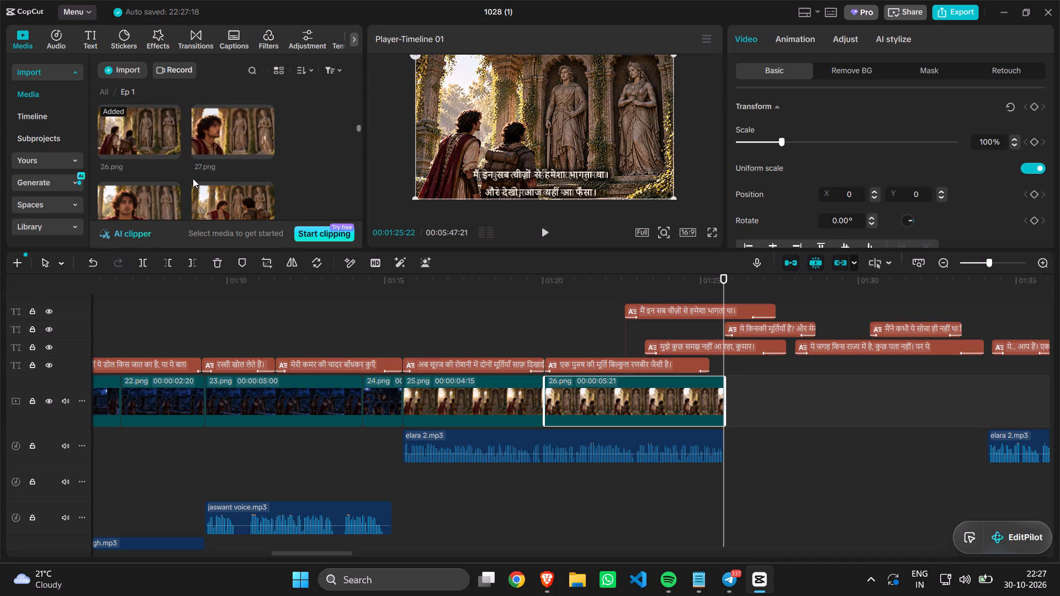
Add 28.png to the main video track directly after 26.png.
scroll(147, 188, "down", 1)
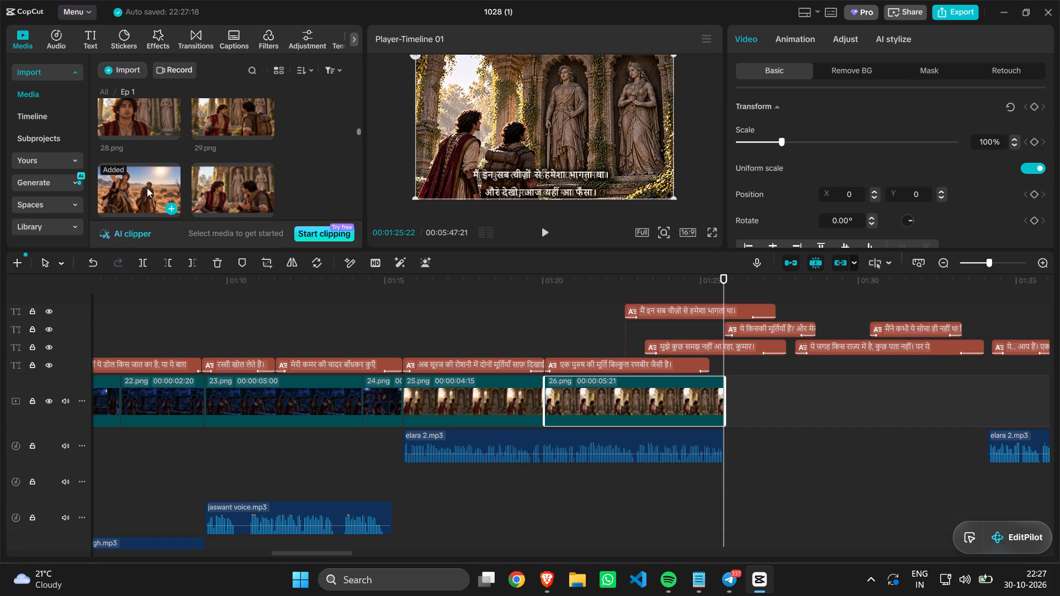
left_click(172, 131)
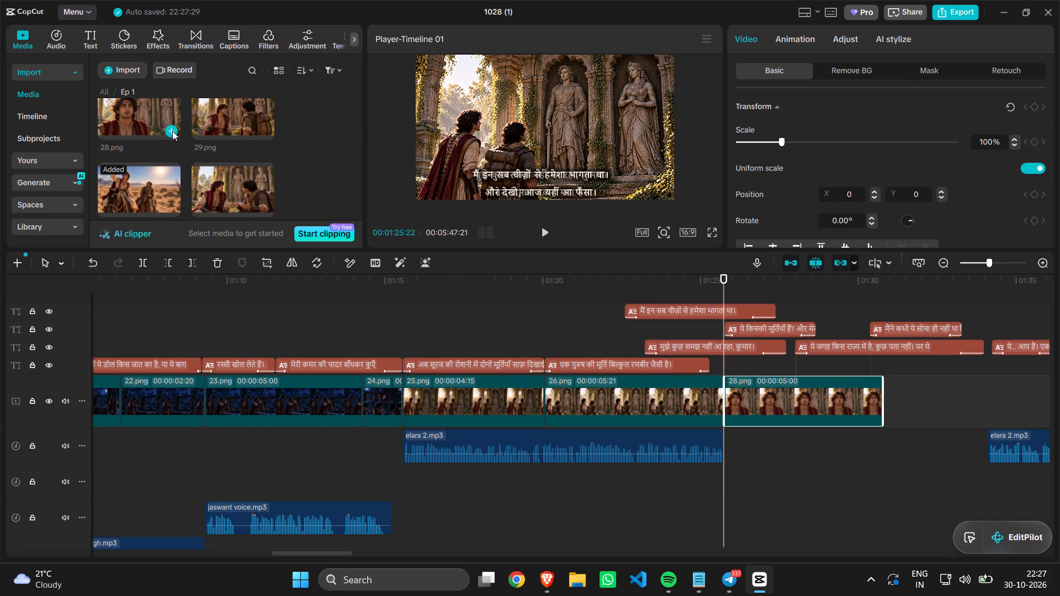
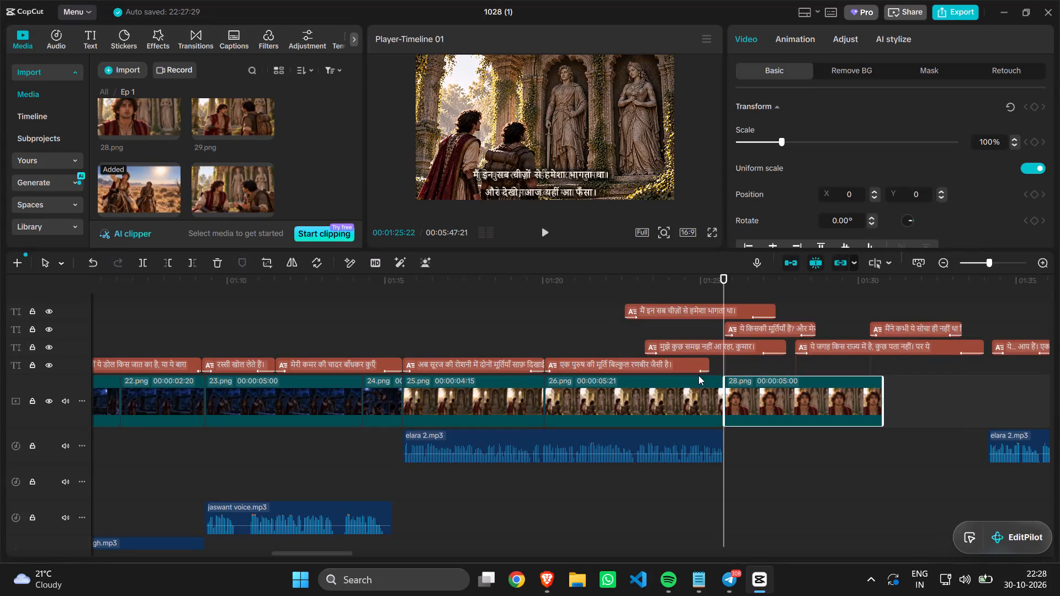
Switch to Notepad and check the order of Ranbir's dialogue after the "एक पुरुष की मूर्ति" narration in the episode script.
left_click(698, 582)
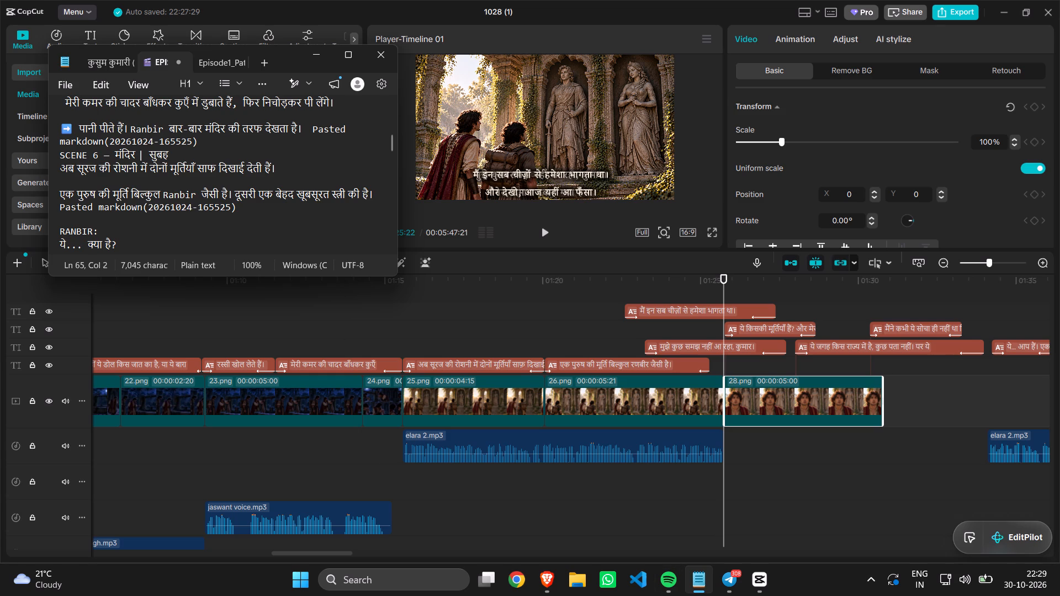
scroll(284, 224, "down", 2)
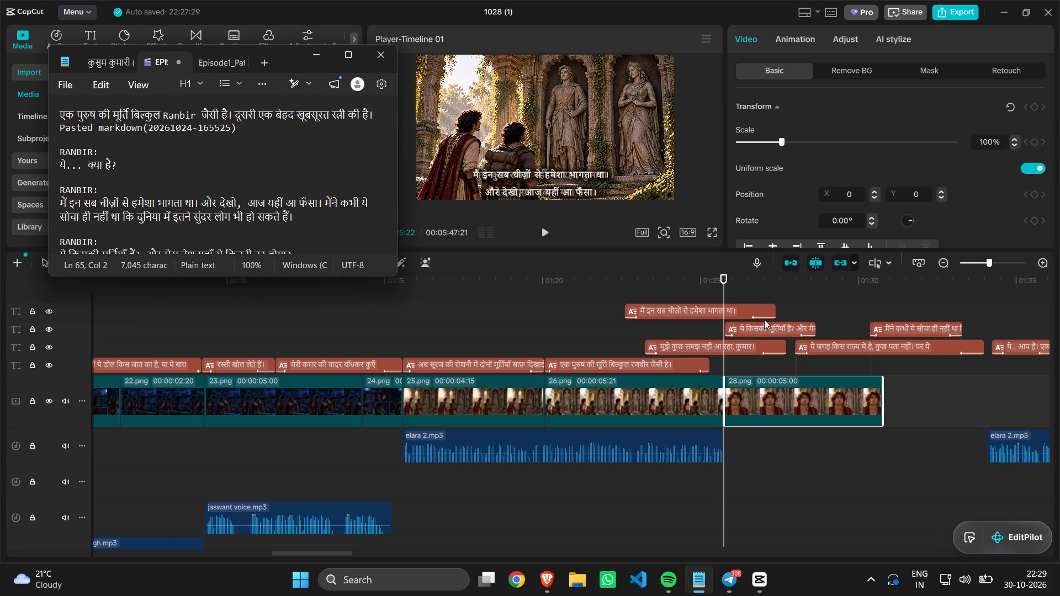
Move the "ये जगह किस राज्य में है" caption up one caption track and later, to start at about 01:36.
scroll(846, 345, "up", 1)
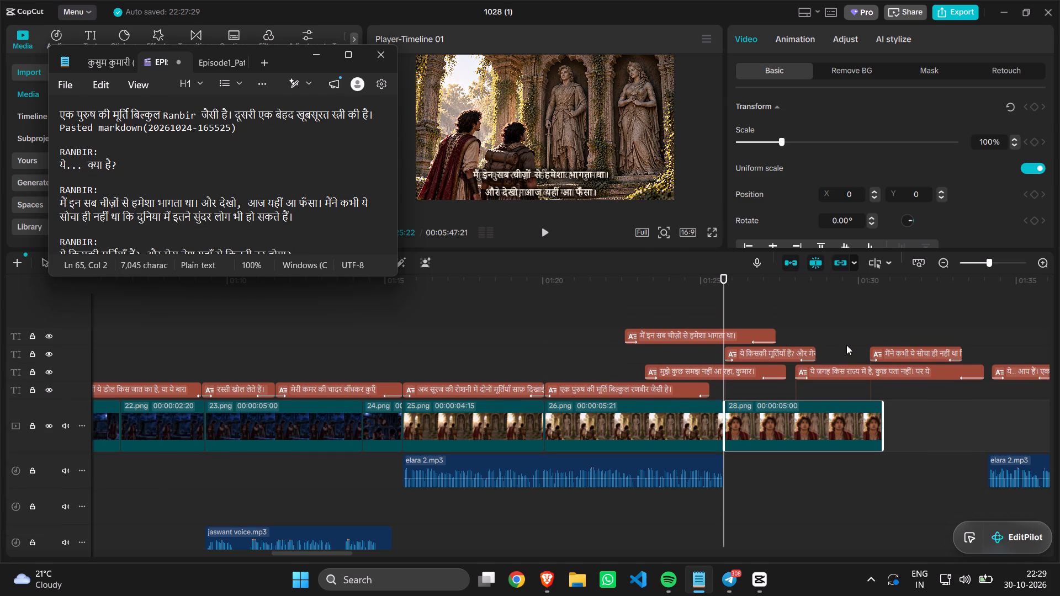
scroll(846, 345, "up", 1)
scroll(846, 345, "left", 1)
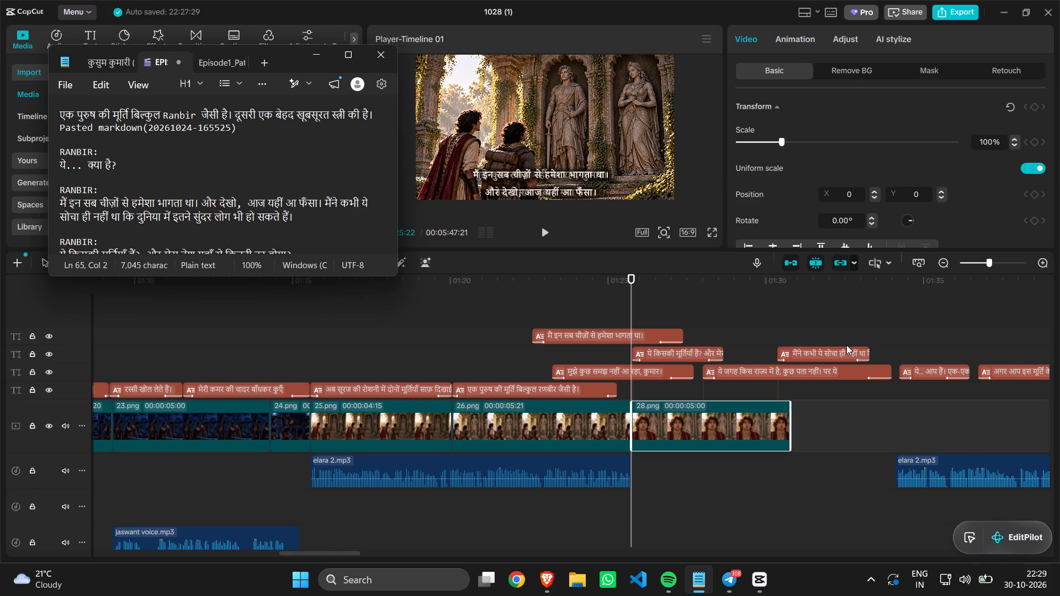
scroll(846, 345, "left", 1)
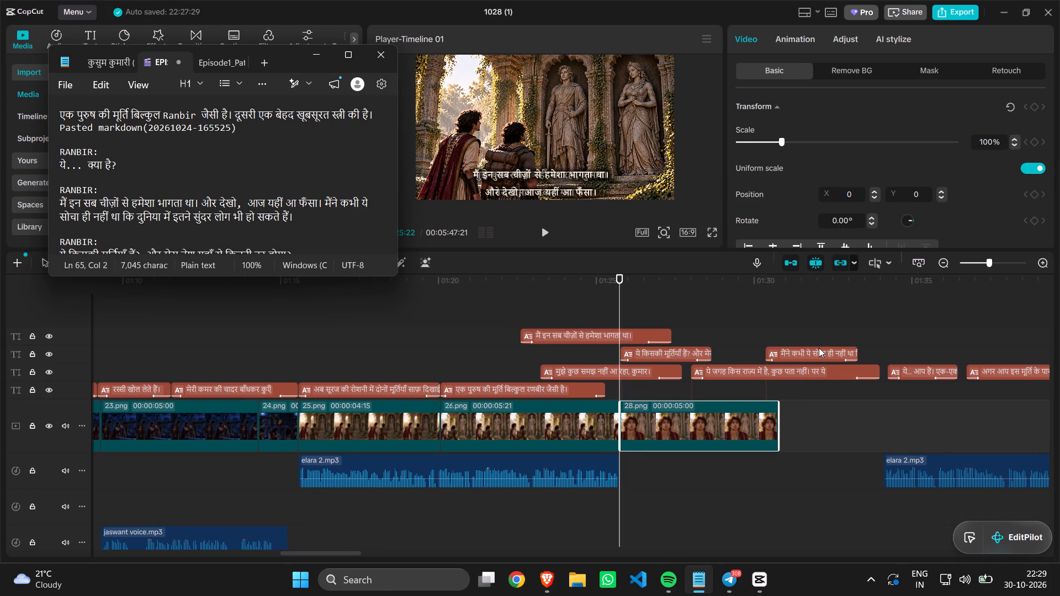
scroll(750, 355, "left", 1)
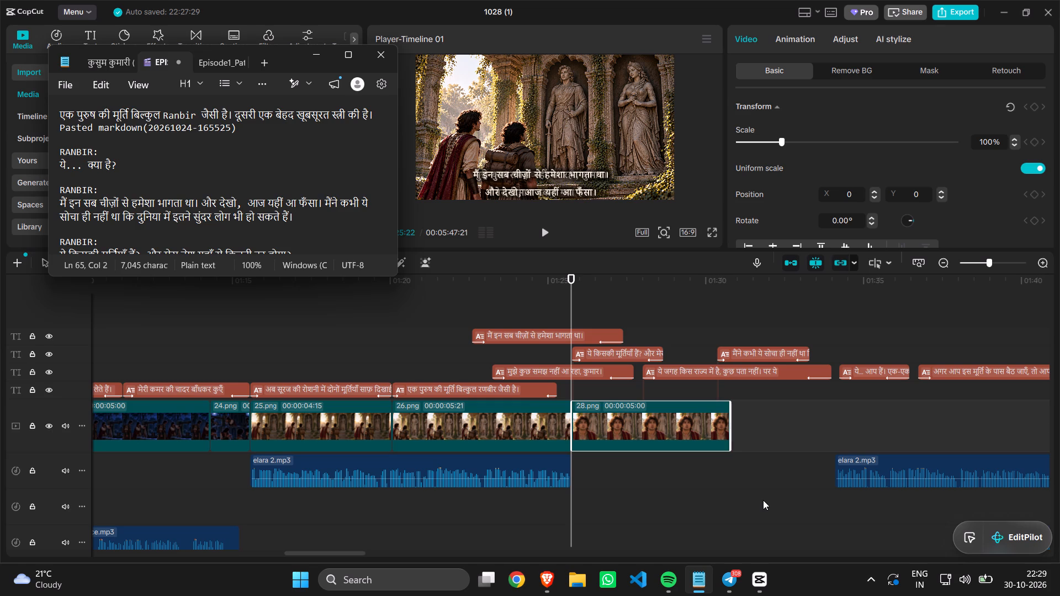
left_click_drag(767, 374, 1021, 358)
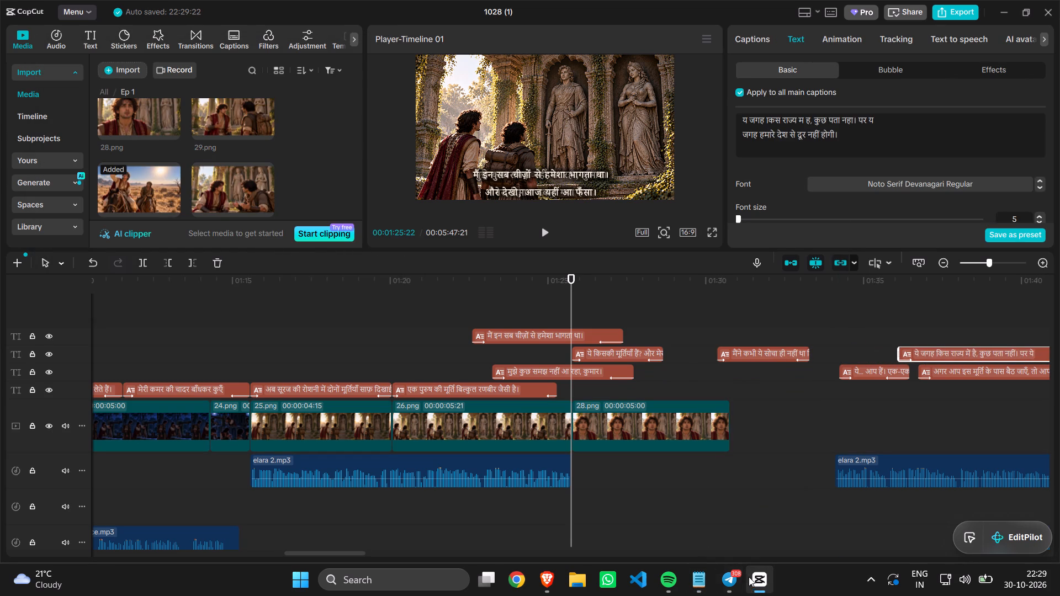
Switch to the Notepad script and read the Ranbir and Jasvant dialogue that follows "ये... क्या है?" to check the line order.
left_click(703, 582)
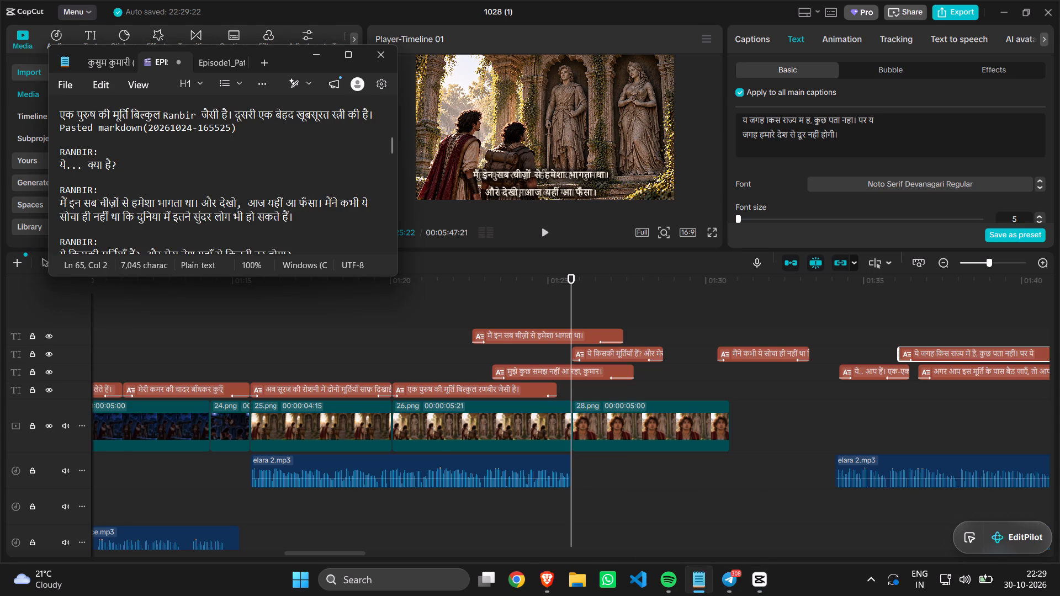
scroll(325, 208, "down", 1)
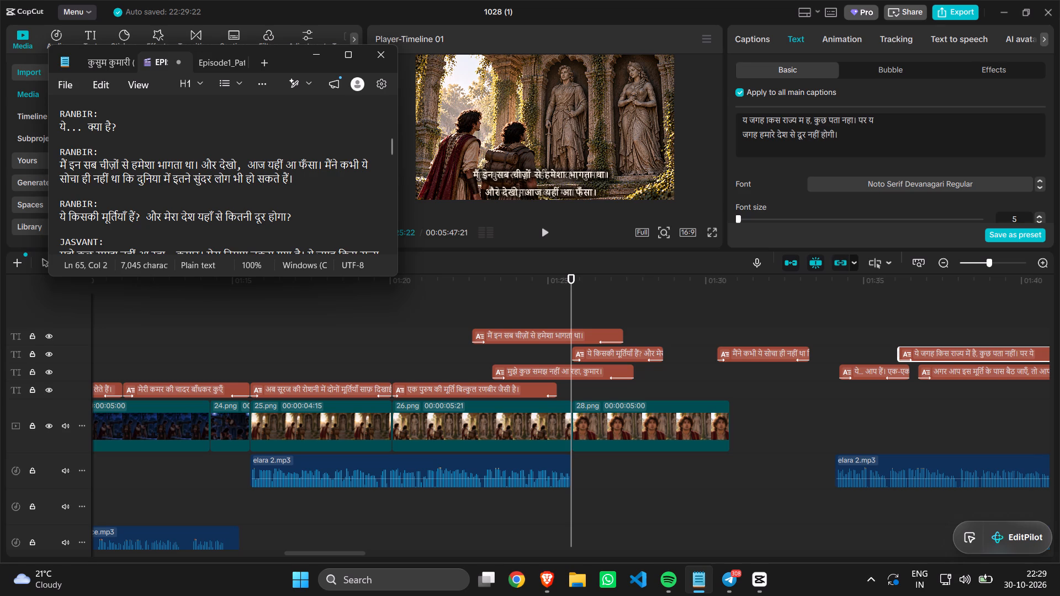
scroll(285, 190, "right", 1)
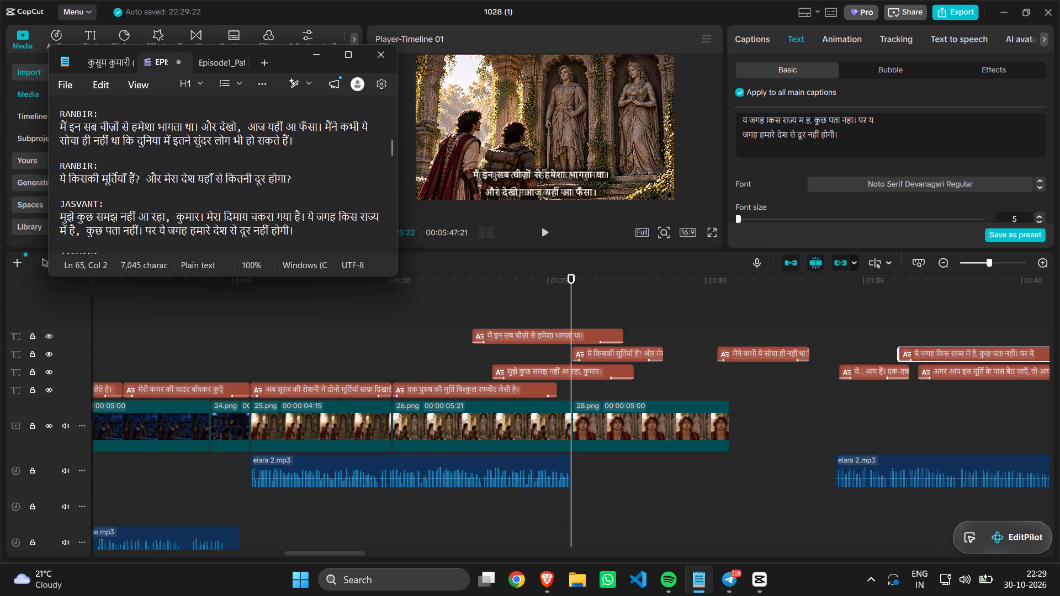
scroll(285, 190, "right", 1)
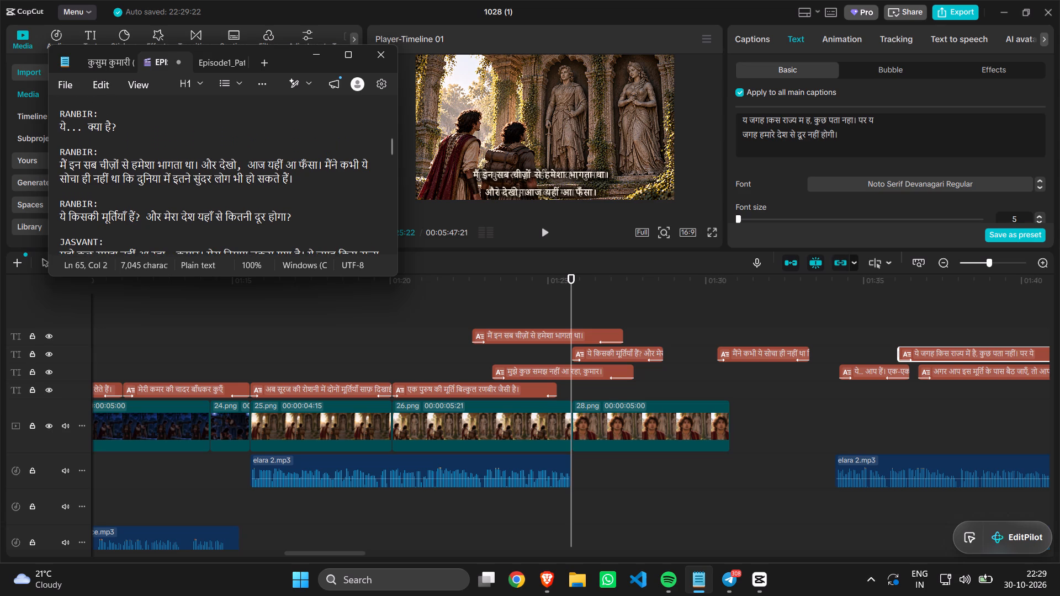
scroll(285, 190, "right", 1)
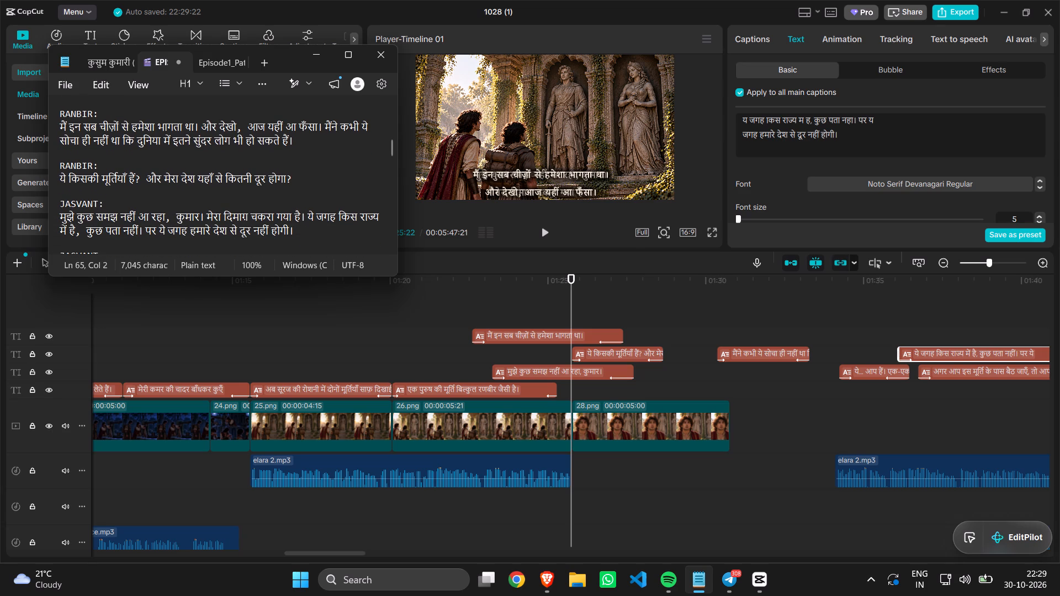
scroll(285, 190, "right", 5)
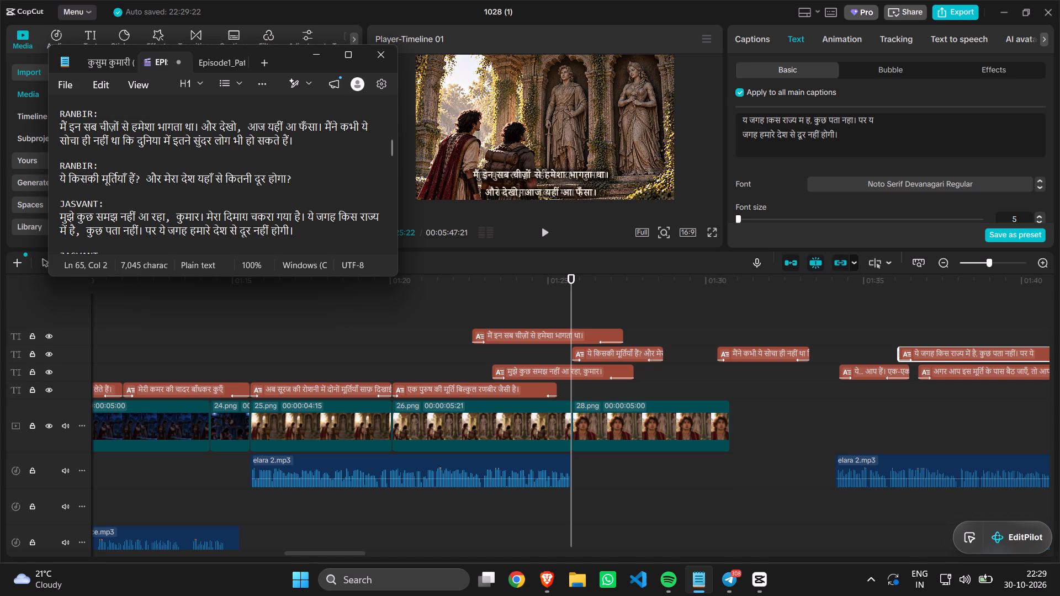
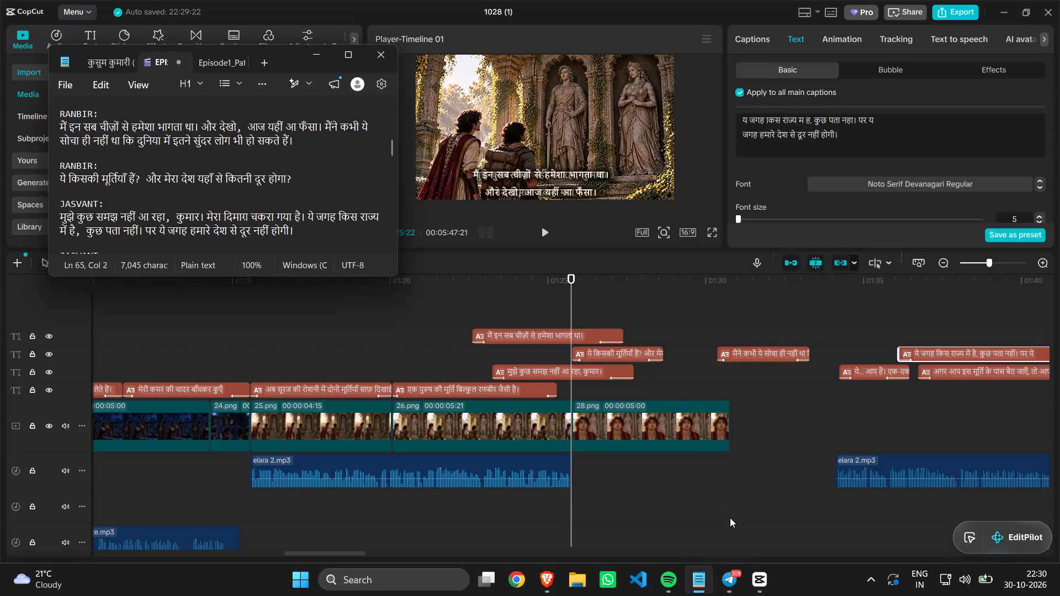
Look over the captions and voice clips further along the timeline, past the 28.png image.
scroll(730, 518, "down", 1)
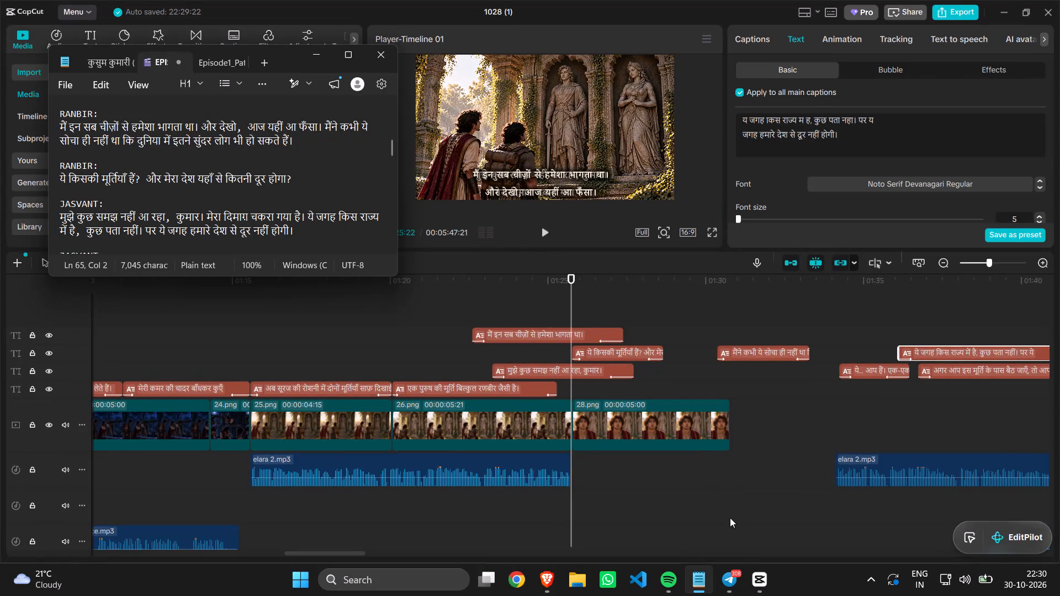
scroll(730, 518, "down", 1)
scroll(730, 518, "left", 1)
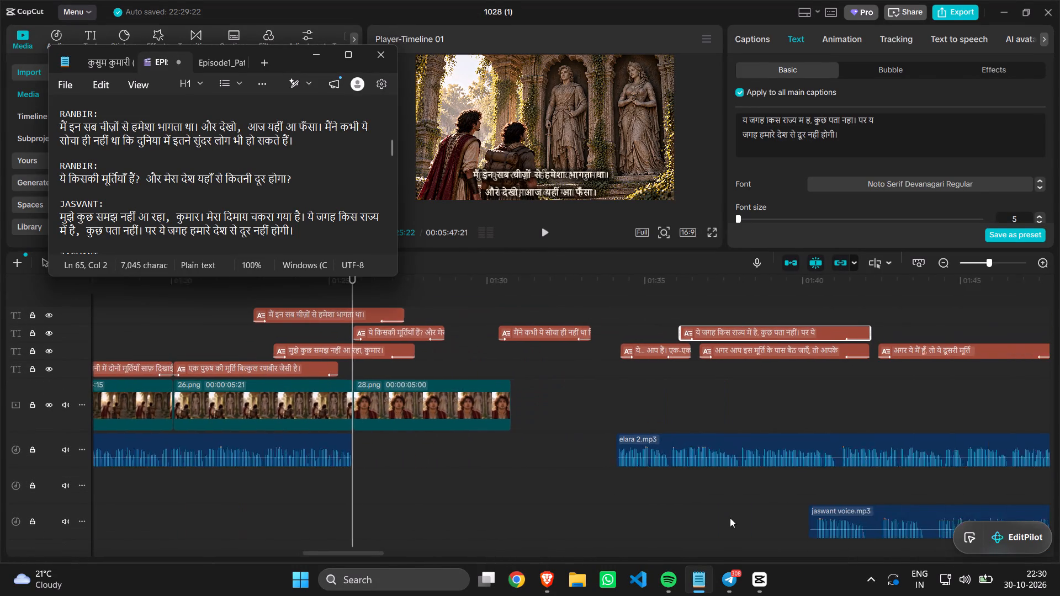
scroll(730, 518, "left", 2)
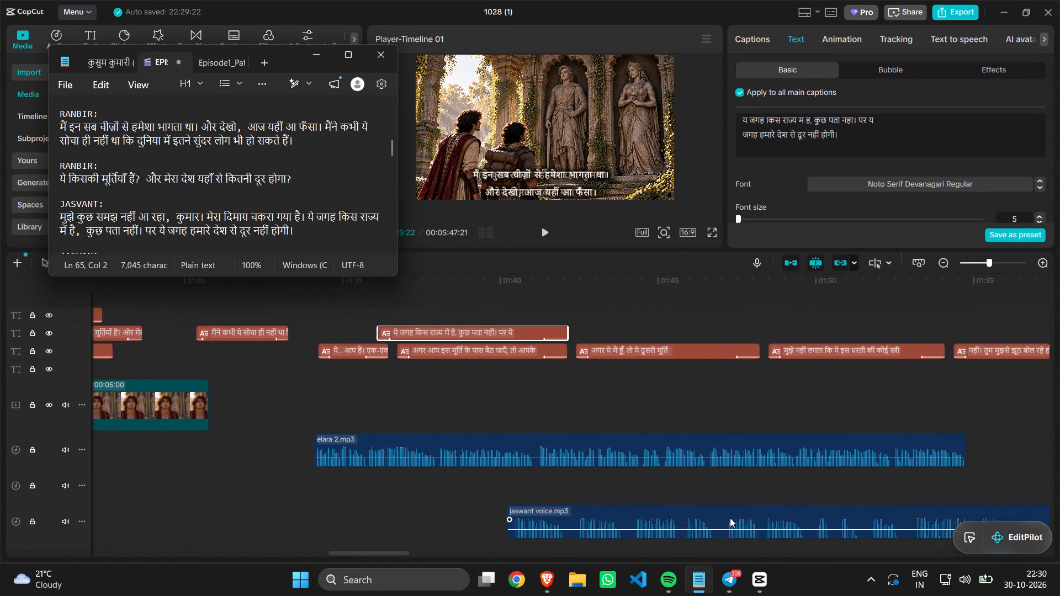
scroll(730, 518, "left", 1)
scroll(730, 518, "up", 1)
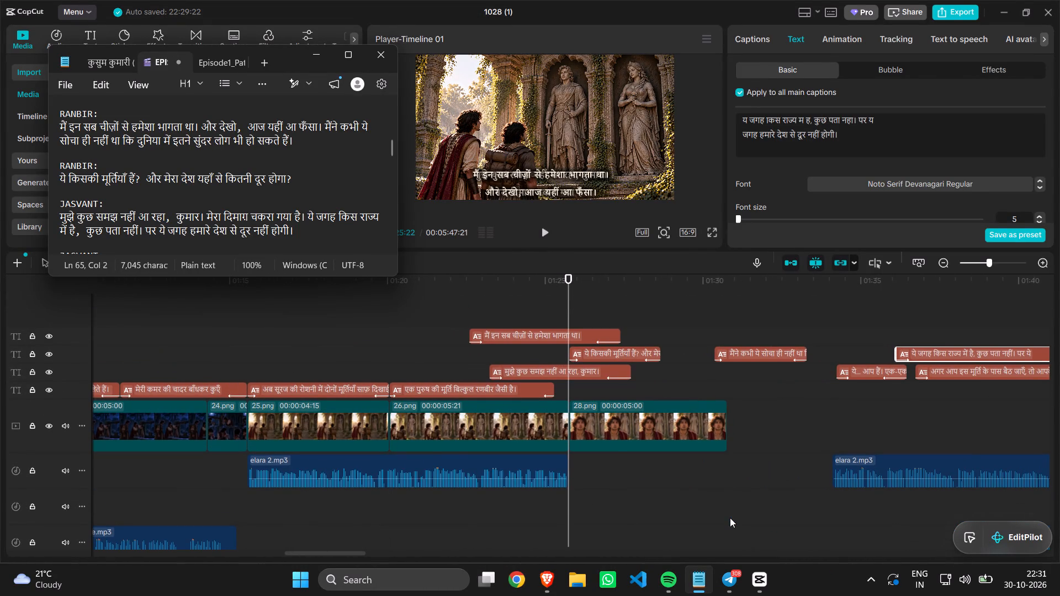
scroll(730, 518, "up", 1)
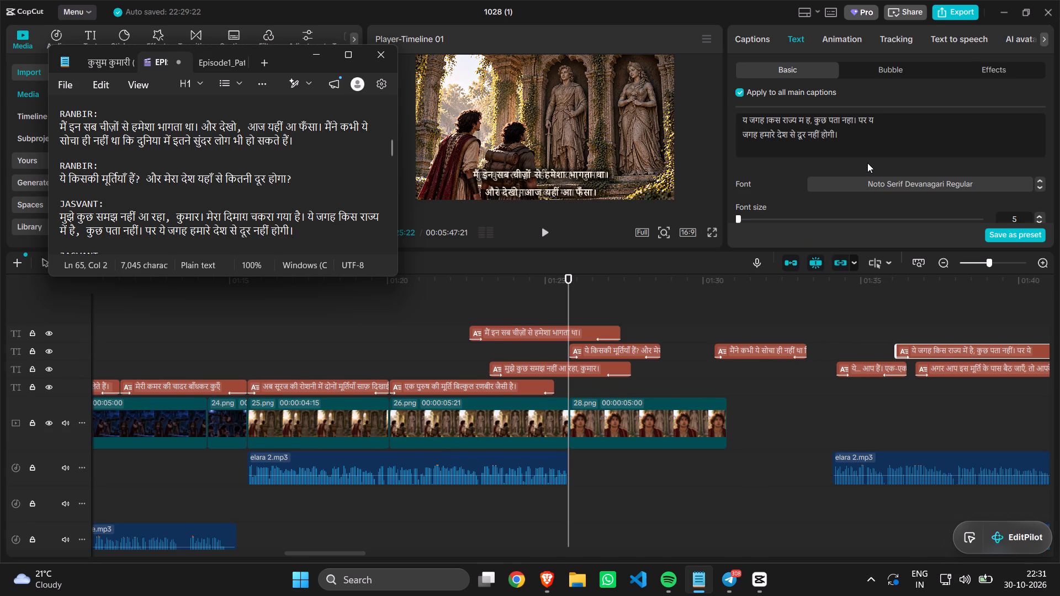
Add a new caption after "मैं इन सब चीज़ों से हमेशा भागता था" containing Ranbir's script line "ये... क्या है?" copied from Notepad.
left_click(743, 42)
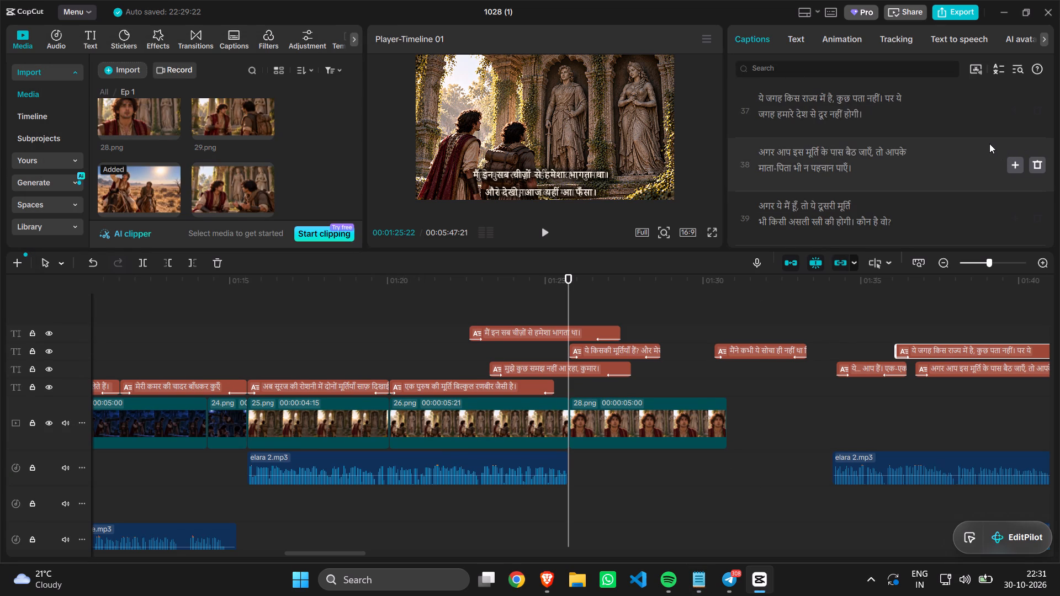
left_click(337, 382)
left_click(337, 382)
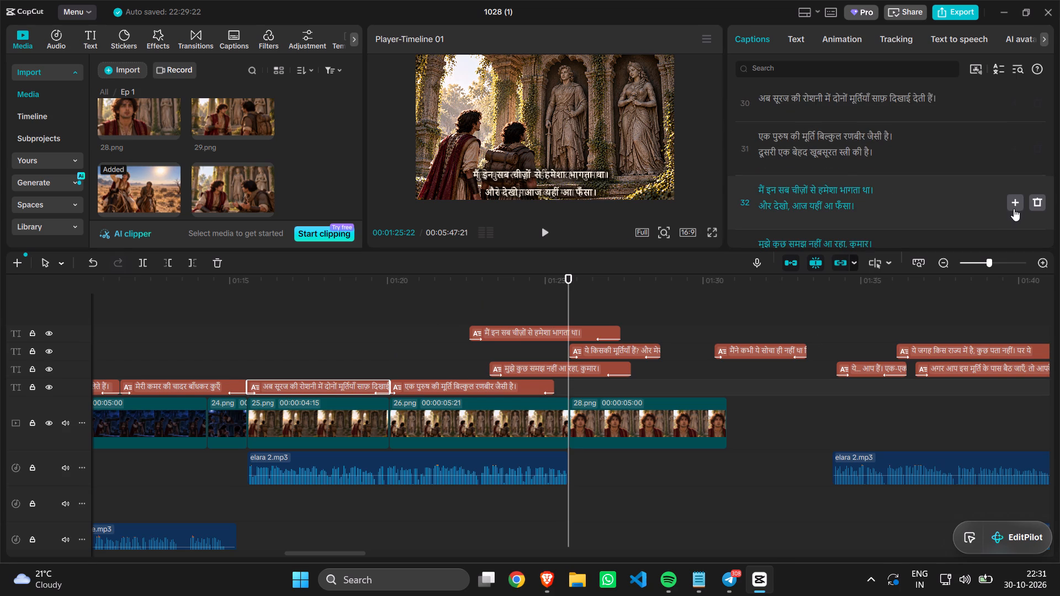
left_click(1015, 204)
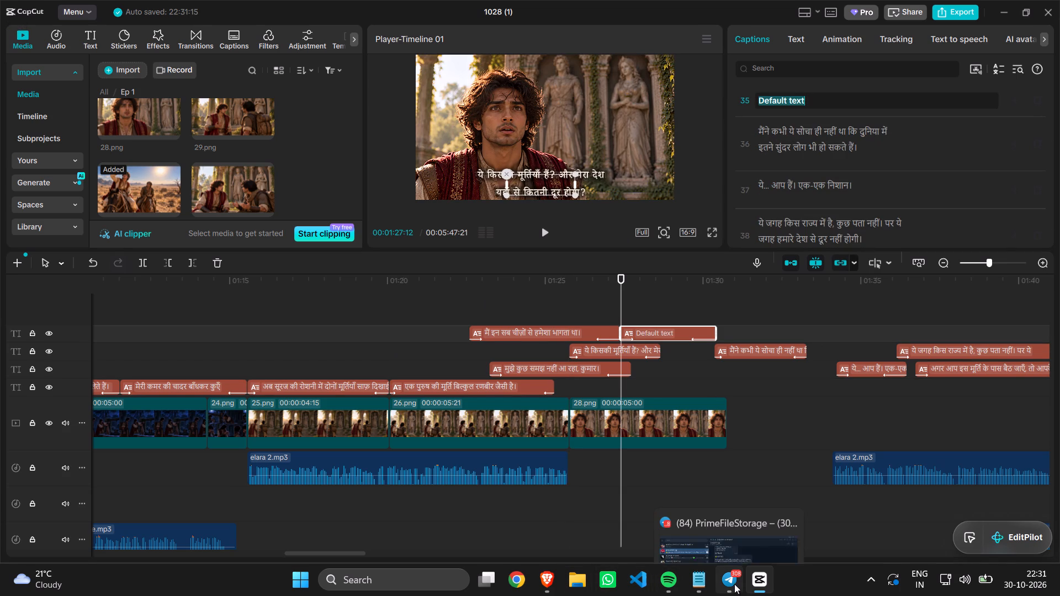
left_click(706, 584)
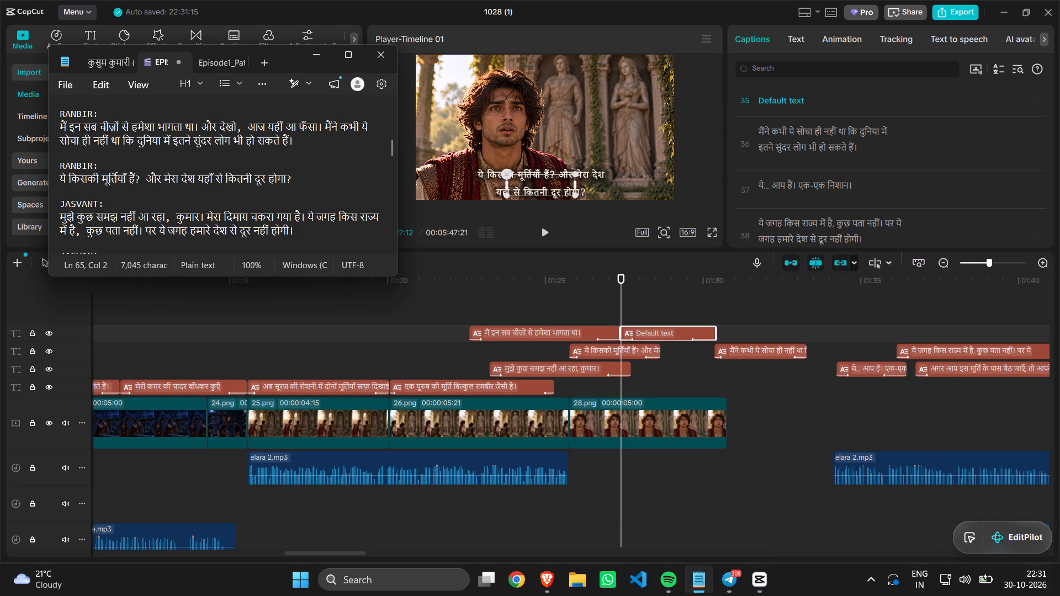
scroll(104, 152, "up", 1)
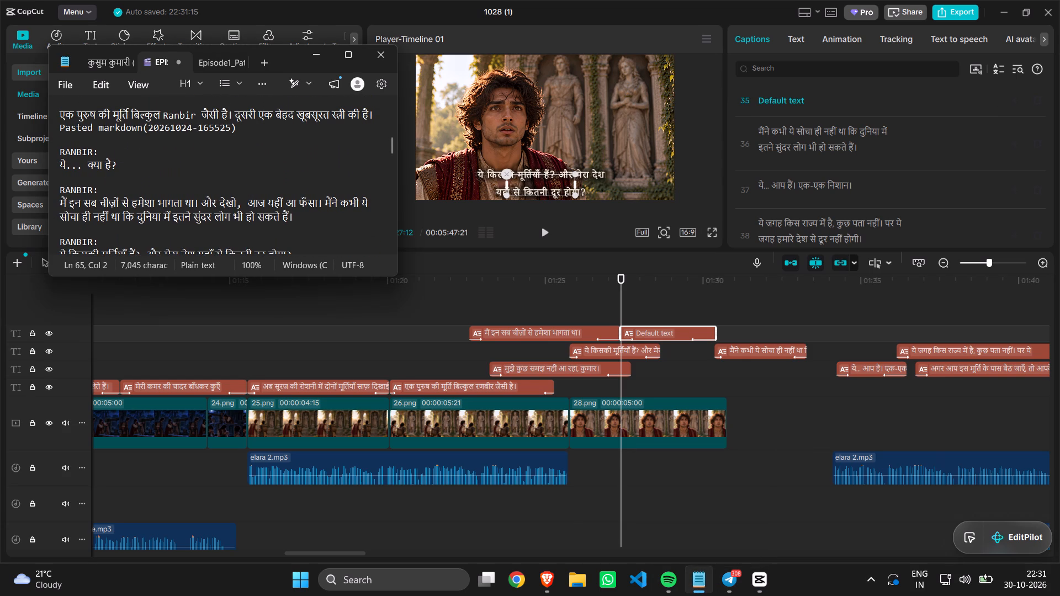
left_click_drag(124, 161, 58, 162)
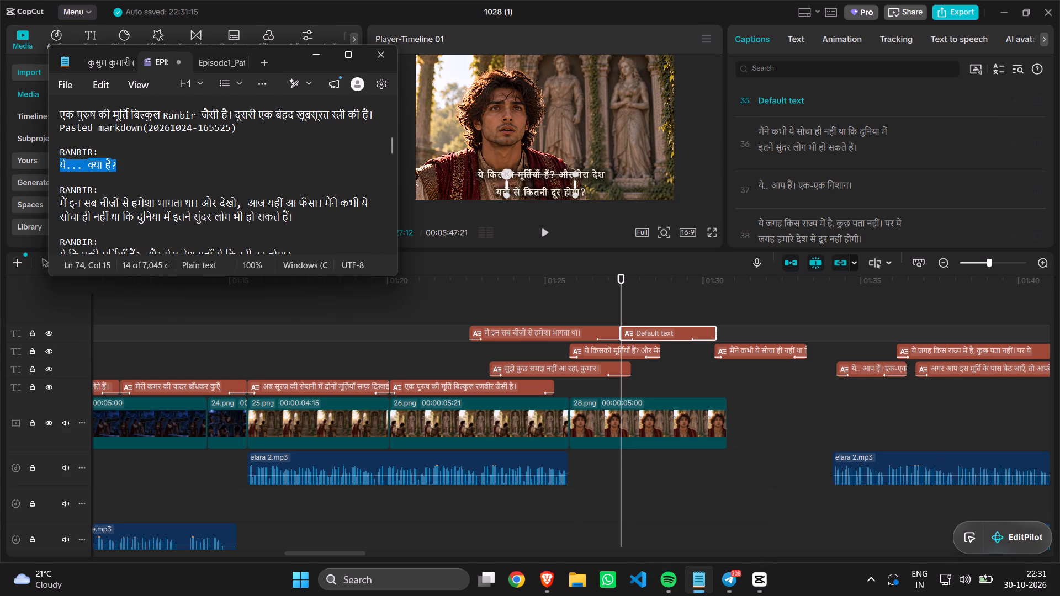
key("ctrl+c")
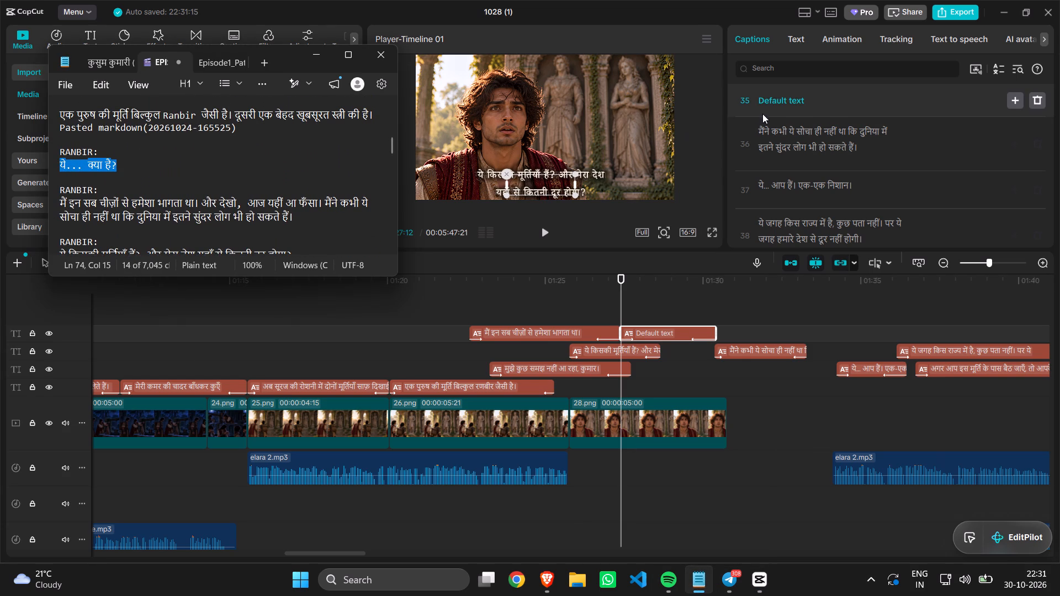
left_click(765, 107)
left_click(765, 107, "ctrl")
key("ctrl+a")
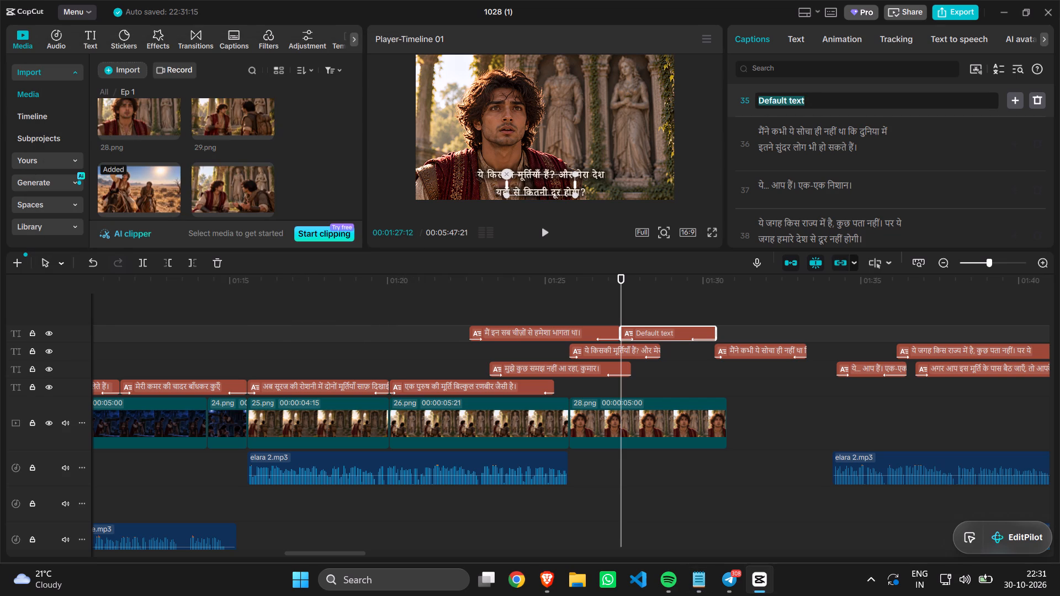
key("ctrl+v")
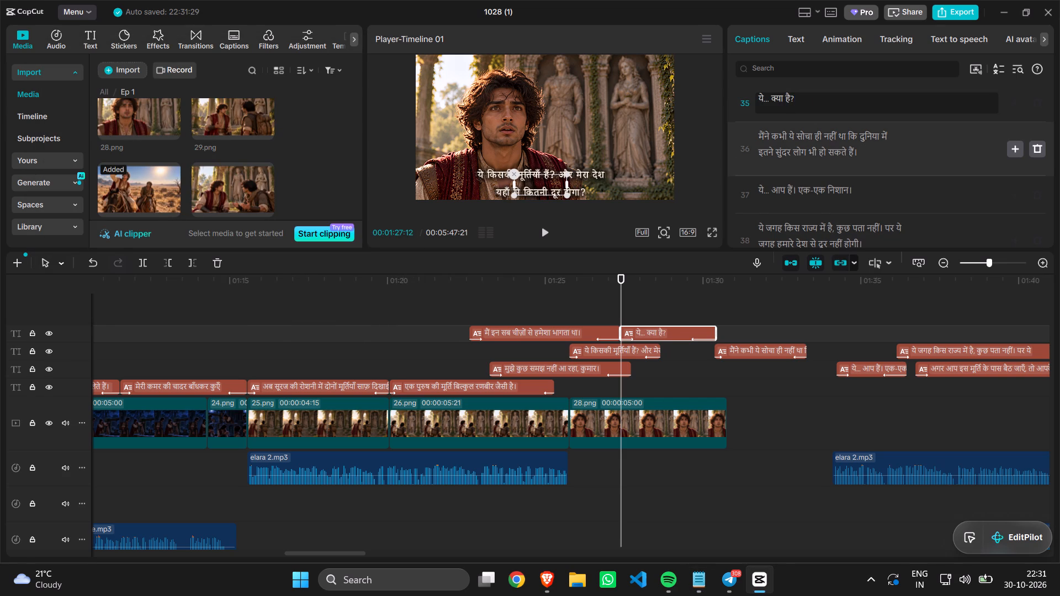
key("Return")
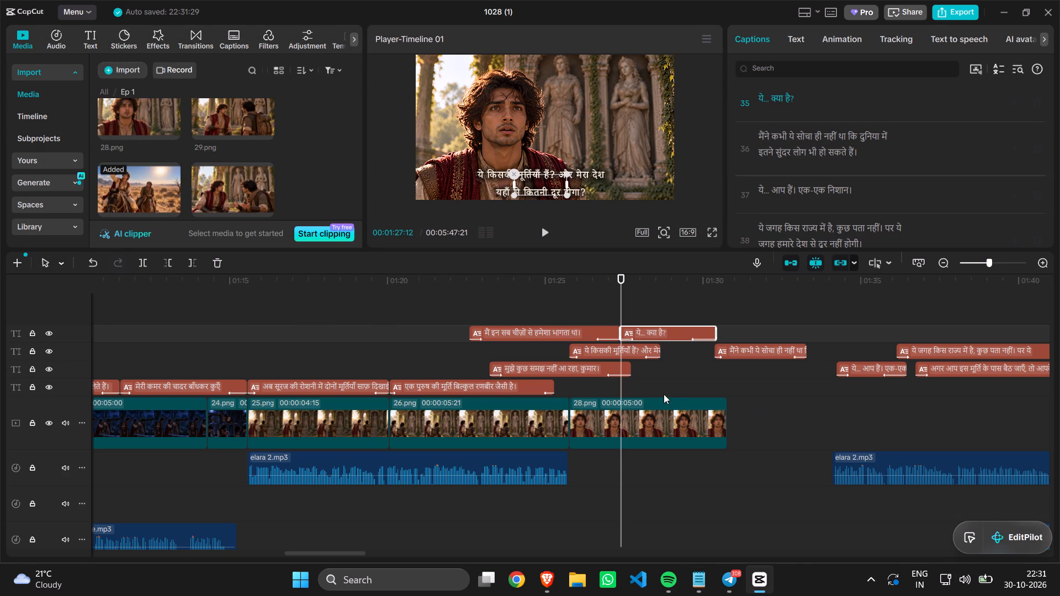
Move the "ये... क्या है?" caption to the lowest caption track at the start of 28.png and shorten it to about 1.5 seconds.
left_click_drag(659, 333, 628, 373)
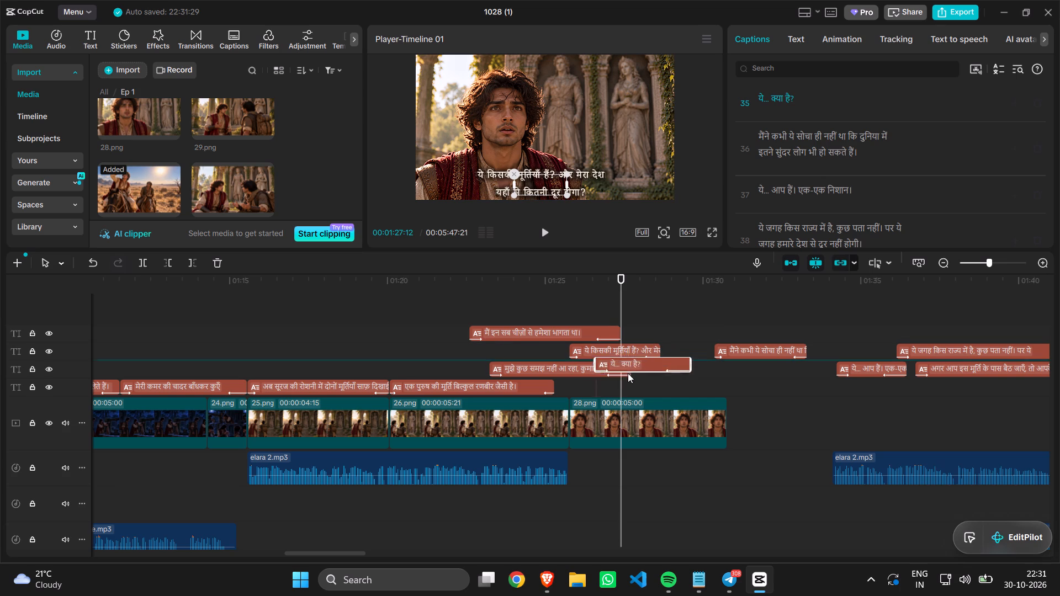
left_click_drag(628, 373, 593, 393)
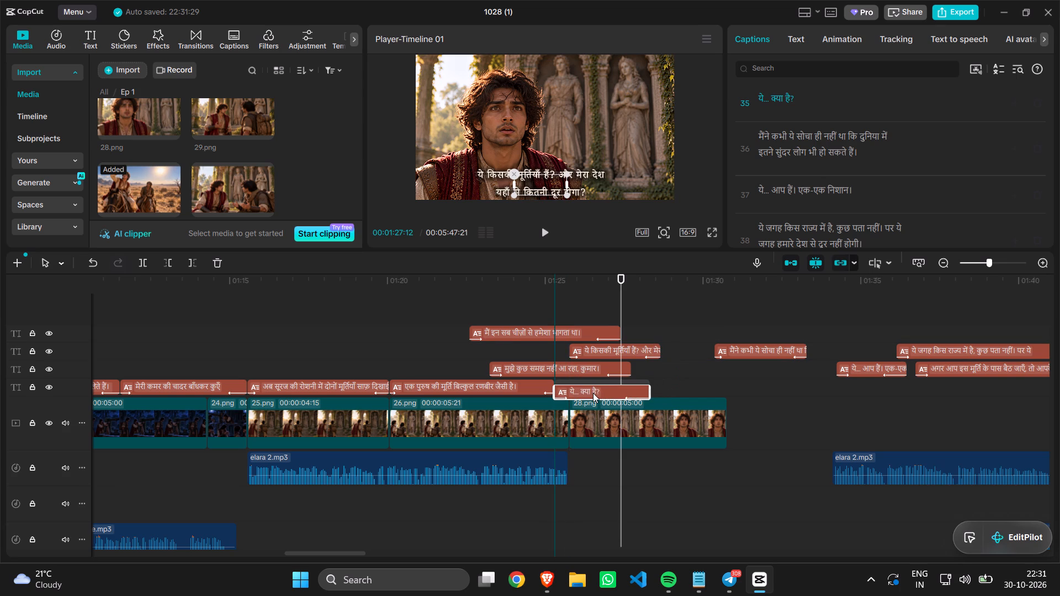
left_click_drag(593, 393, 609, 389)
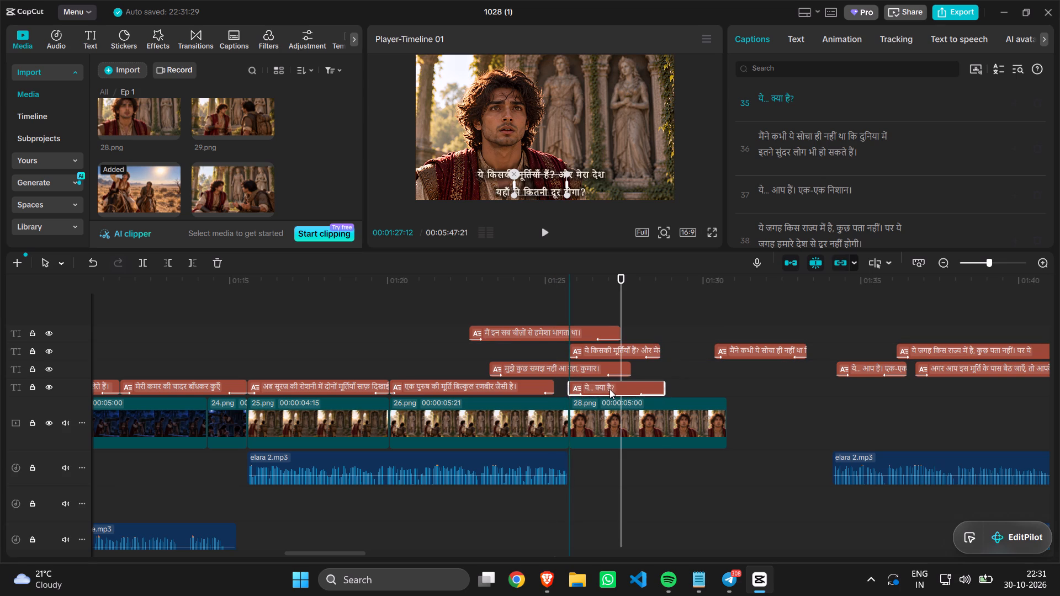
left_click_drag(609, 389, 609, 389)
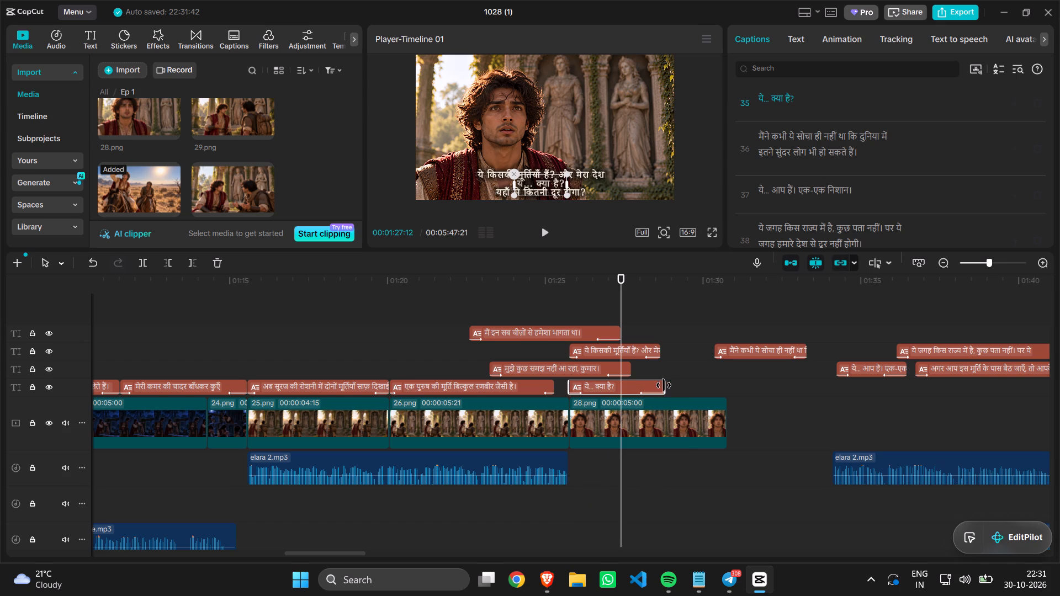
left_click_drag(666, 386, 624, 391)
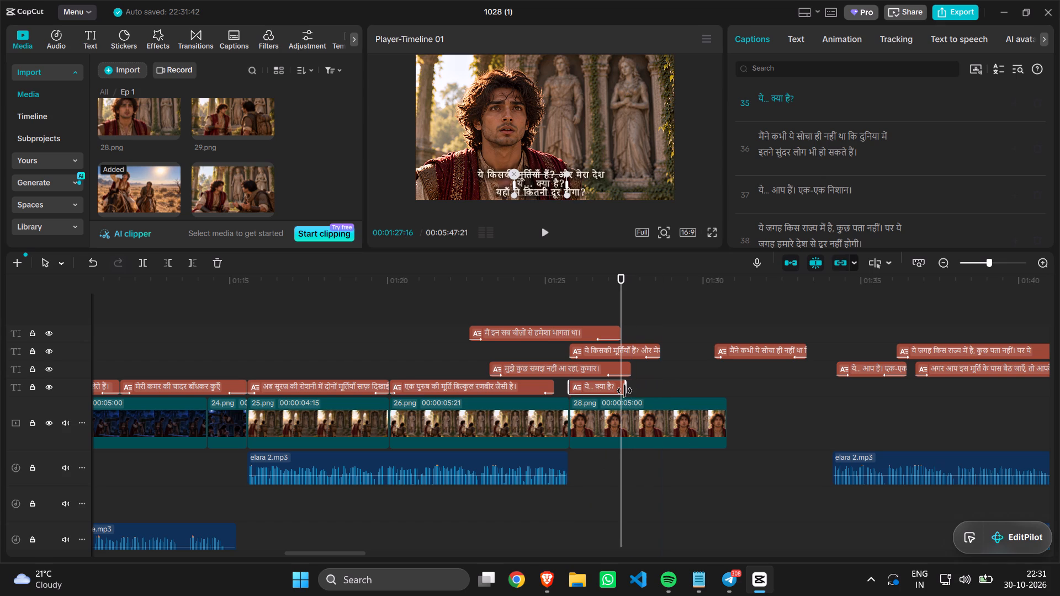
left_click_drag(624, 391, 612, 391)
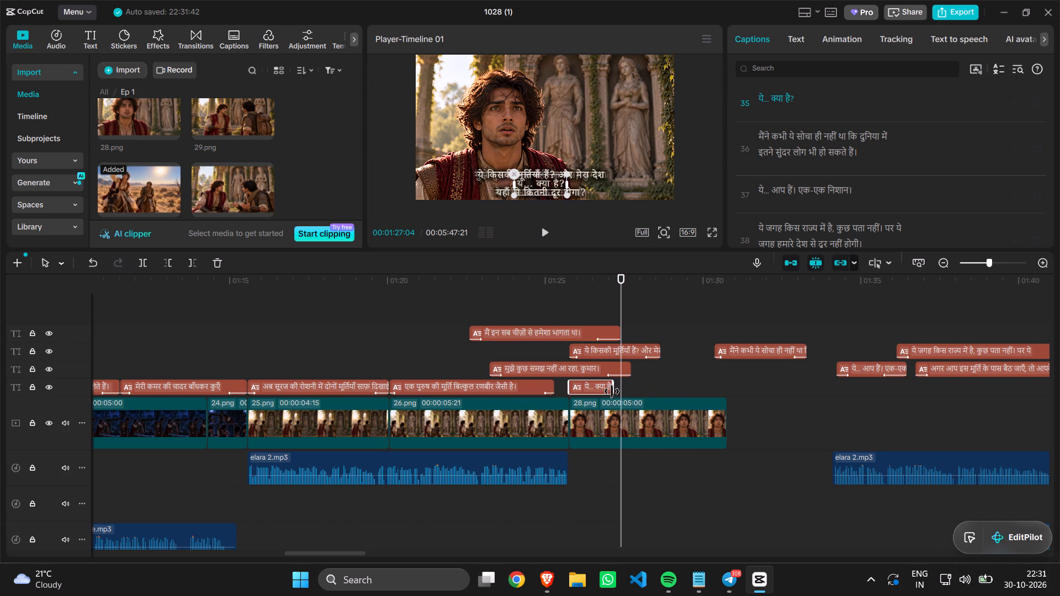
left_click_drag(612, 391, 613, 391)
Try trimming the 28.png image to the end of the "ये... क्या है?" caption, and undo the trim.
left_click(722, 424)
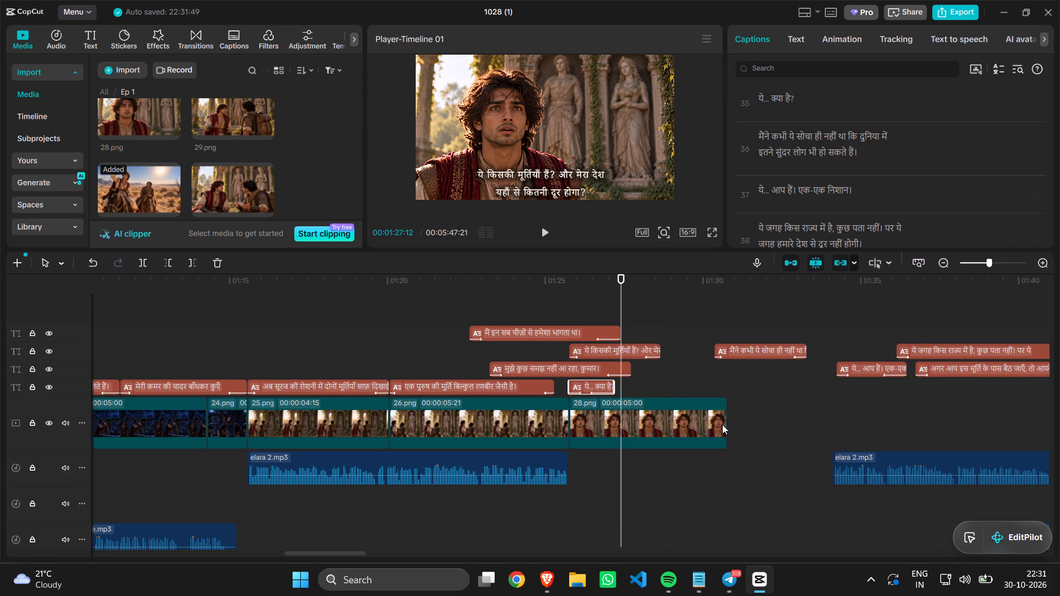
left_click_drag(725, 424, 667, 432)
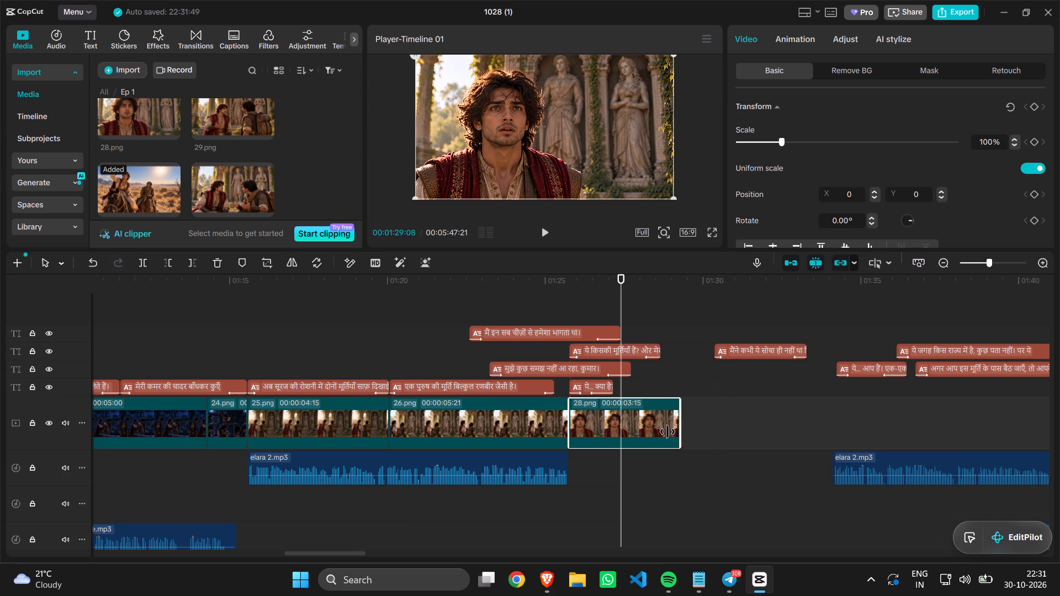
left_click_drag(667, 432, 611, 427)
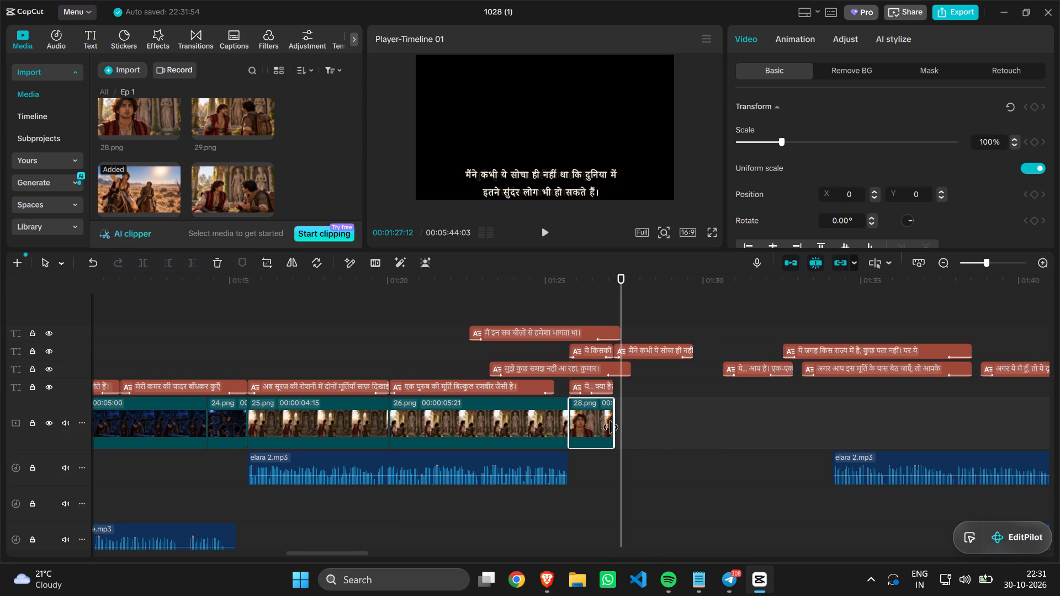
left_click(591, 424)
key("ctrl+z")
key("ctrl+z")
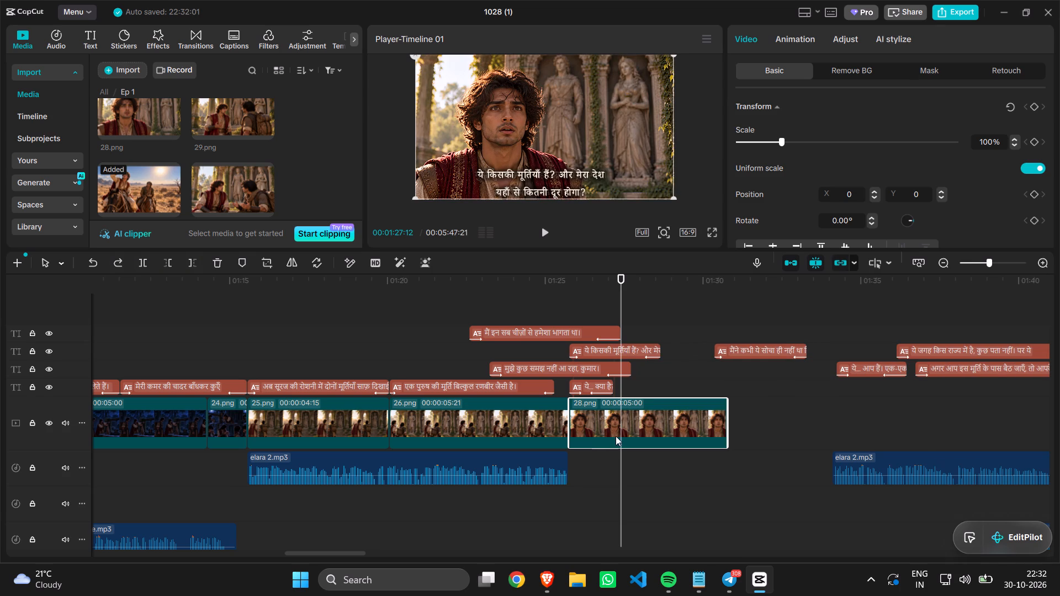
Insert the 27.png image on the main track between 26.png and 28.png, at 00:01:25:23.
left_click_drag(616, 435, 716, 441)
left_click(570, 430)
left_click(571, 502)
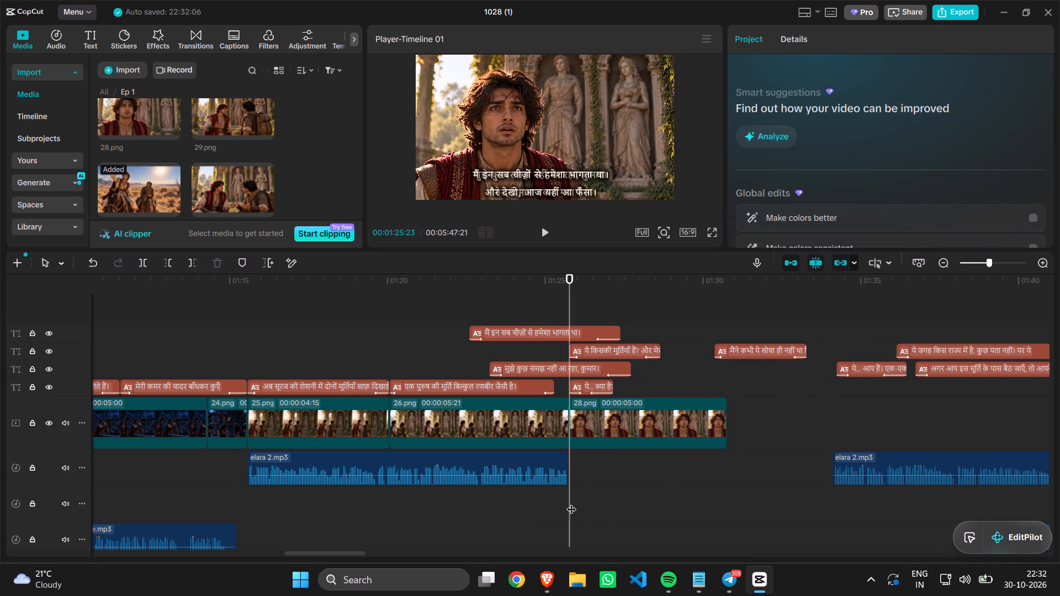
scroll(142, 177, "up", 1)
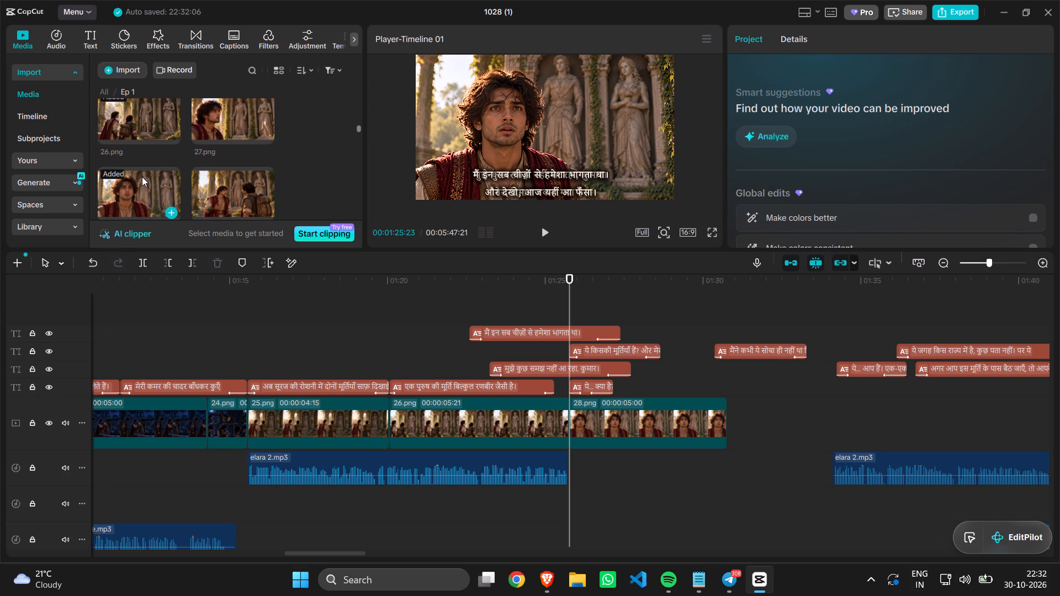
scroll(142, 177, "up", 1)
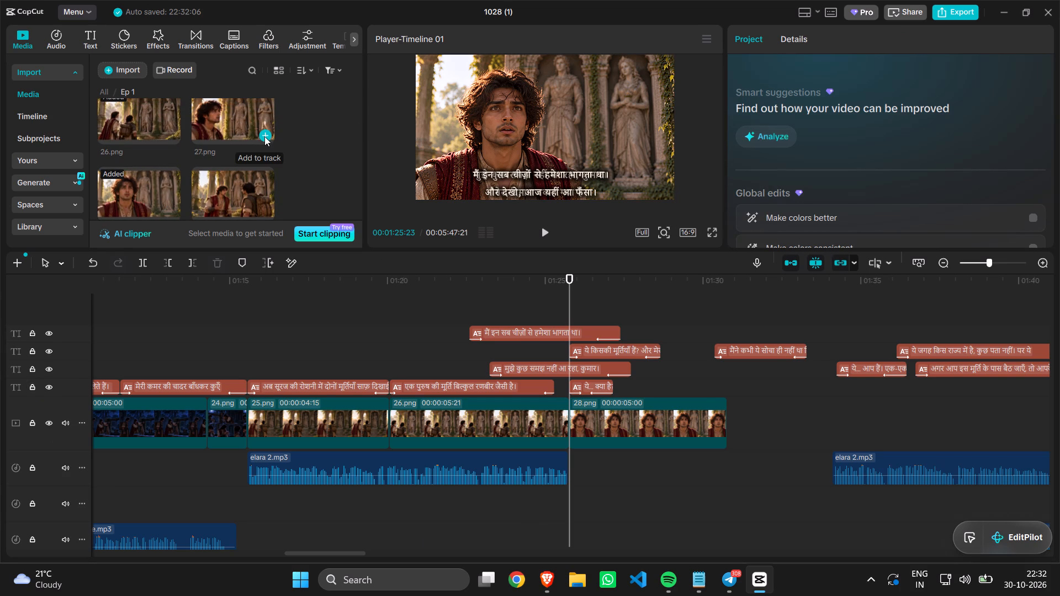
left_click(264, 136)
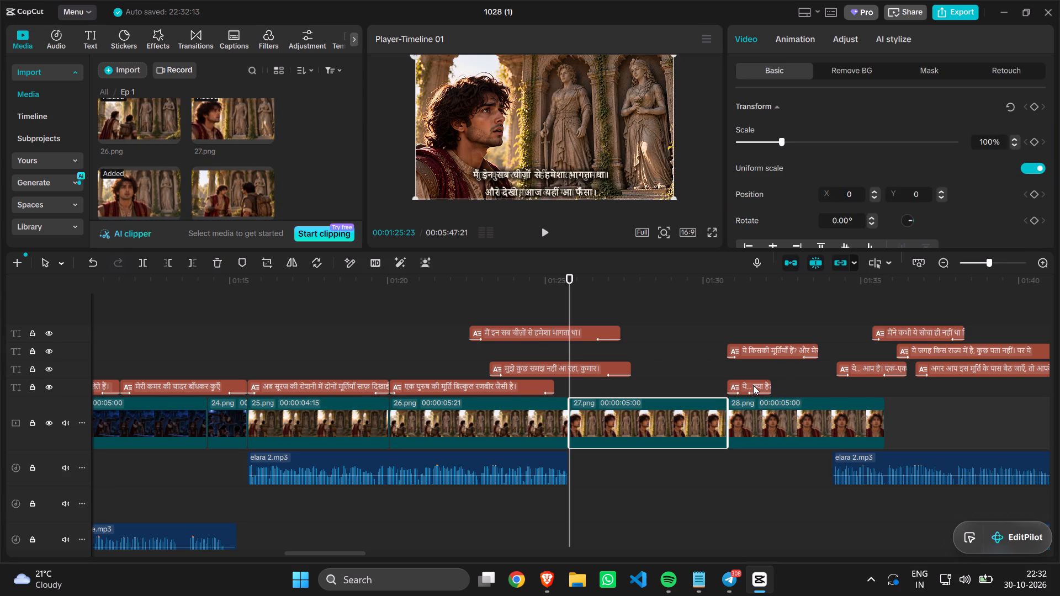
Move the "ये... क्या है?" caption back to the start of 27.png and trim 27.png to the caption's end.
left_click_drag(753, 385, 593, 390)
left_click(695, 419)
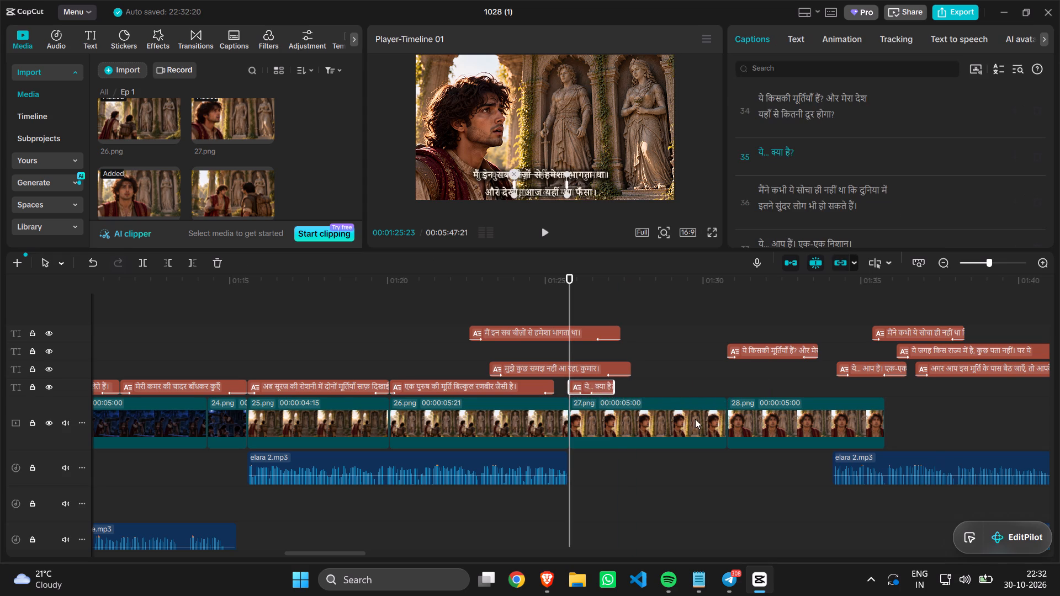
left_click_drag(729, 424, 612, 437)
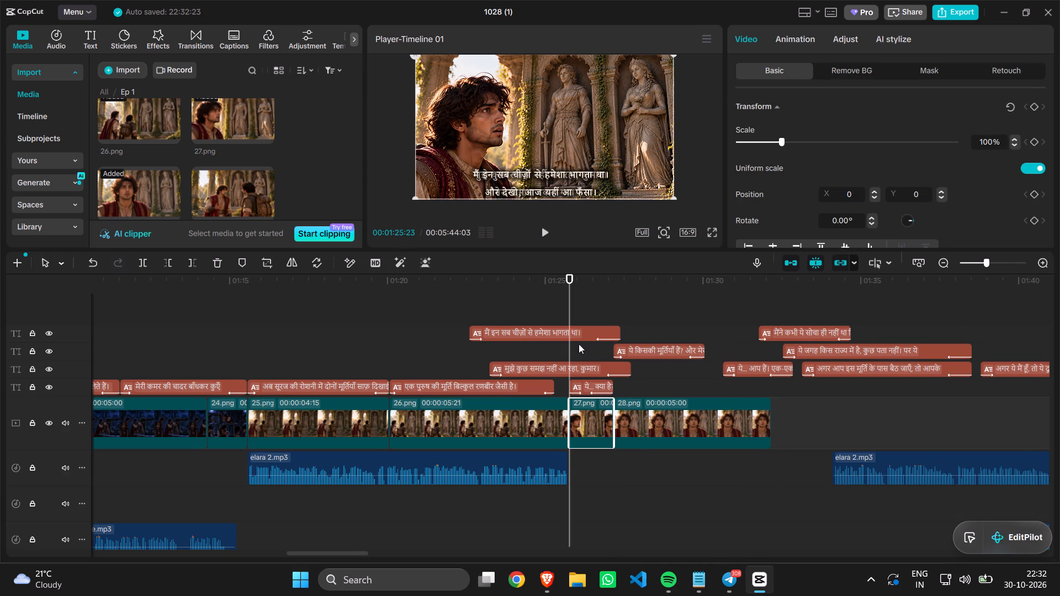
Move the "मैं इन सब चीज़ों से हमेशा भागता था" caption to the lowest caption track, directly after "ये... क्या है?" at the start of 28.png.
left_click_drag(561, 332, 675, 386)
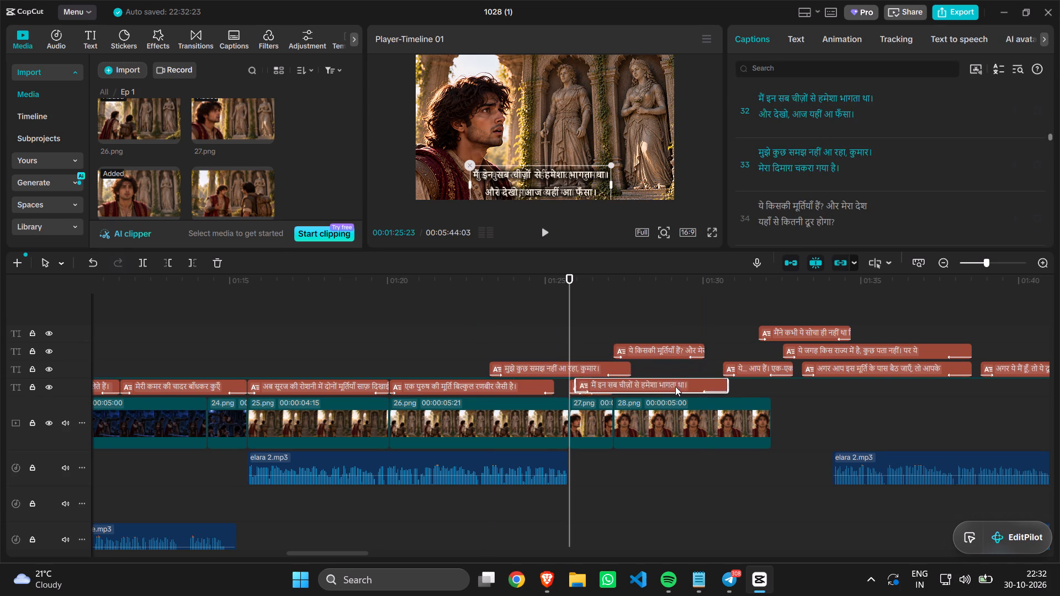
left_click_drag(675, 386, 707, 387)
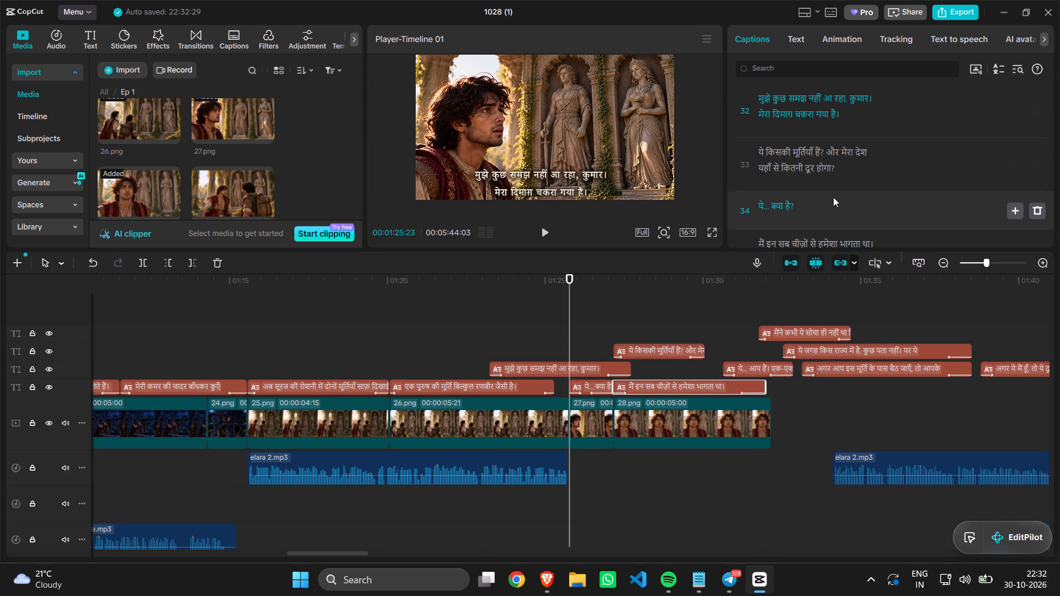
Compare the order of captions 27 to 33 in the caption list with the Notepad script around Ranbir's "ये... क्या है?" line.
scroll(830, 196, "up", 1)
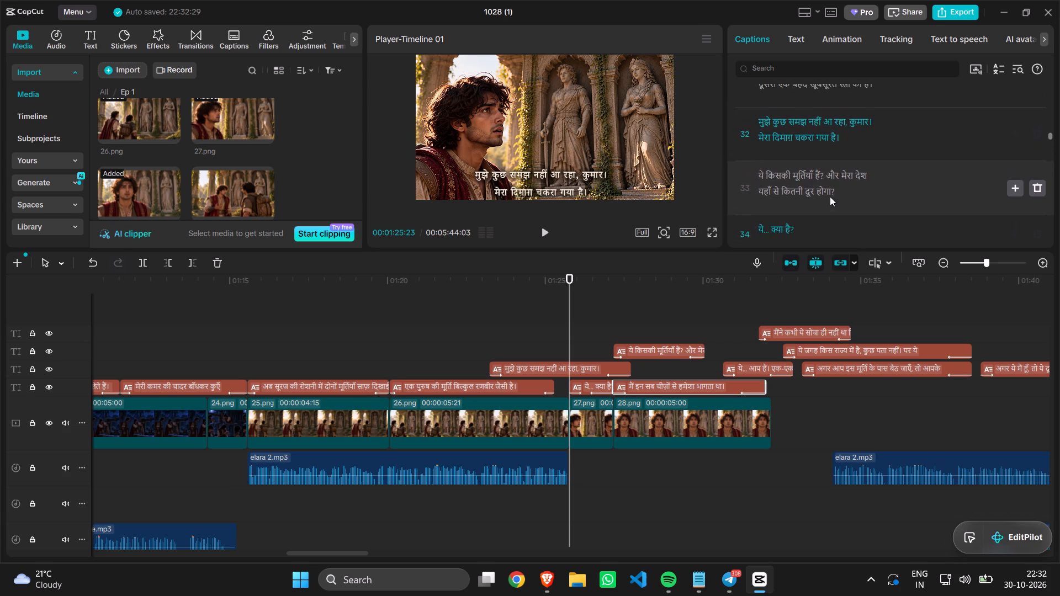
scroll(830, 196, "up", 1)
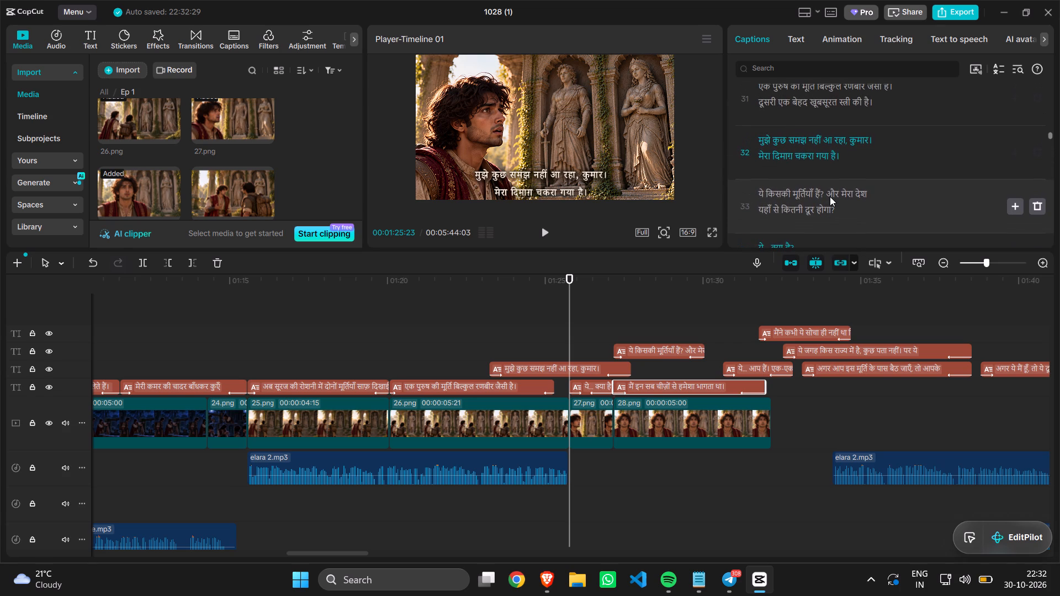
scroll(830, 196, "up", 1)
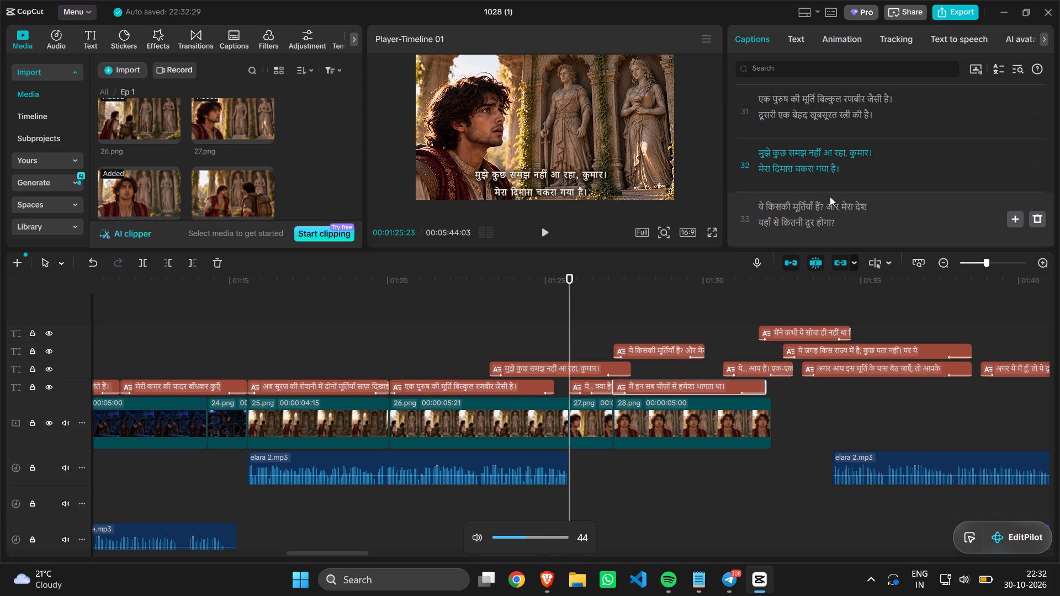
scroll(830, 196, "up", 3)
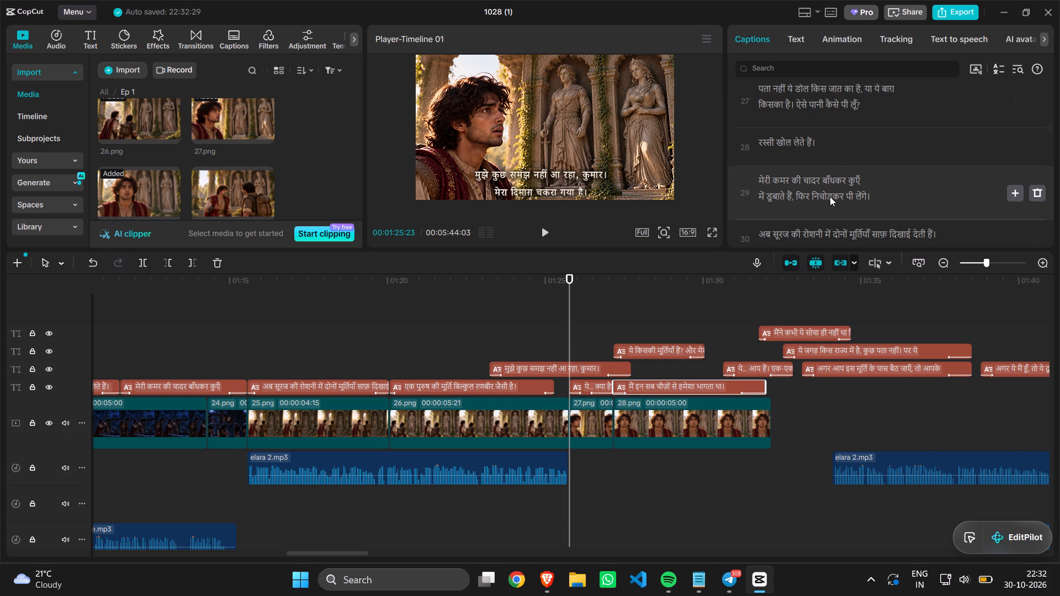
left_click(696, 591)
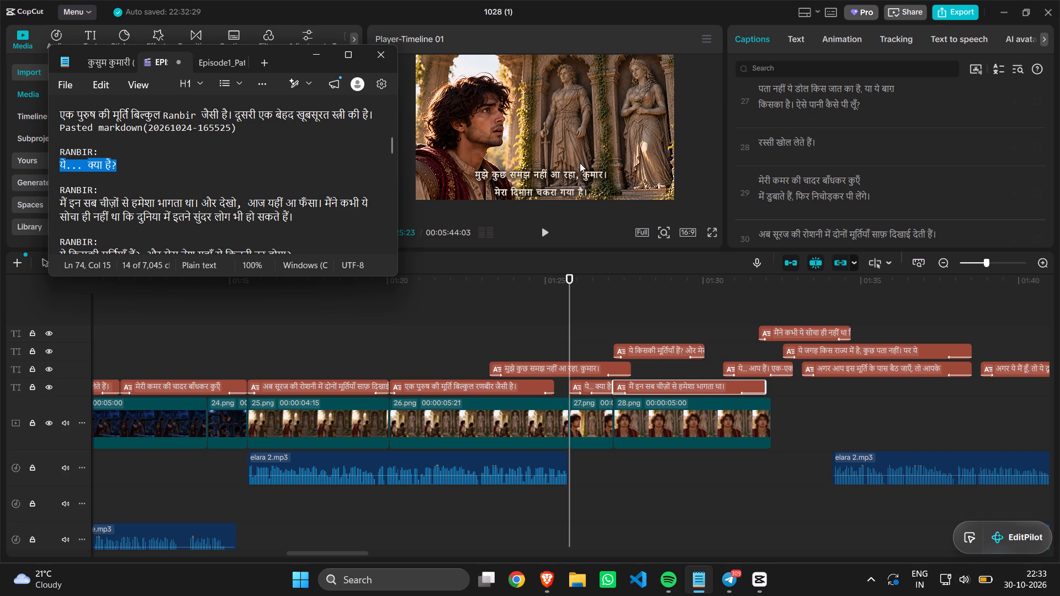
scroll(765, 198, "down", 3)
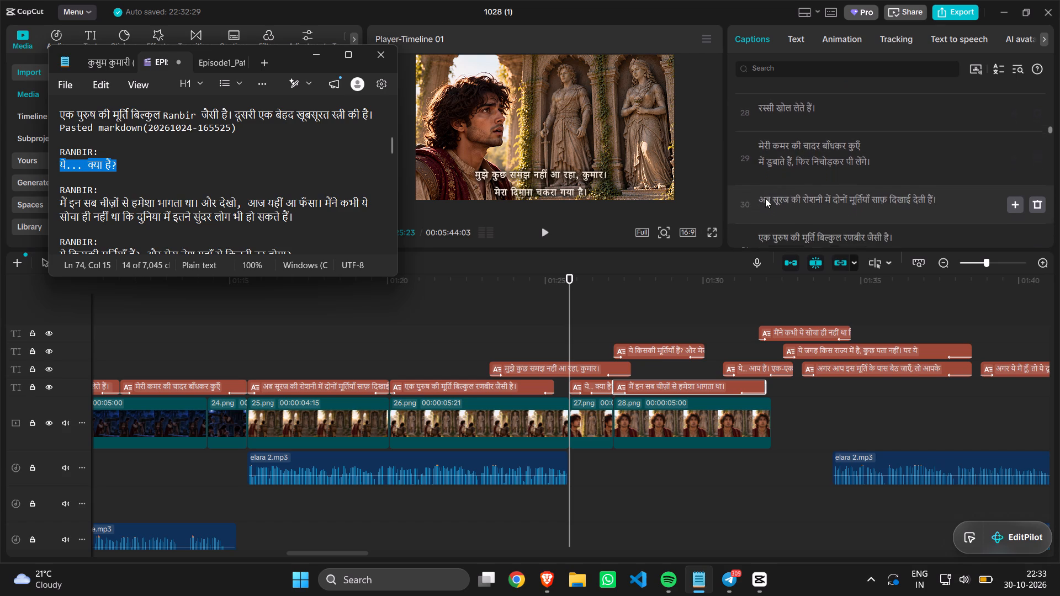
scroll(765, 198, "down", 6)
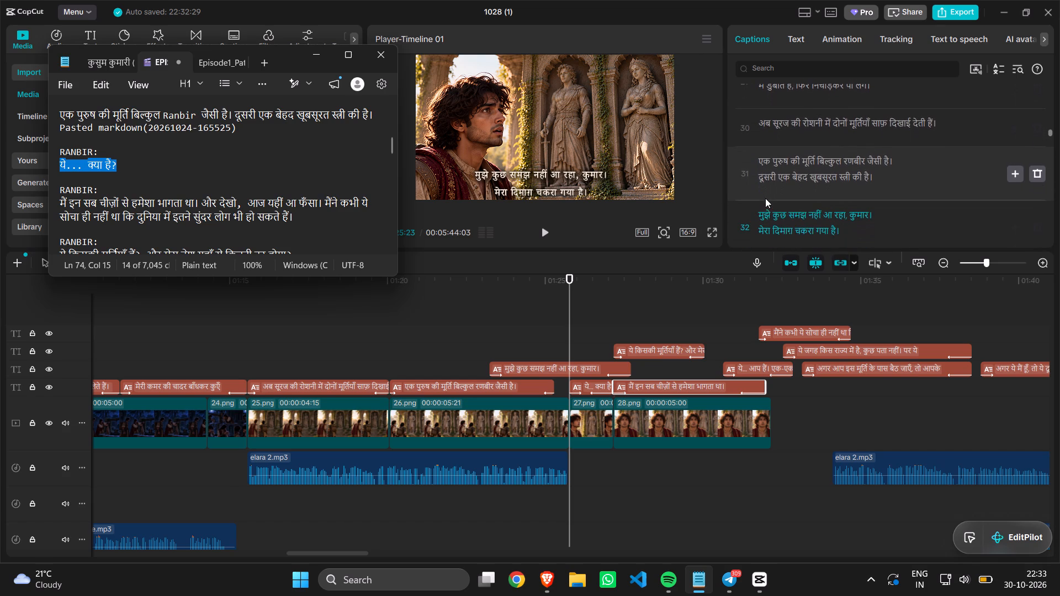
scroll(765, 198, "down", 2)
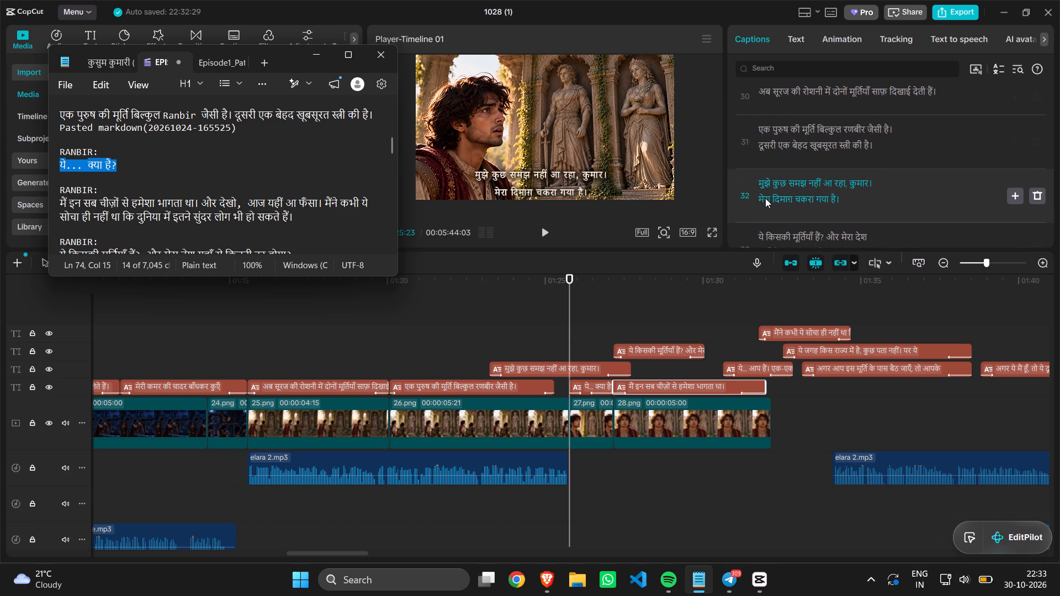
scroll(765, 198, "down", 1)
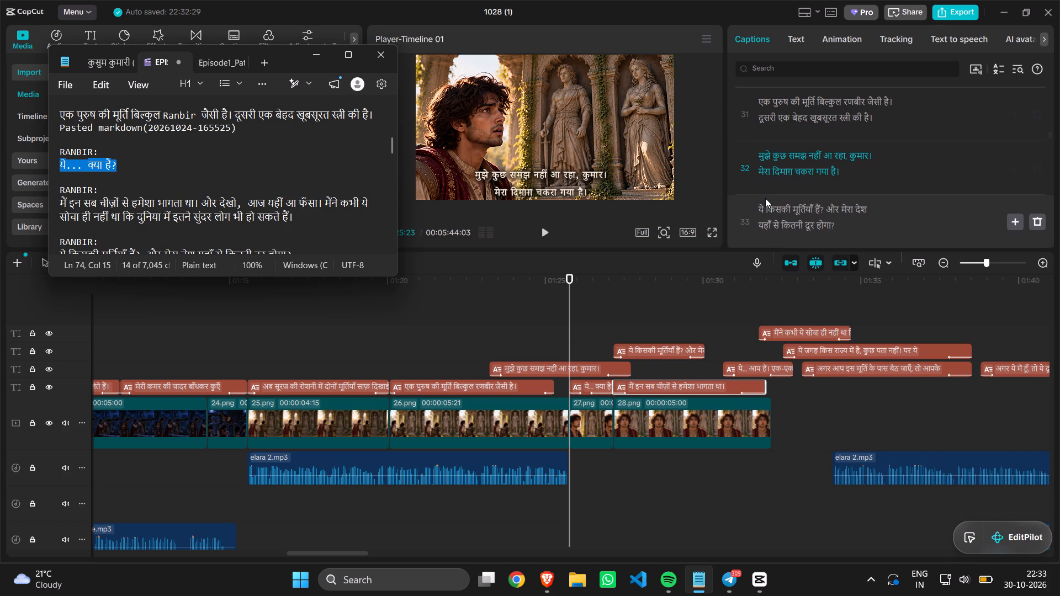
scroll(726, 361, "down", 3)
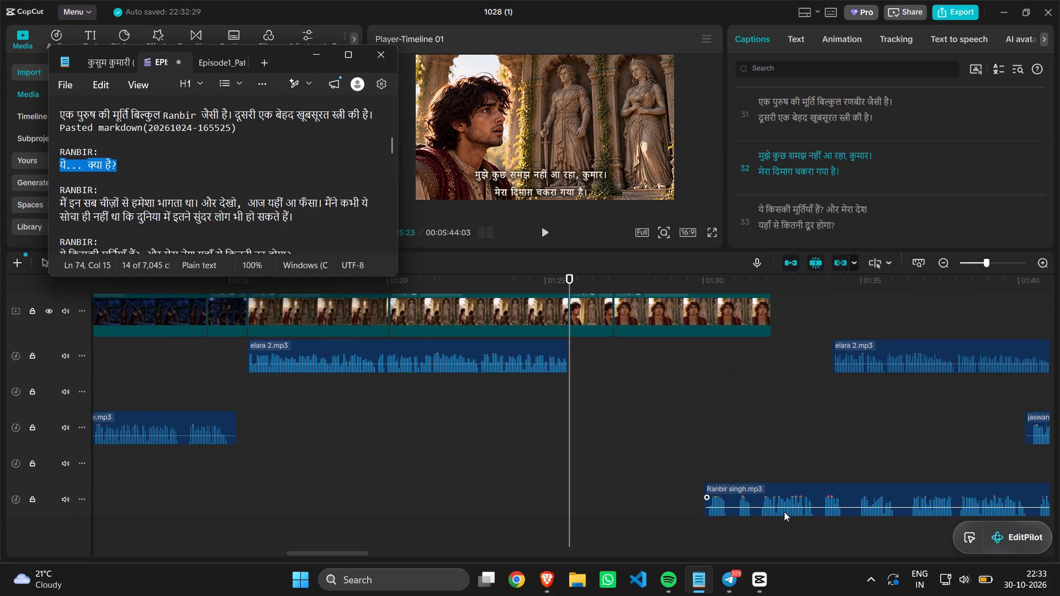
left_click_drag(781, 499, 654, 497)
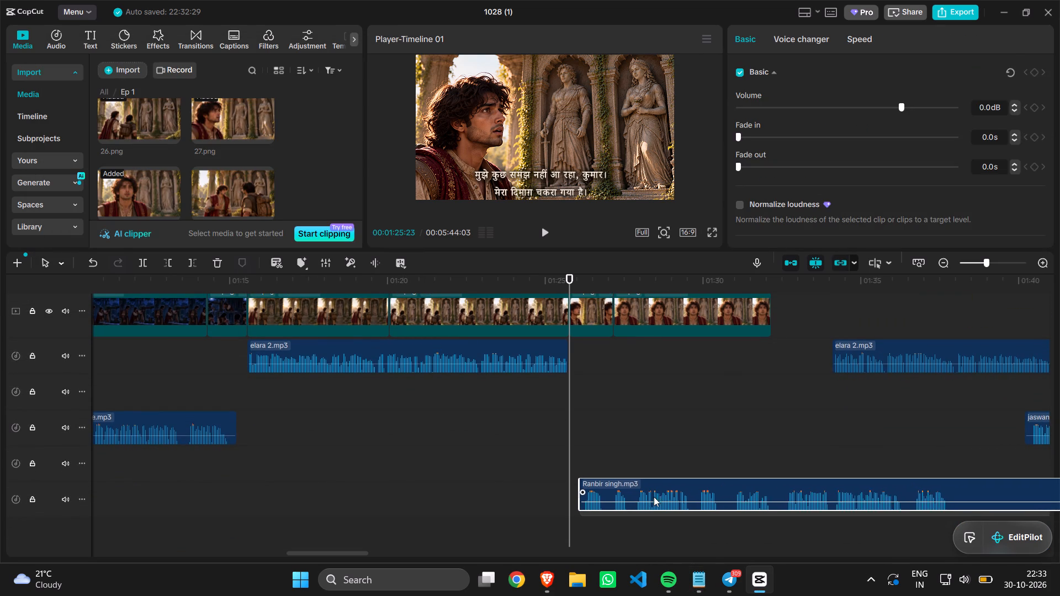
left_click_drag(654, 497, 650, 497)
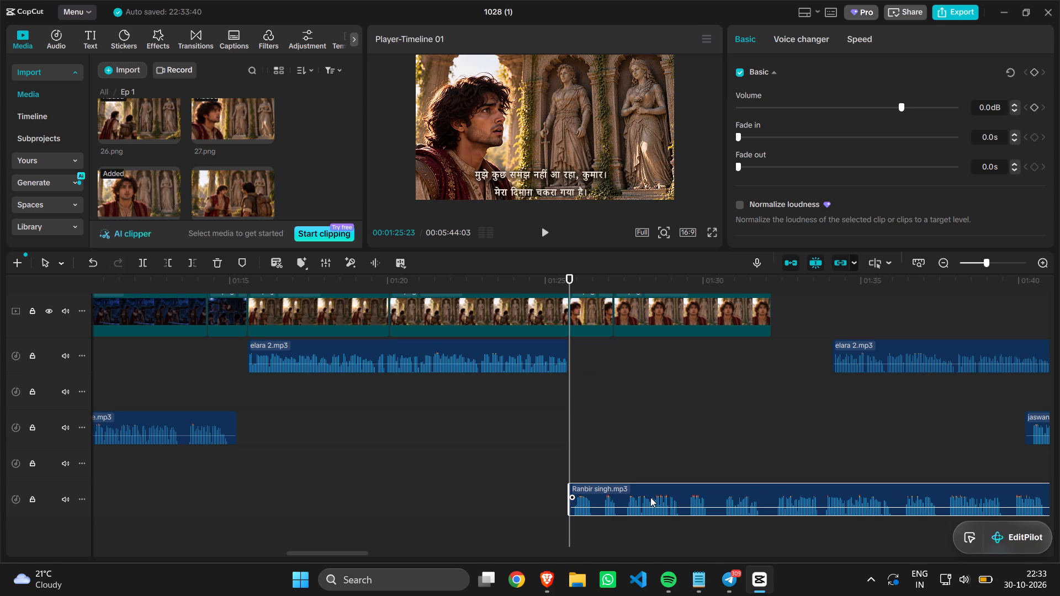
key("space")
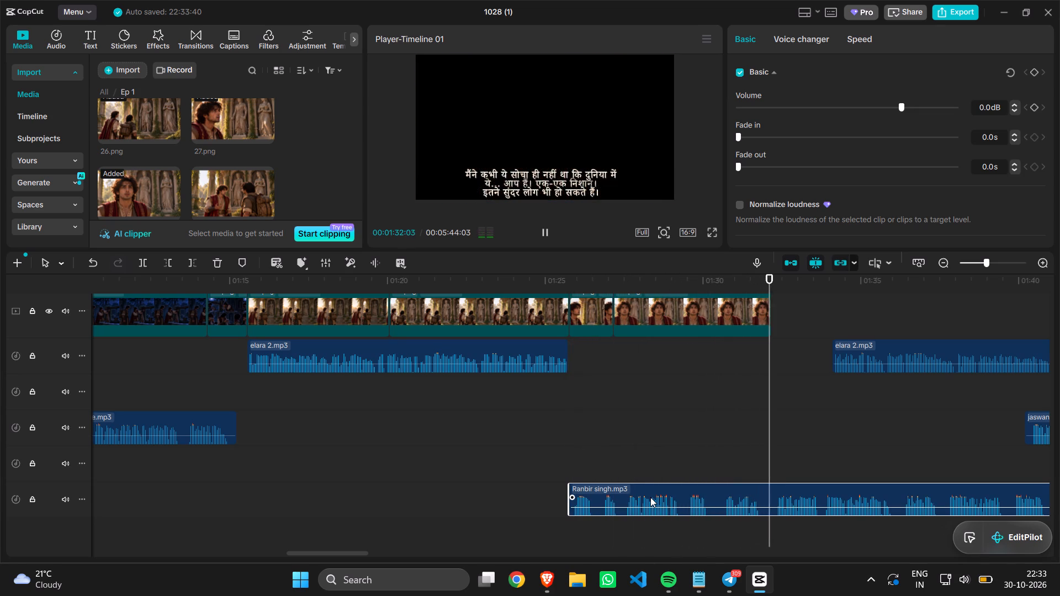
left_click(698, 572)
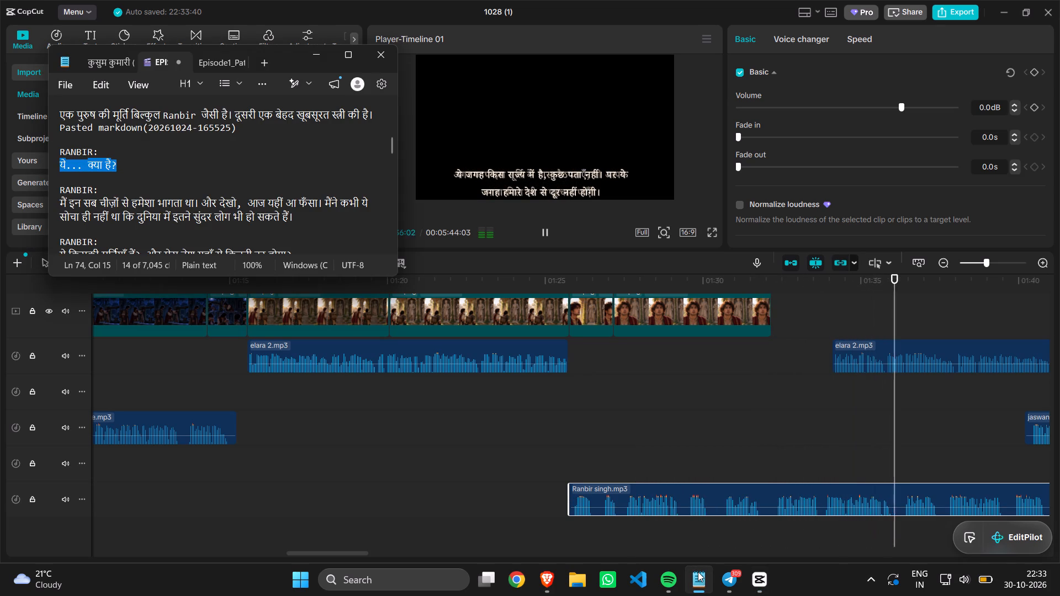
key("space")
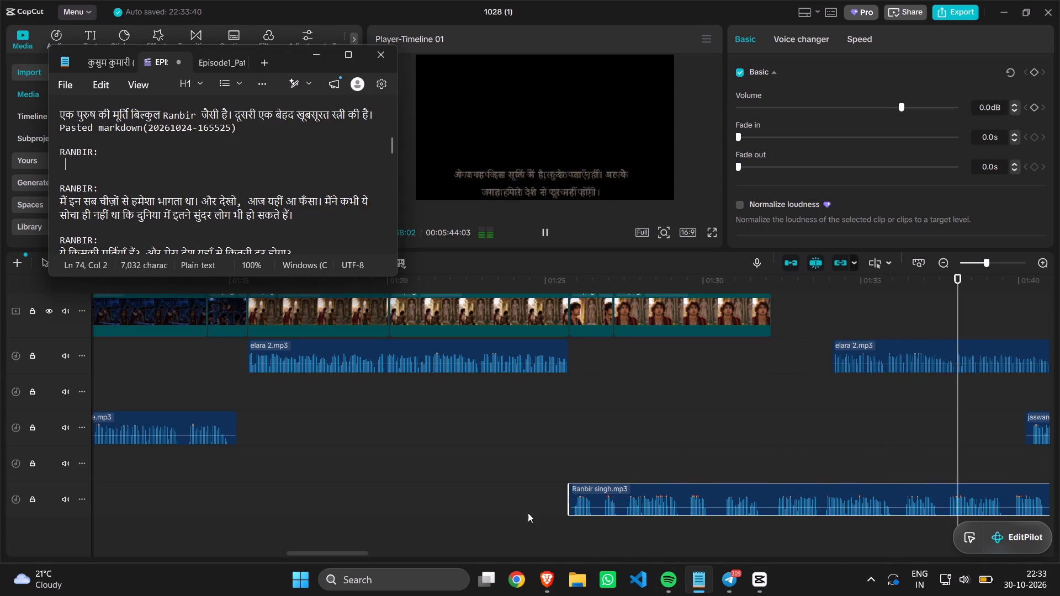
key("space")
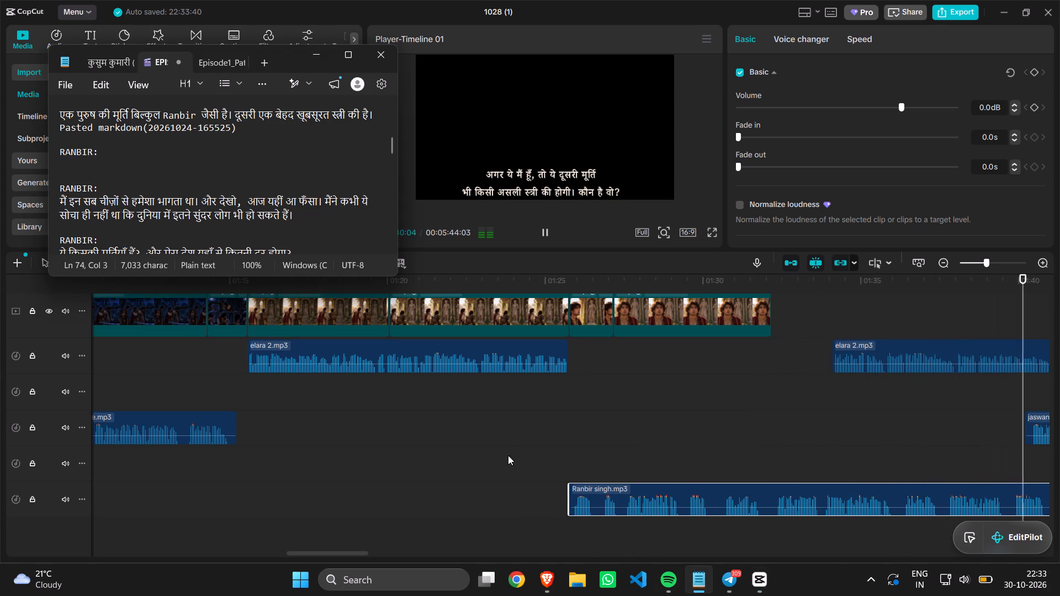
left_click(544, 238)
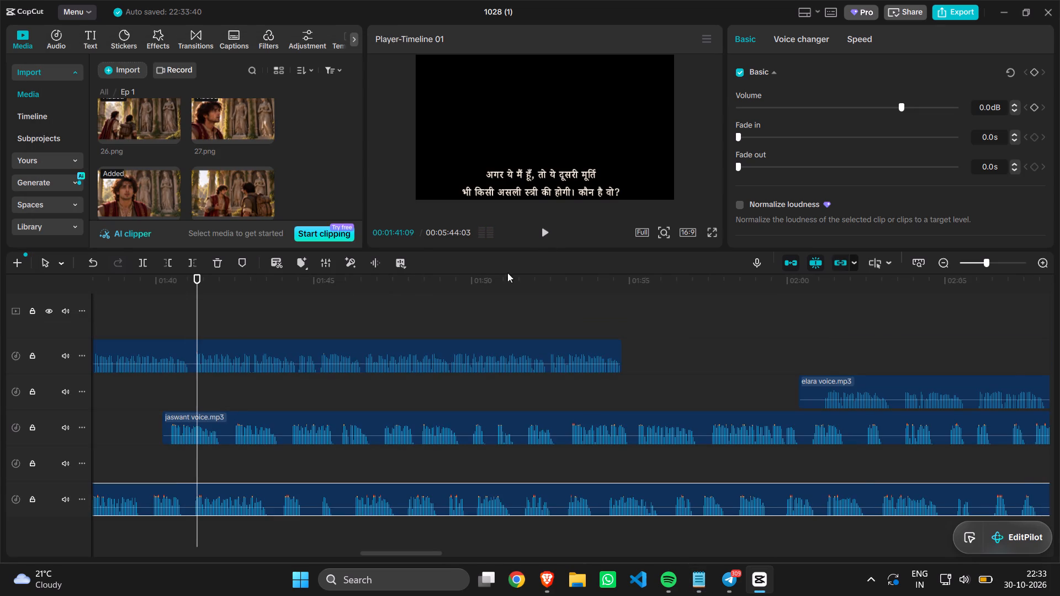
Move the second elara 2.mp3 clip on its track to start at about 00:01:43, clearing the space above Ranbir's voice.
scroll(327, 386, "right", 2)
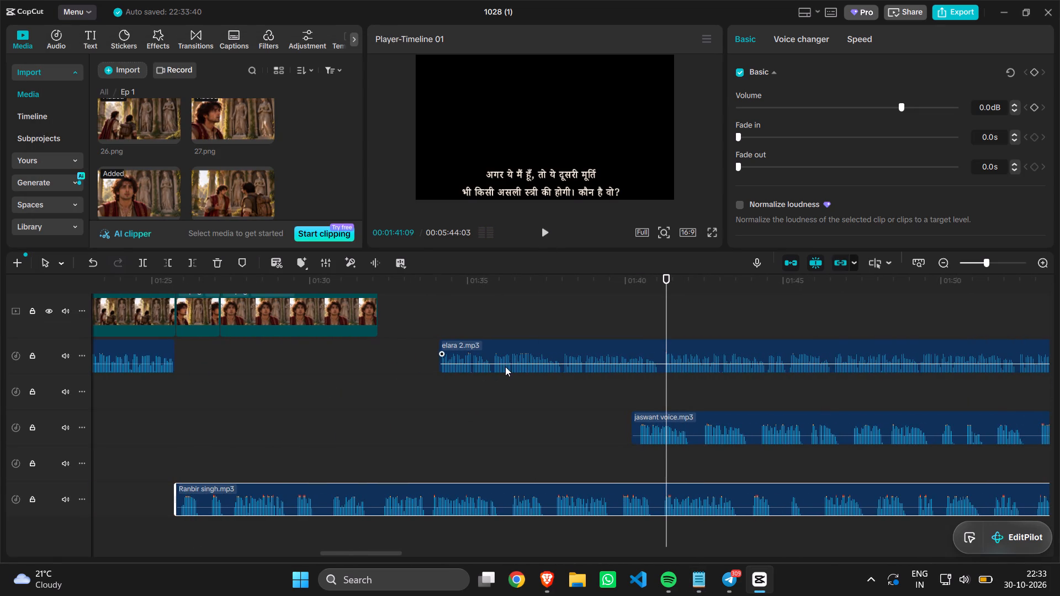
left_click_drag(505, 366, 776, 369)
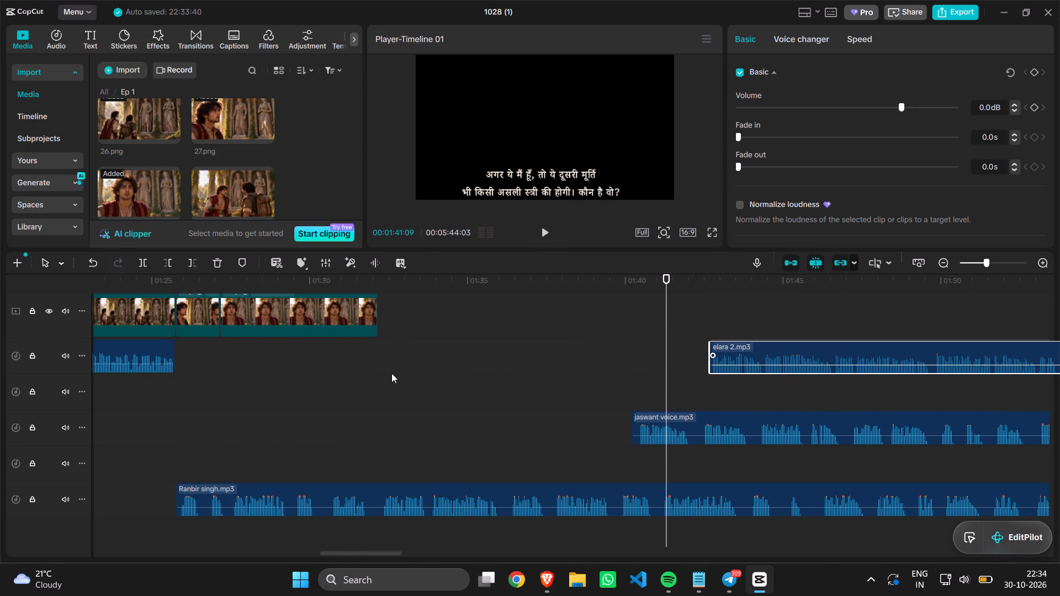
Play the Ranbir voice from about 00:01:32 while reading the RANBIR and JASVANT lines of the temple scene in the Notepad script.
left_click(392, 375)
key("space")
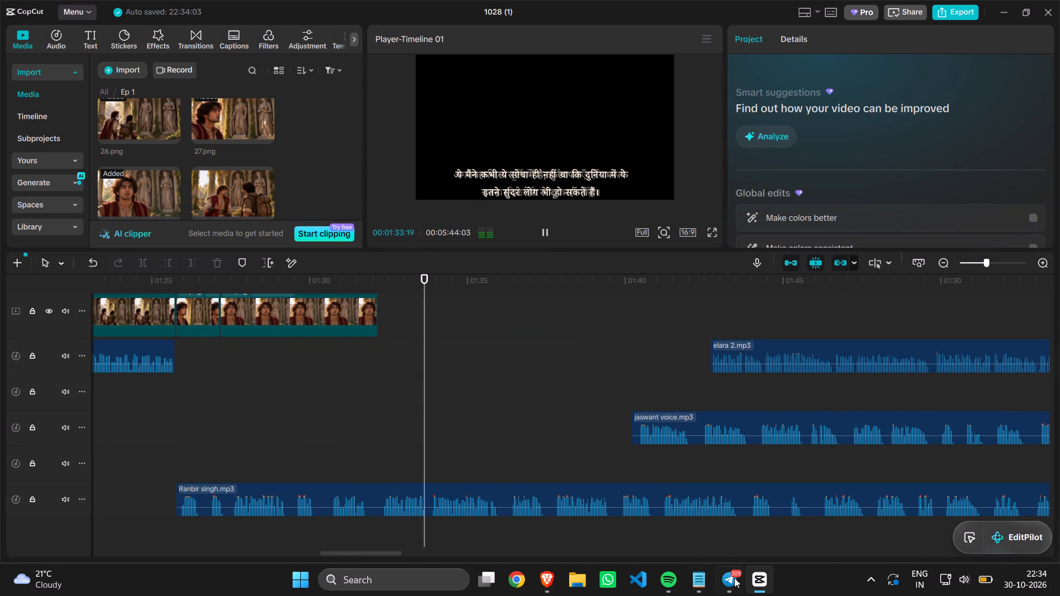
left_click(700, 589)
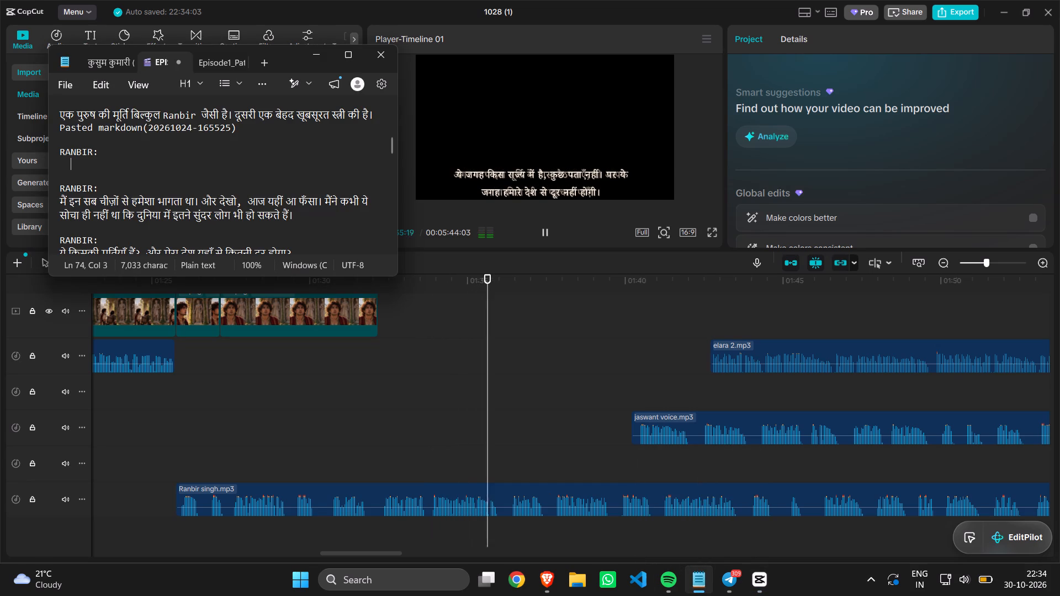
scroll(239, 208, "up", 2)
scroll(239, 208, "down", 1)
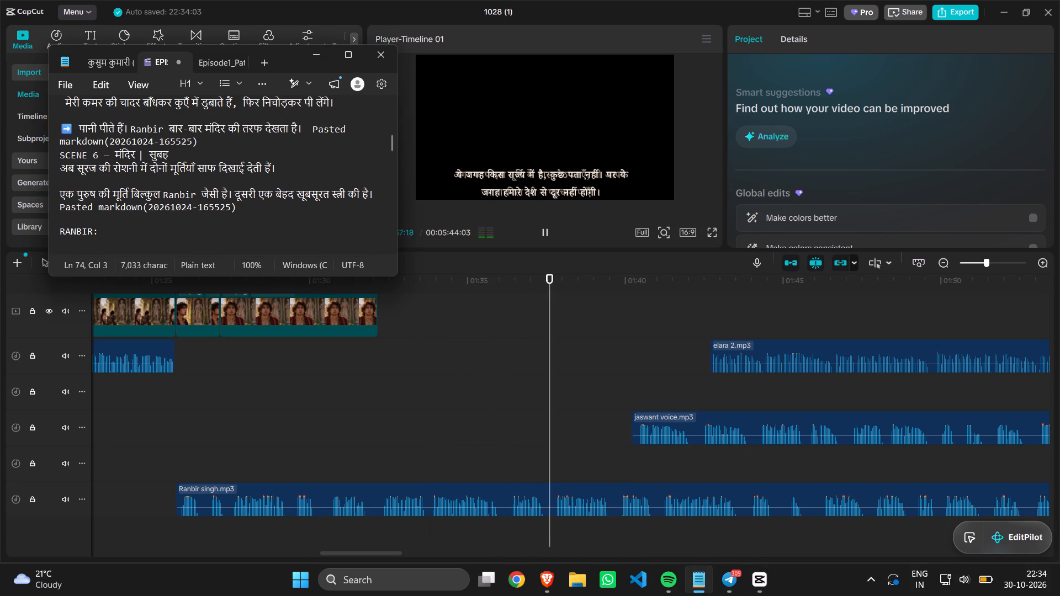
scroll(239, 208, "down", 2)
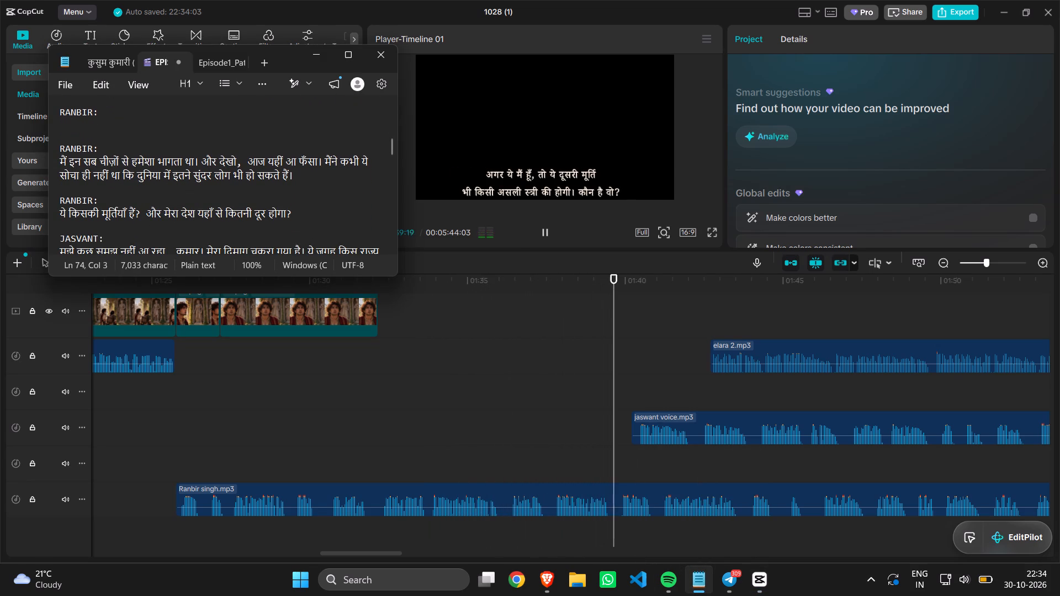
scroll(246, 219, "up", 1)
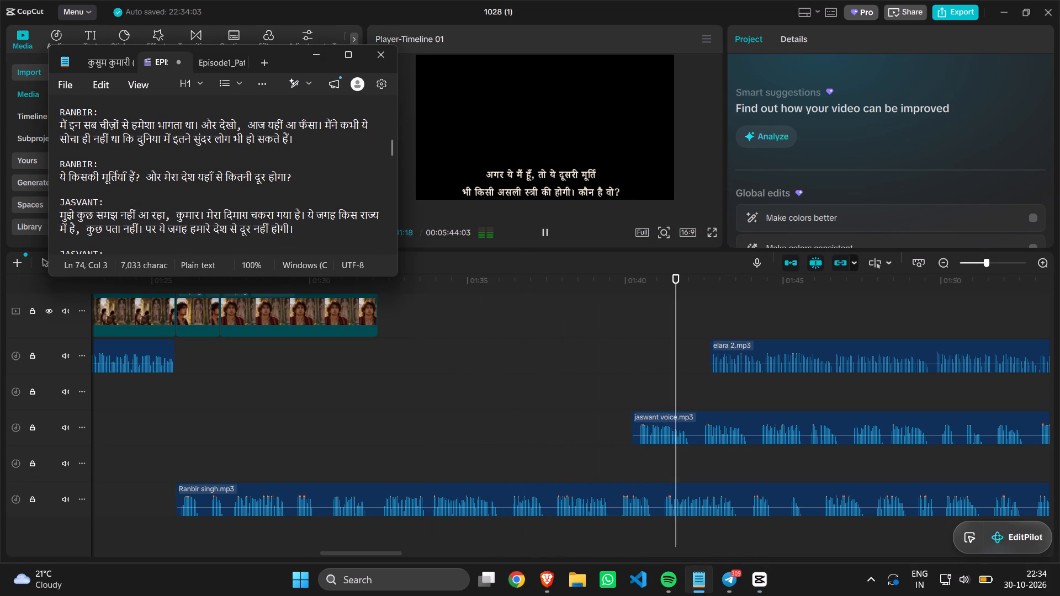
scroll(246, 219, "up", 2)
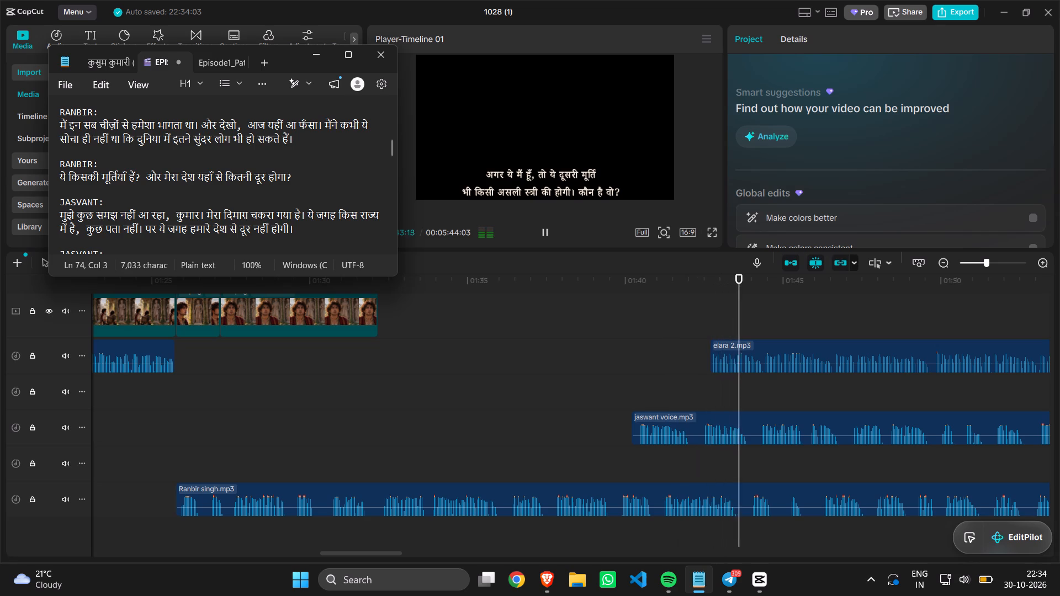
left_click(506, 382)
key("space")
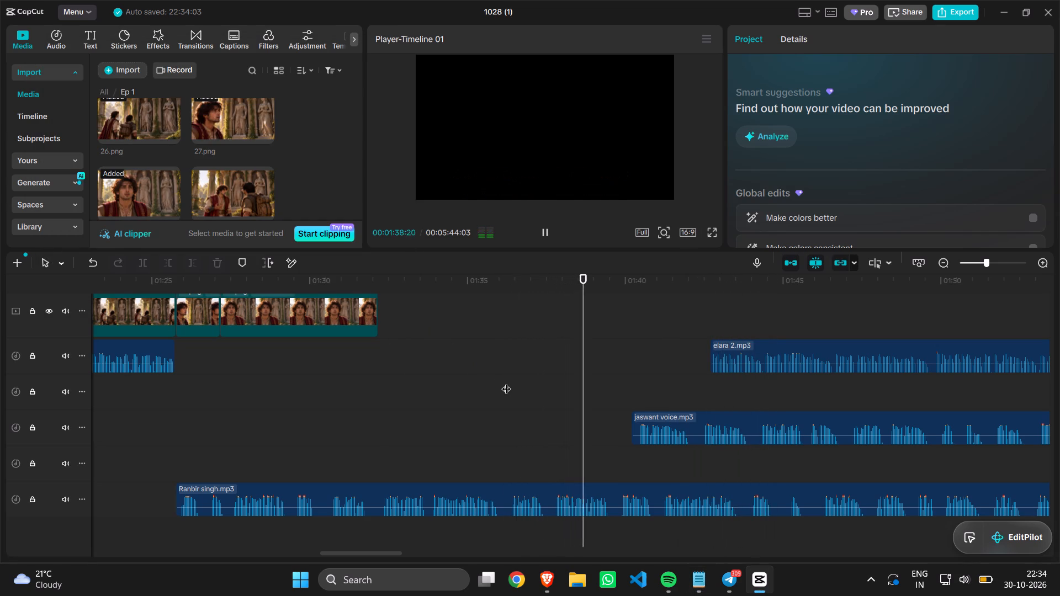
key("space")
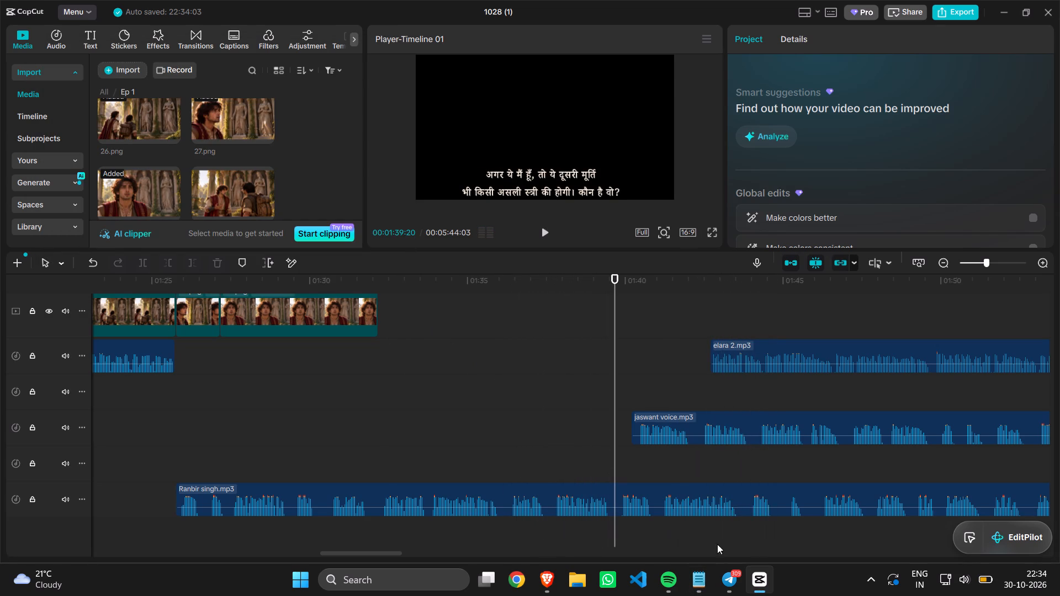
left_click(695, 583)
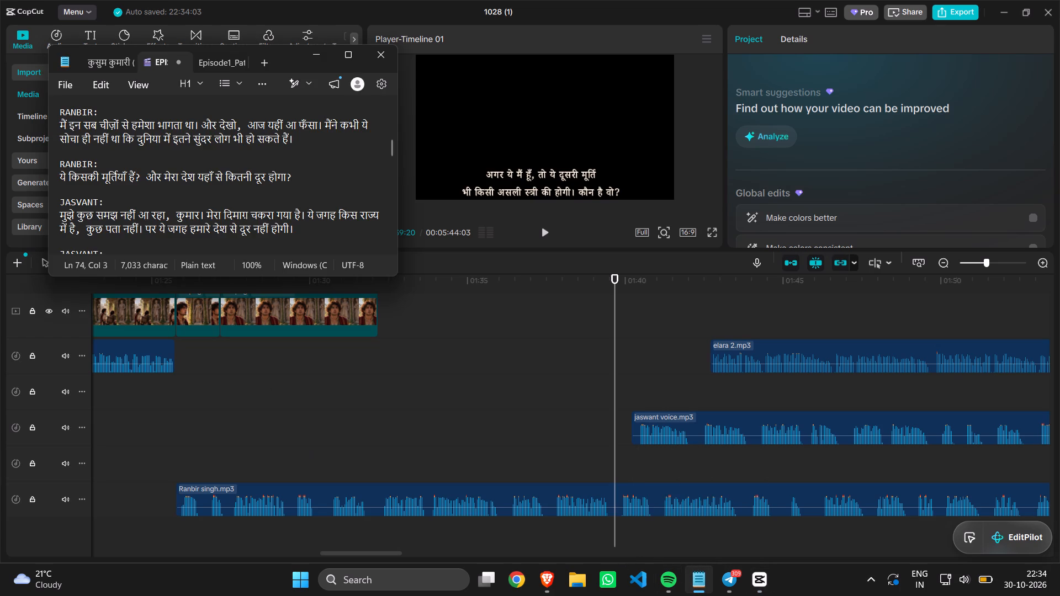
scroll(216, 200, "down", 1)
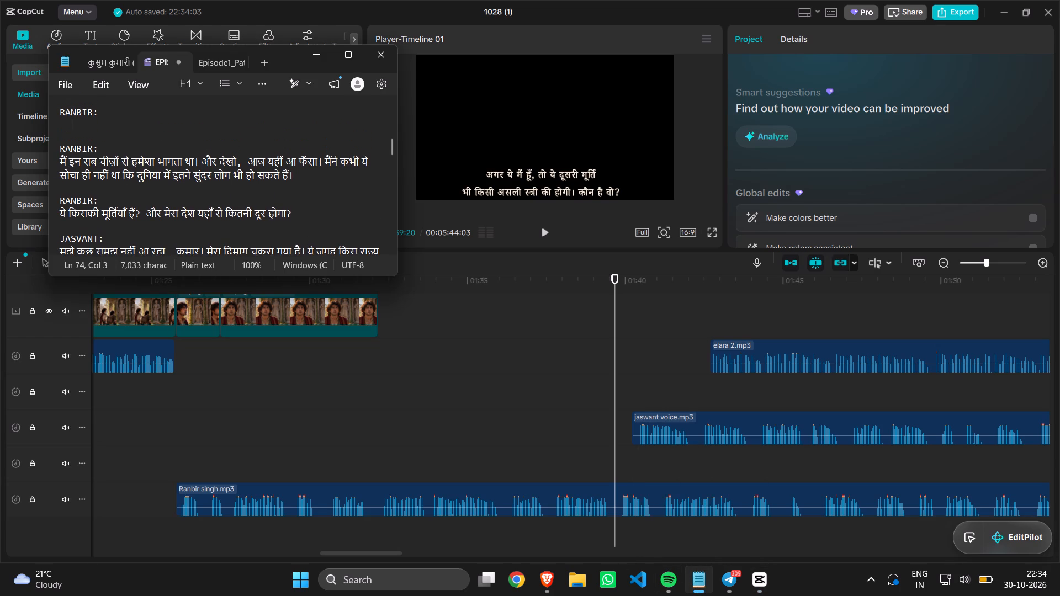
scroll(216, 200, "down", 2)
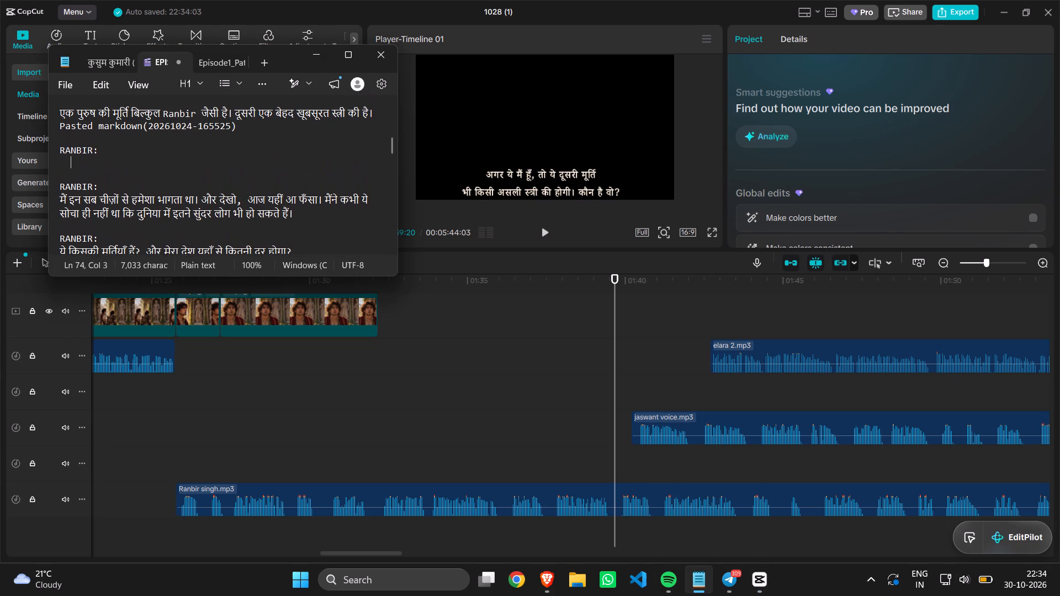
scroll(216, 200, "down", 1)
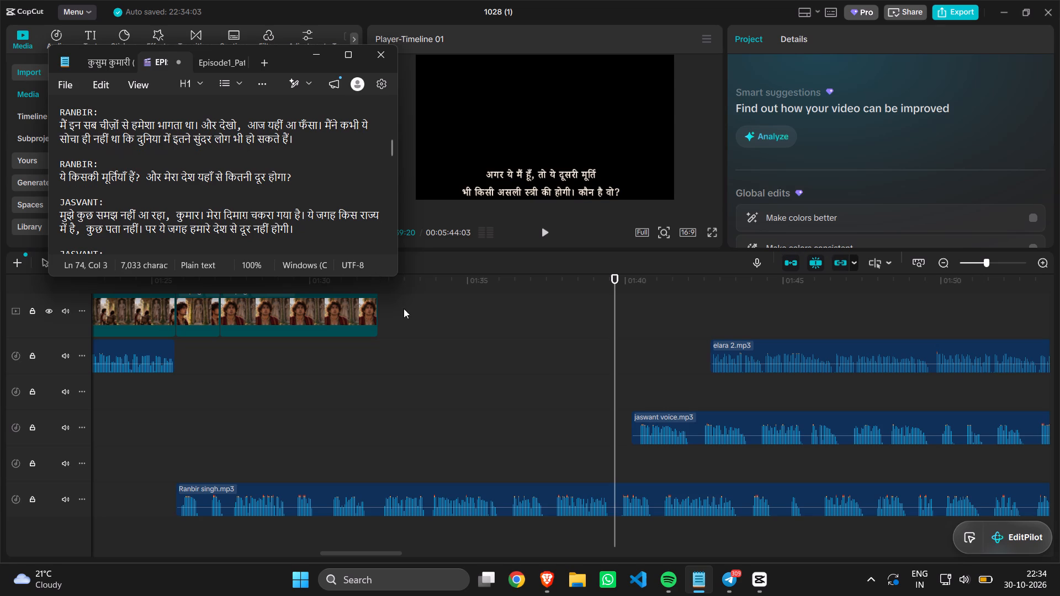
left_click(559, 496)
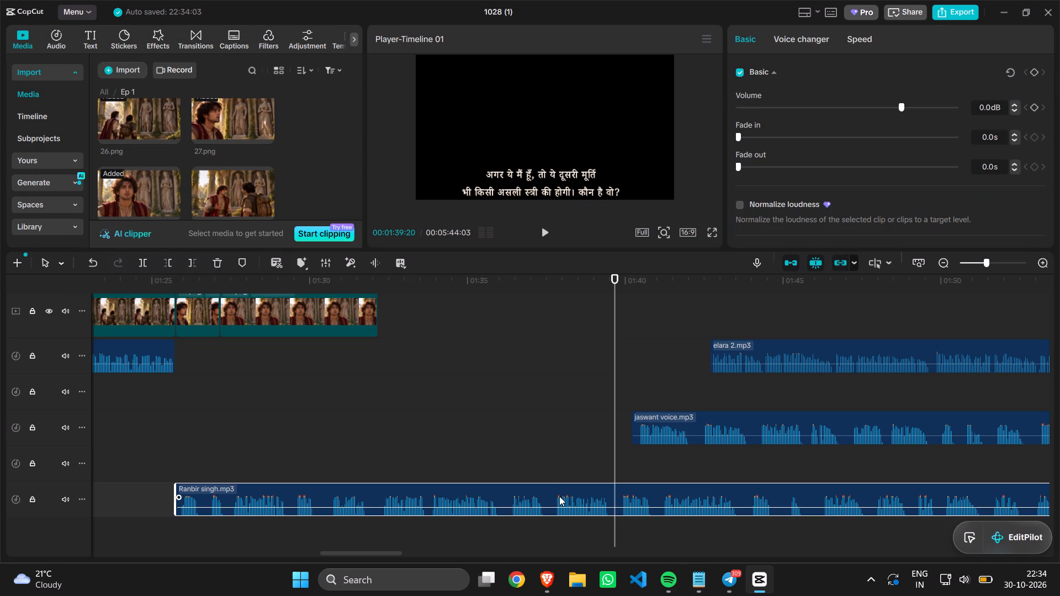
key("ctrl+b")
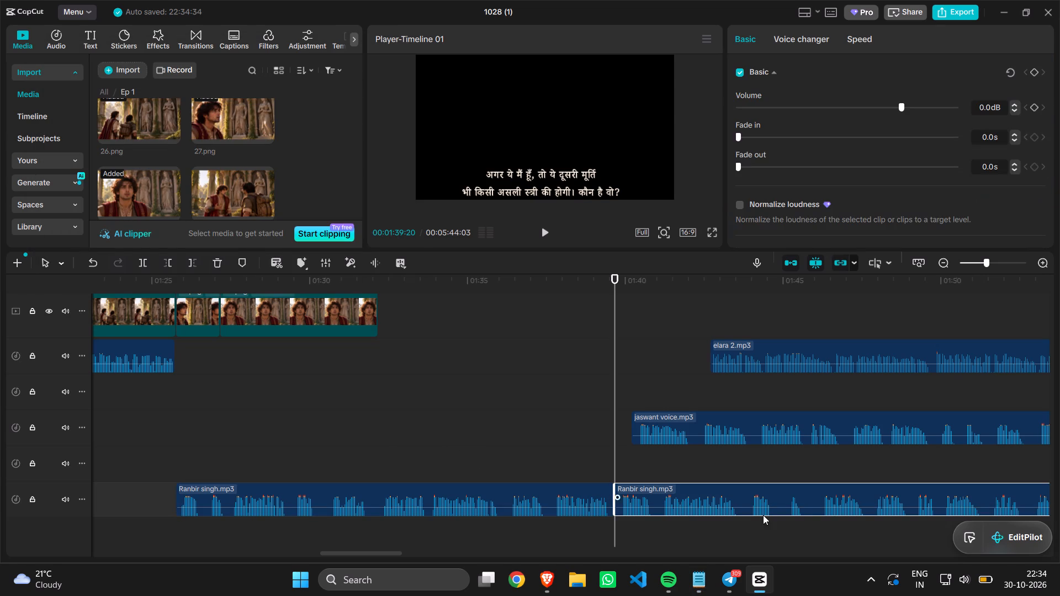
left_click_drag(788, 498, 965, 514)
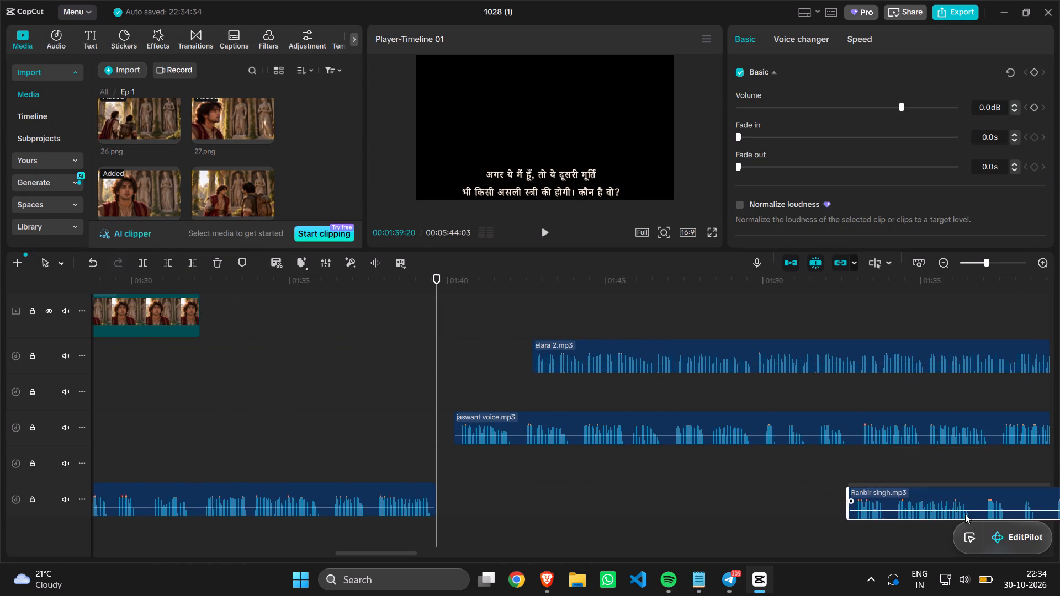
left_click_drag(965, 514, 951, 503)
Look back over the earlier part of the timeline to check which tracks hold the existing voice clips.
scroll(577, 434, "right", 2)
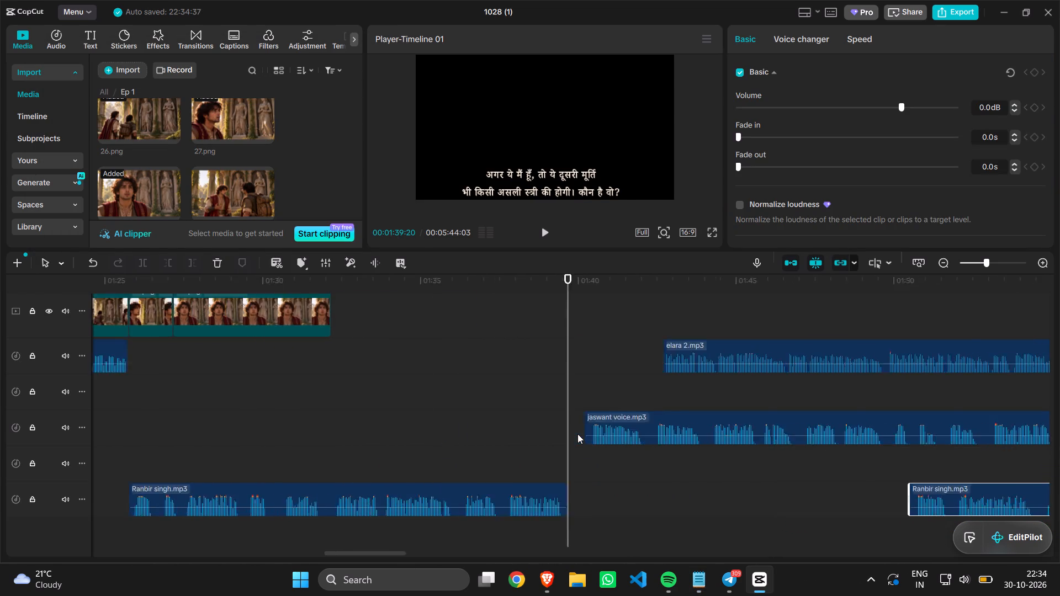
scroll(577, 434, "right", 6)
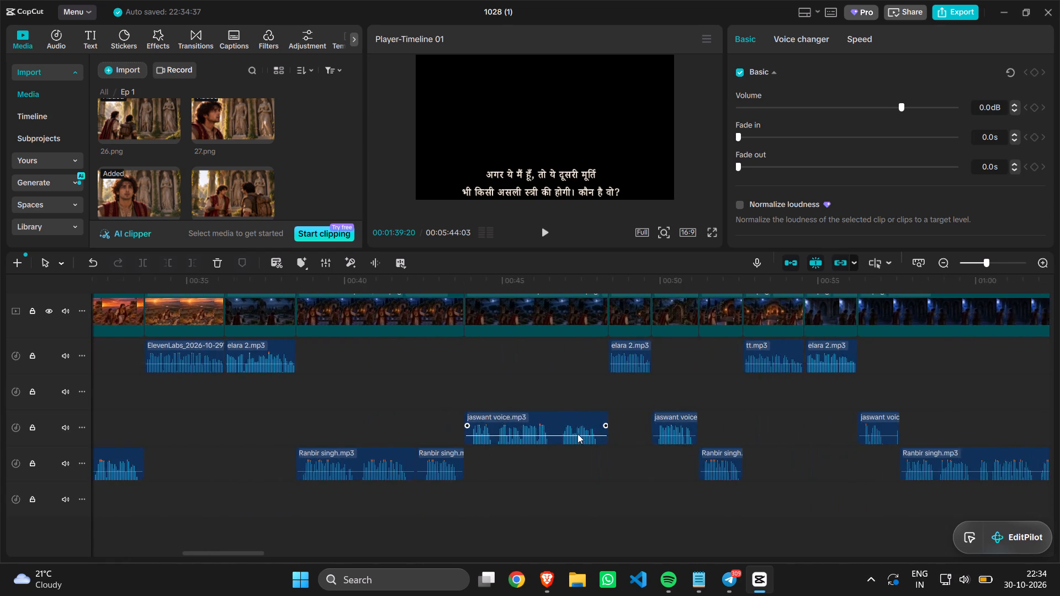
scroll(577, 434, "right", 3)
scroll(577, 434, "left", 3)
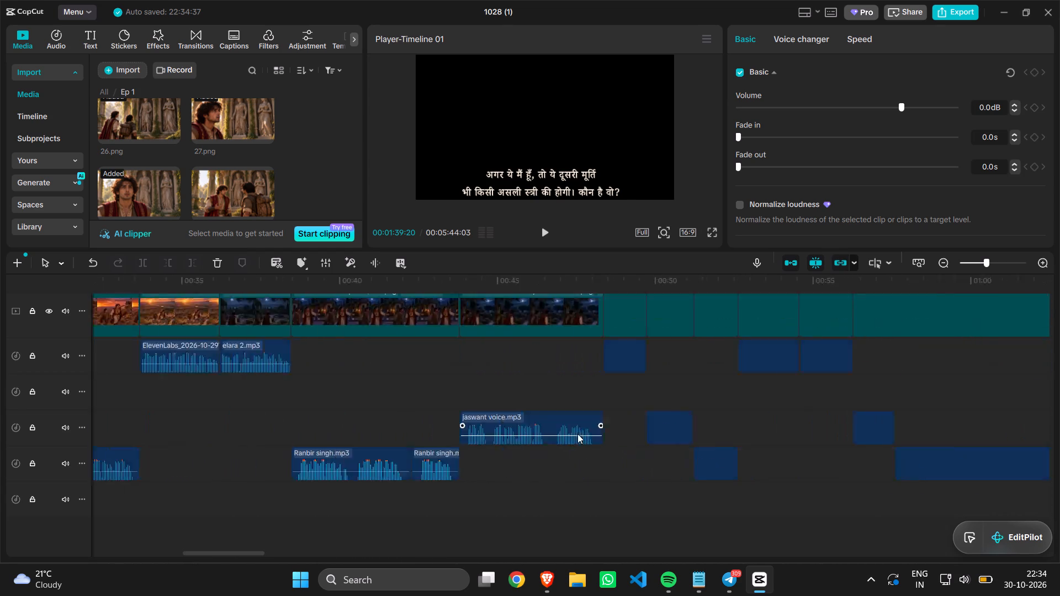
scroll(577, 434, "left", 4)
scroll(577, 434, "right", 2)
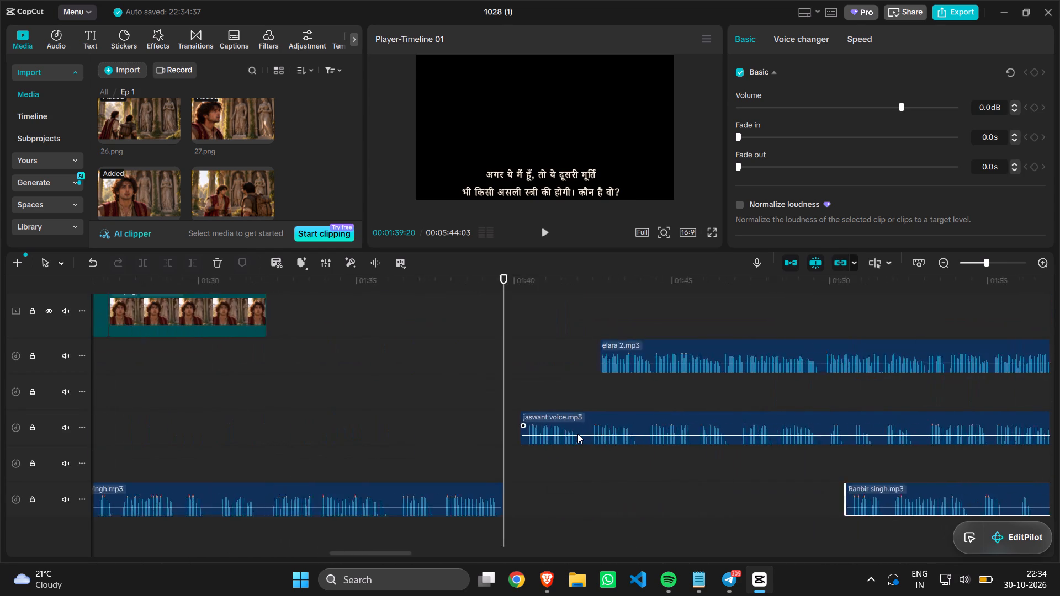
scroll(577, 434, "right", 1)
scroll(577, 434, "left", 2)
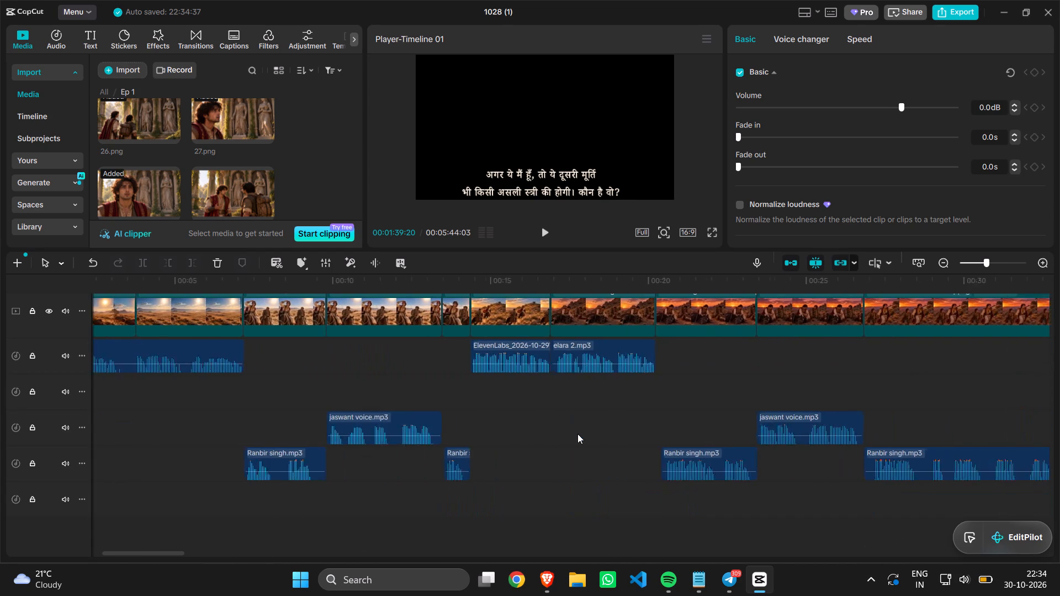
scroll(577, 434, "left", 2)
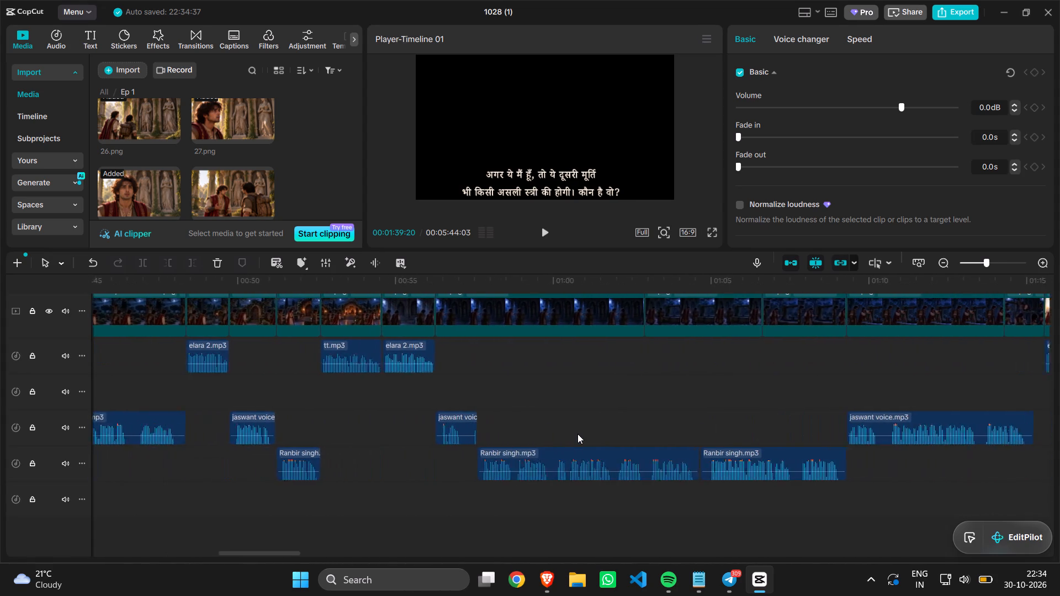
scroll(577, 434, "left", 3)
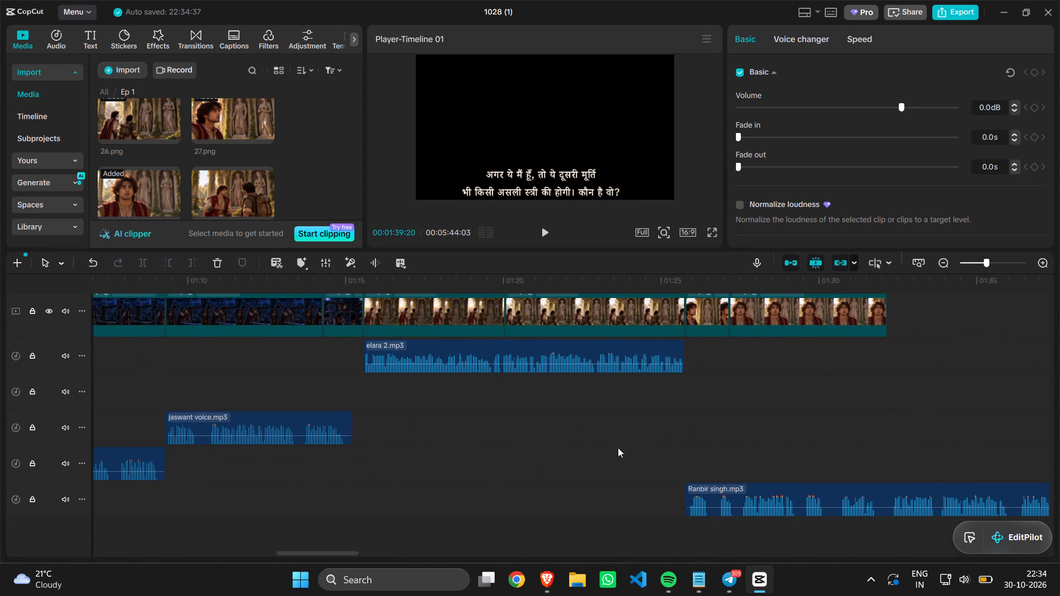
Move both Ranbir singh.mp3 pieces onto the earlier Ranbir clips' track, the first still at 00:01:25:23 and the second at about 00:01:49.
left_click_drag(749, 497, 746, 477)
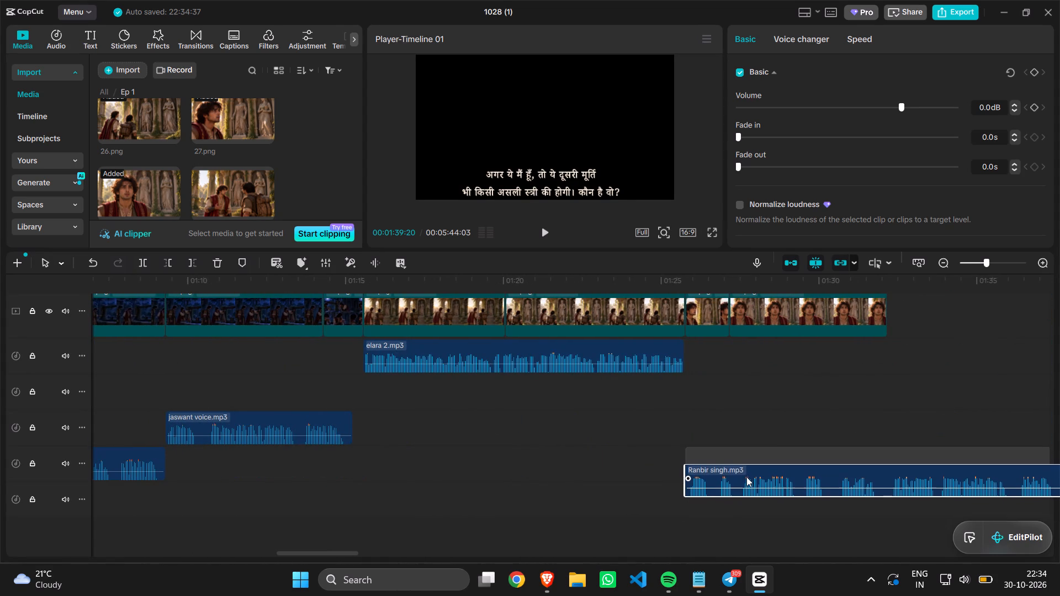
left_click_drag(746, 477, 745, 467)
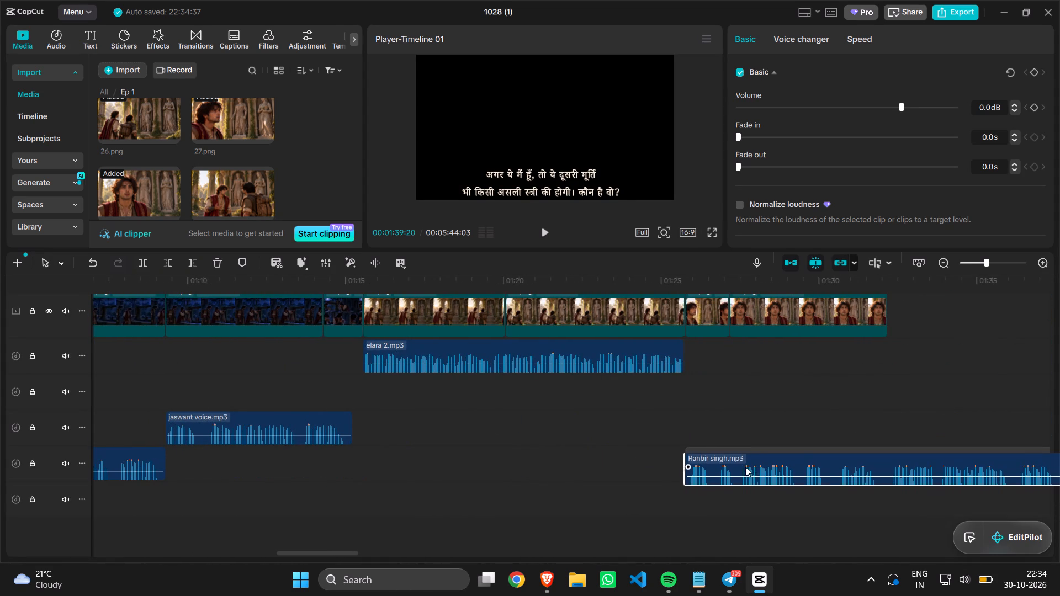
left_click_drag(745, 467, 744, 467)
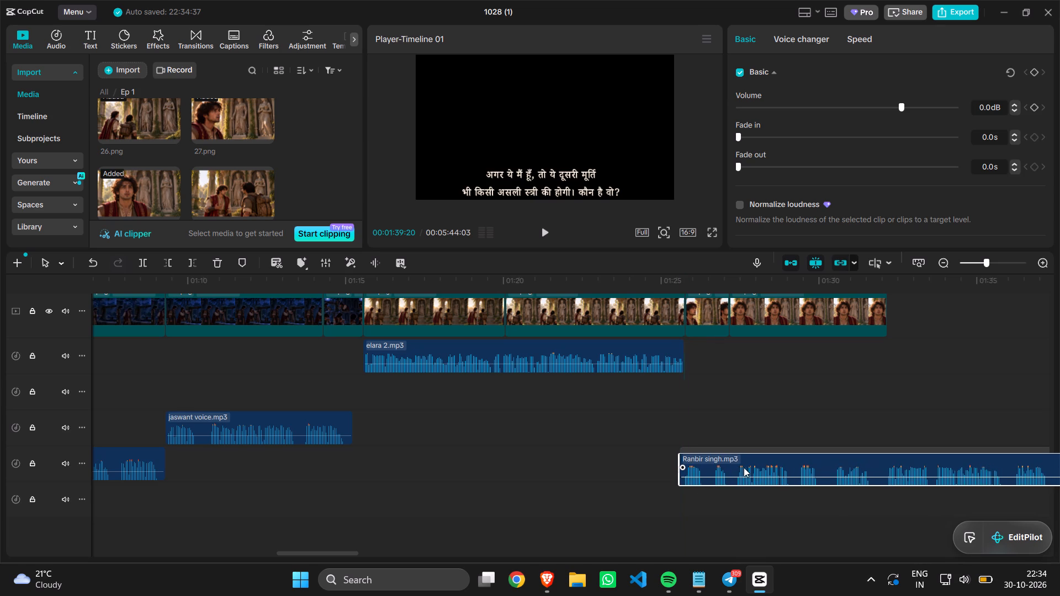
left_click_drag(744, 467, 744, 467)
scroll(744, 467, "left", 3)
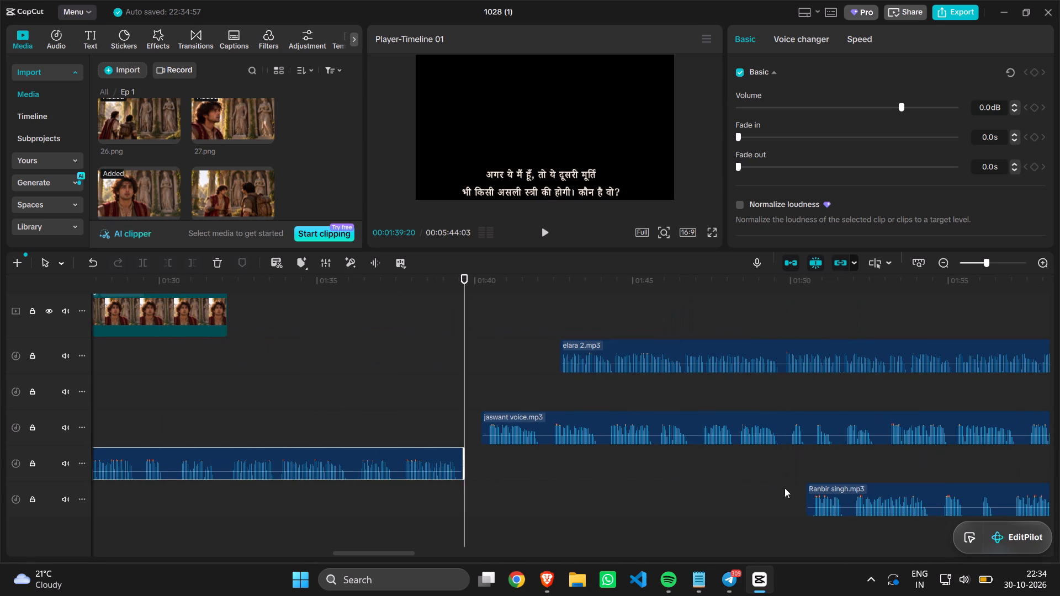
left_click_drag(823, 496, 766, 462)
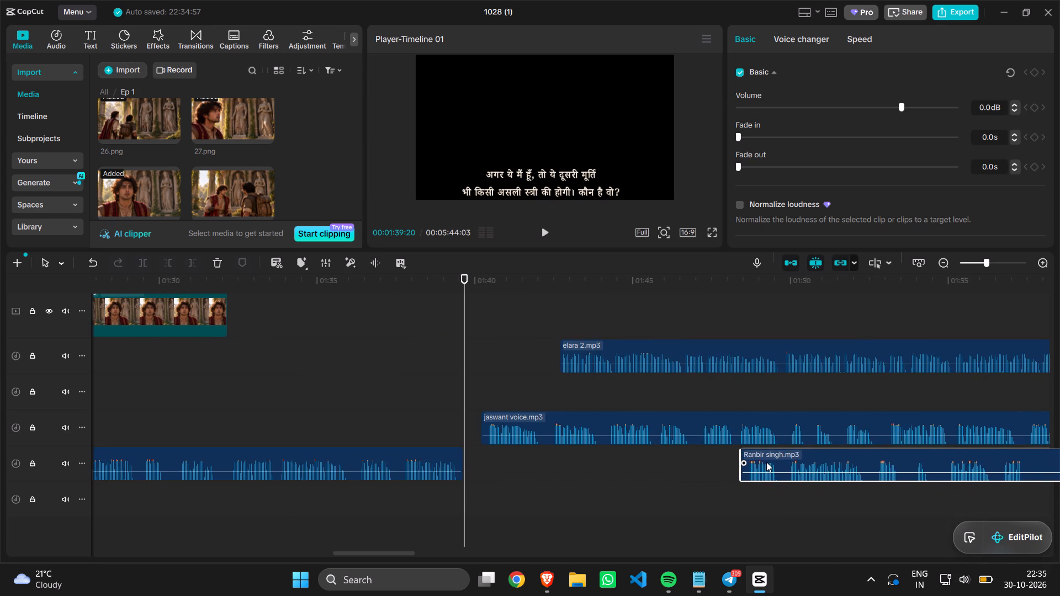
left_click_drag(766, 462, 772, 462)
Move the caption "ये जगह किस राज्य में है" to about 00:01:43 and "मैंने कभी ये सोचा ही नहीं था" onto the lowest caption track at about 00:01:32.
scroll(636, 456, "left", 8)
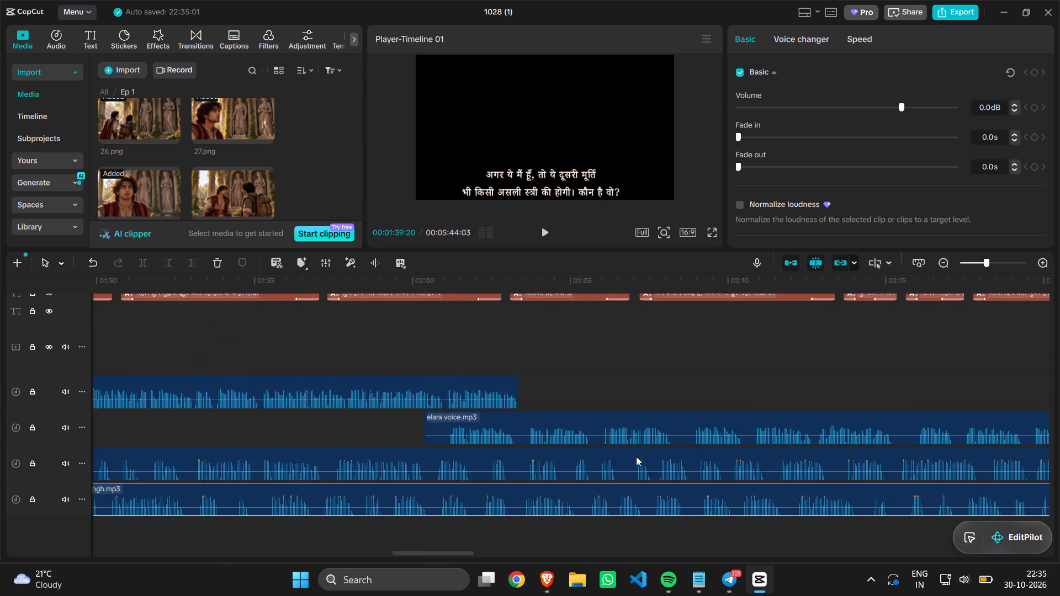
scroll(636, 456, "right", 9)
scroll(370, 446, "right", 1)
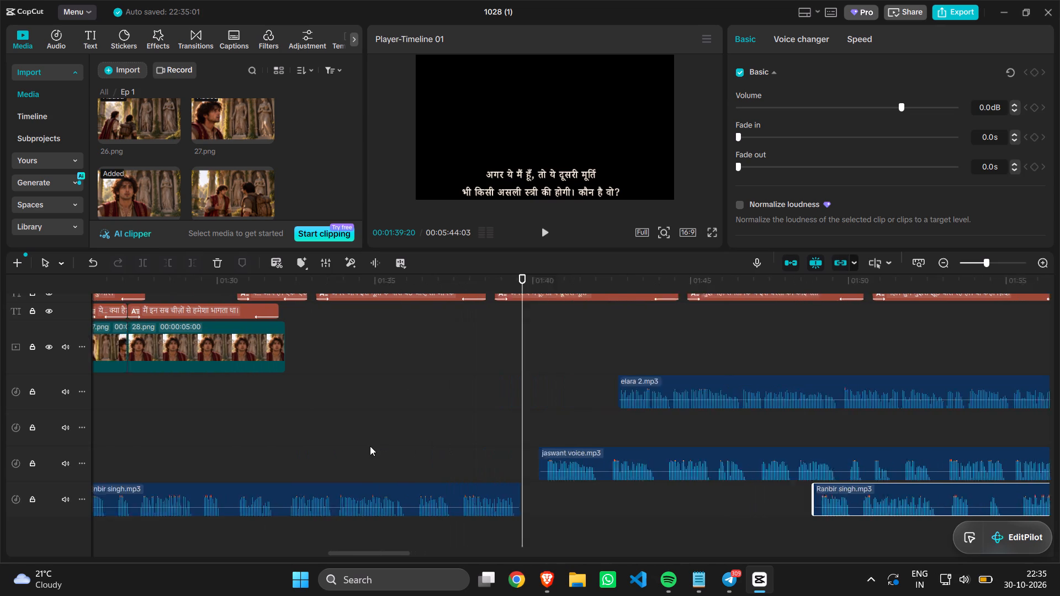
scroll(370, 446, "right", 1)
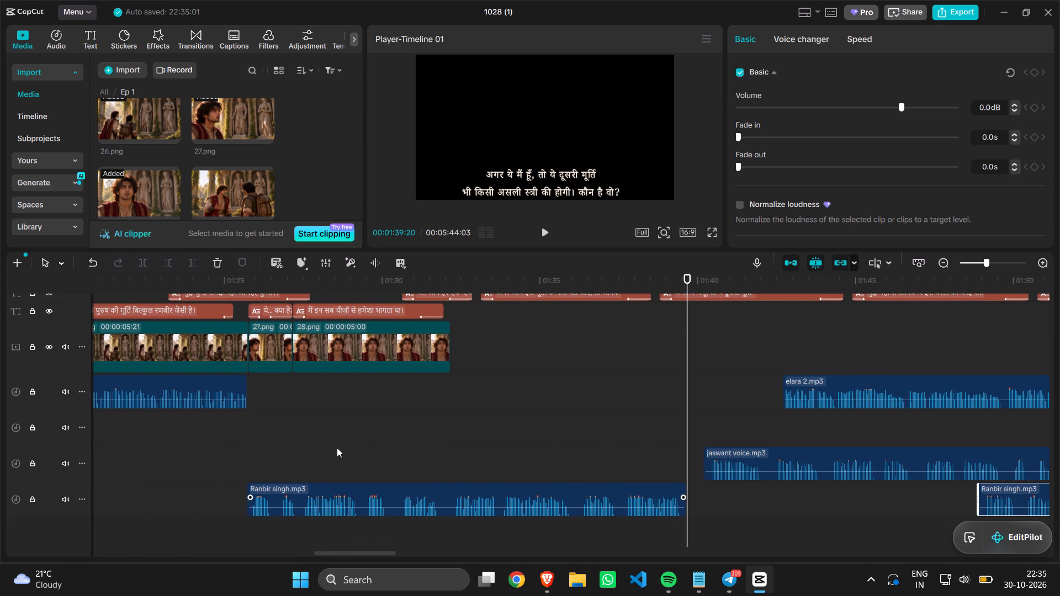
scroll(337, 448, "up", 1)
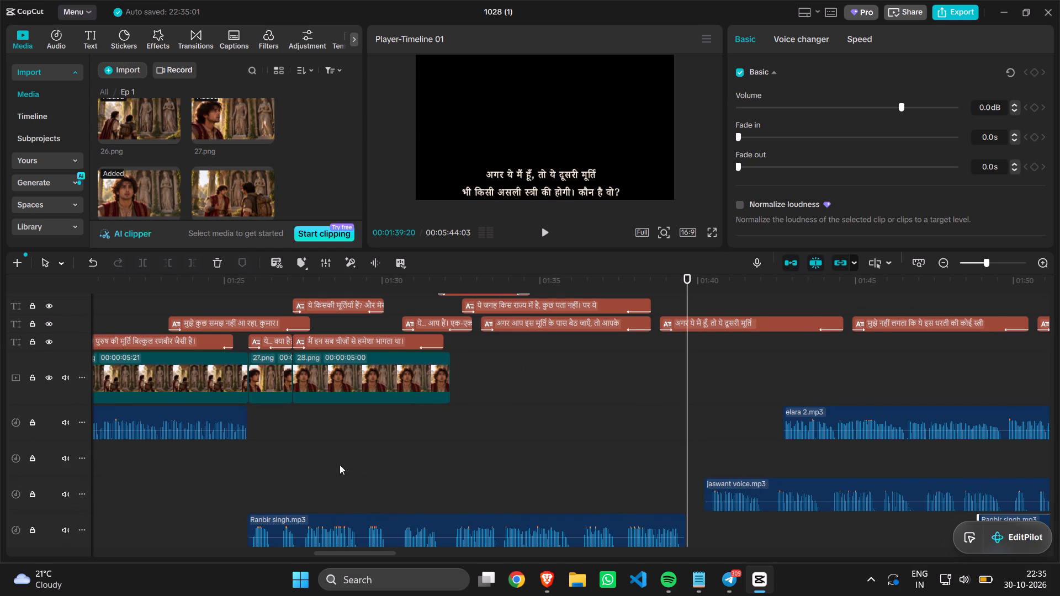
left_click(289, 466)
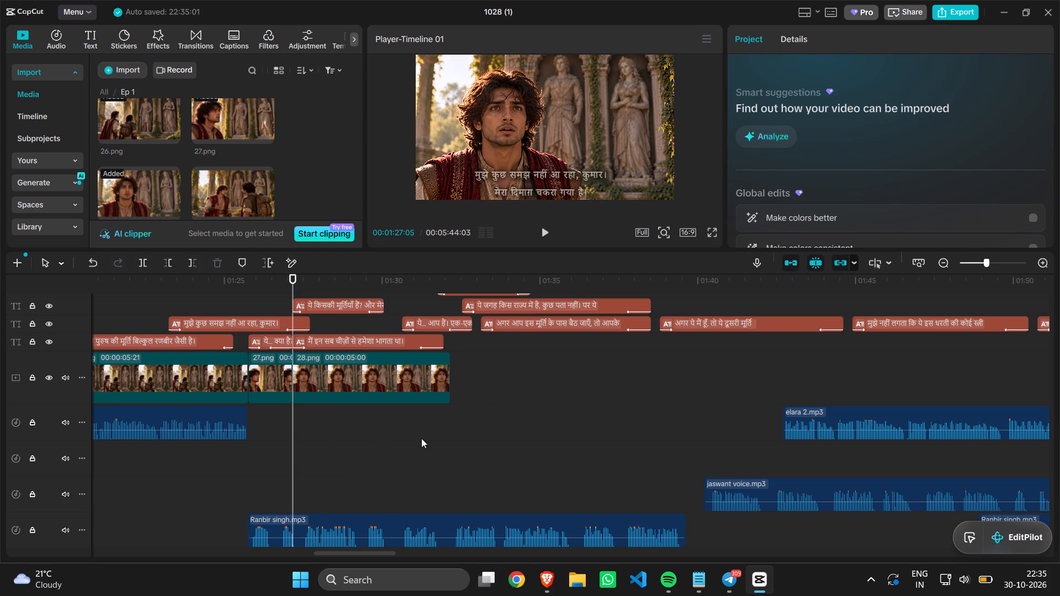
scroll(427, 424, "up", 1)
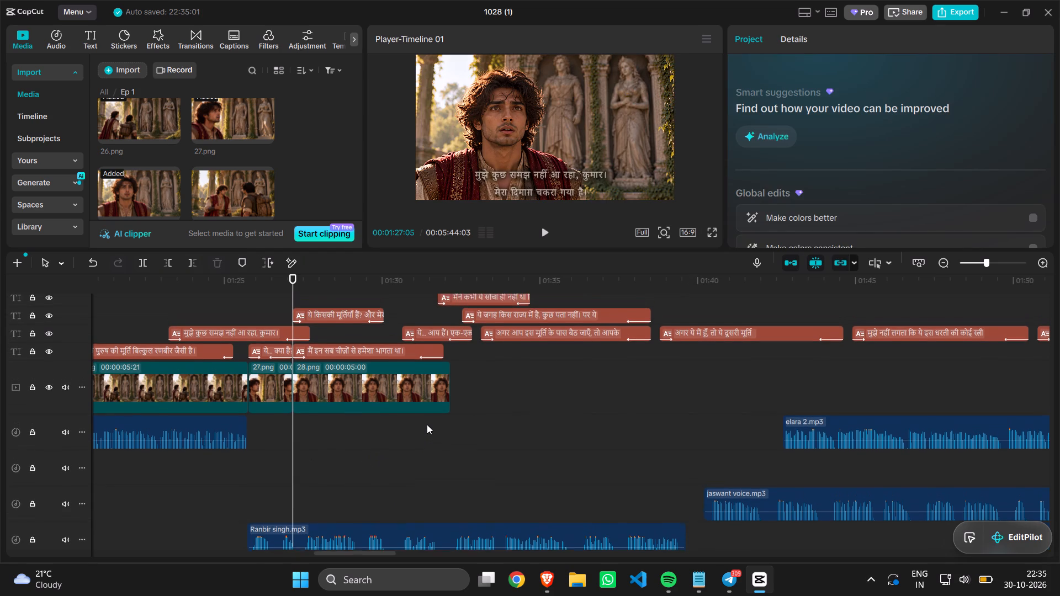
scroll(427, 424, "up", 1)
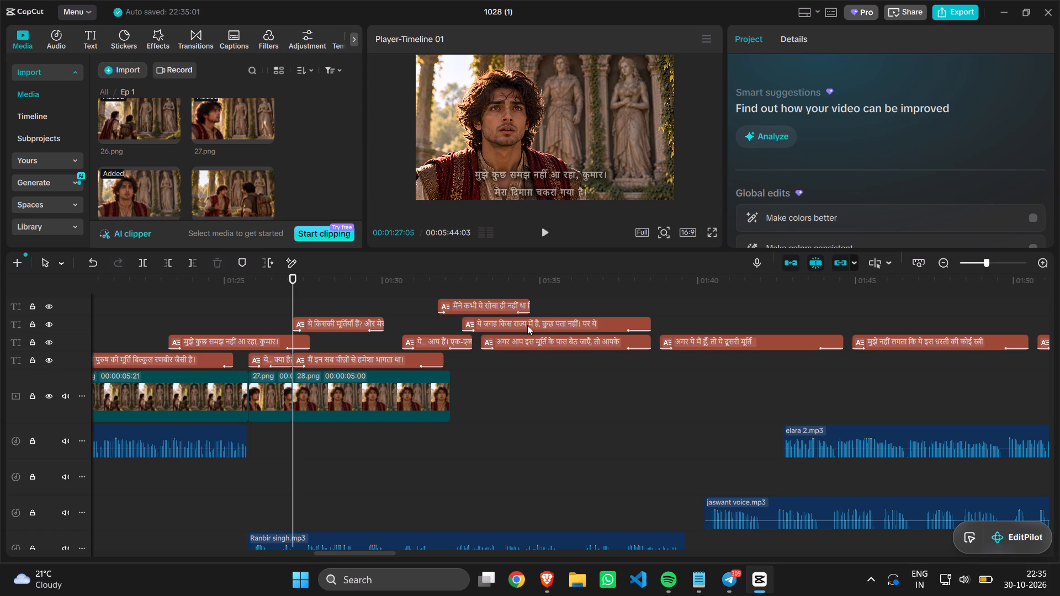
left_click_drag(527, 325, 855, 316)
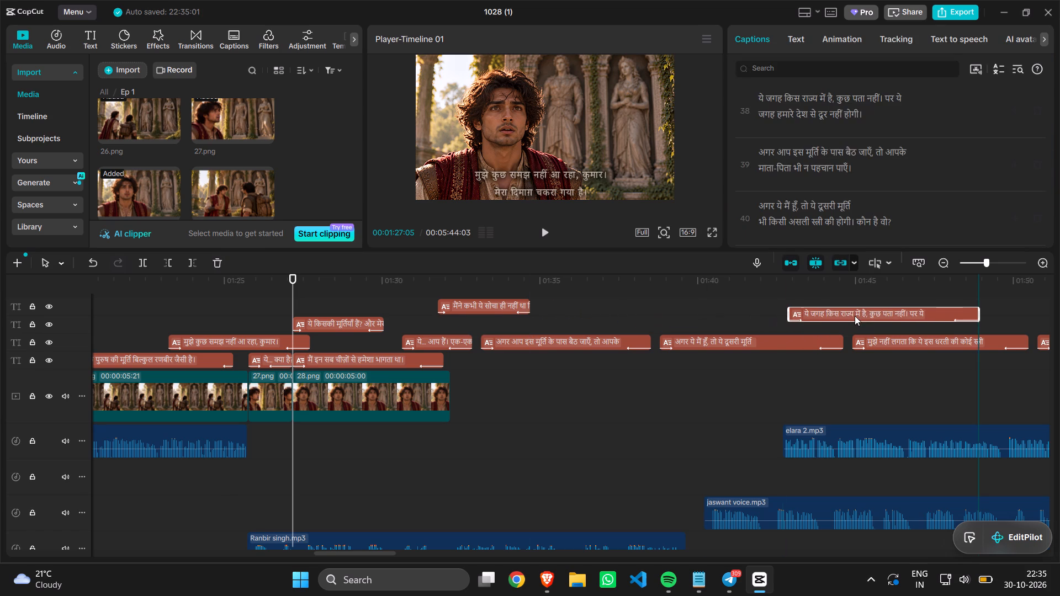
left_click_drag(855, 316, 863, 322)
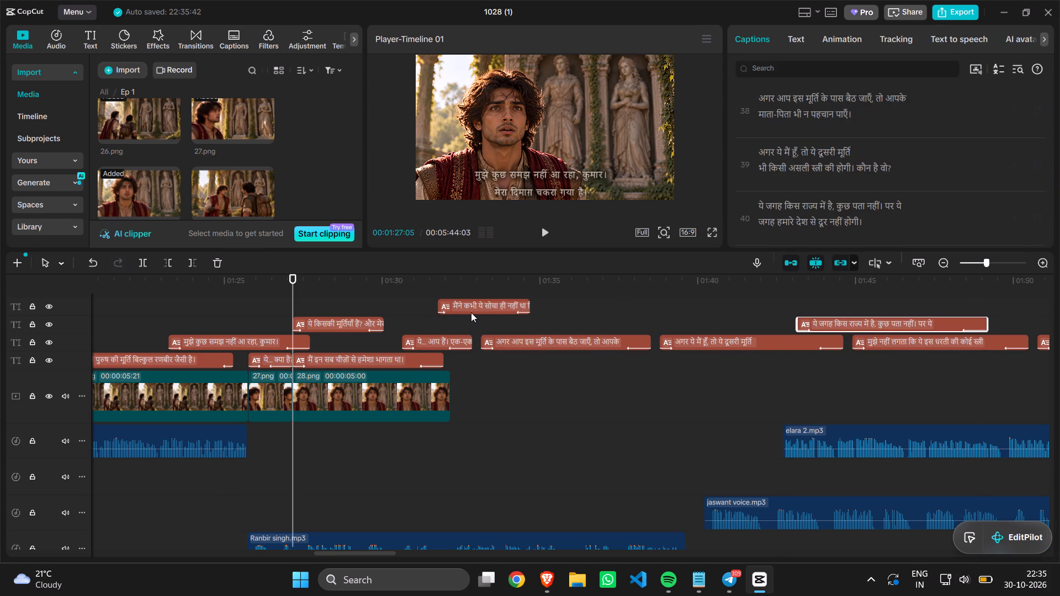
left_click_drag(471, 305, 479, 365)
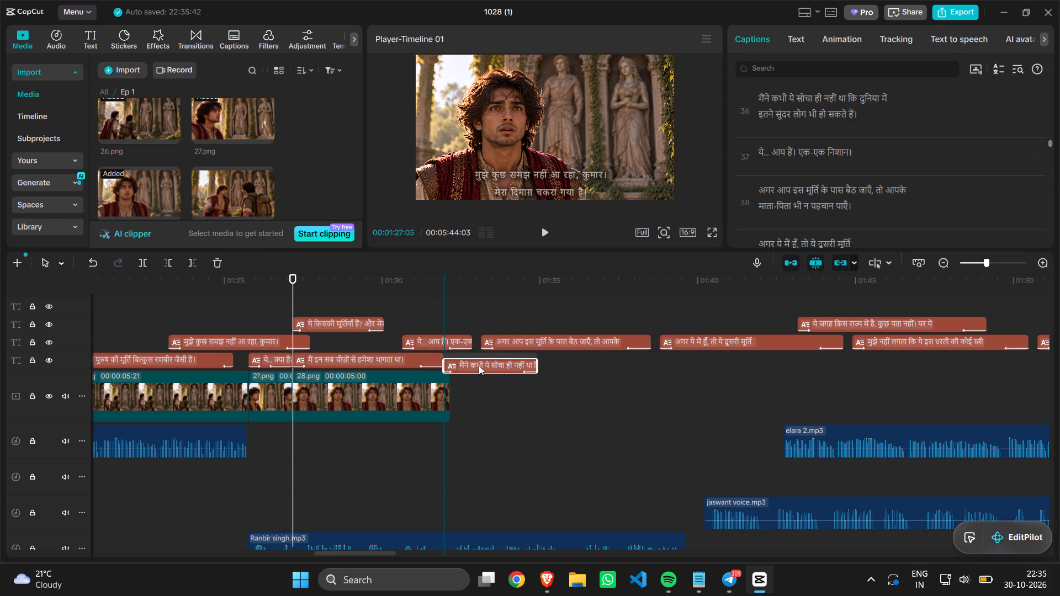
left_click_drag(479, 365, 479, 359)
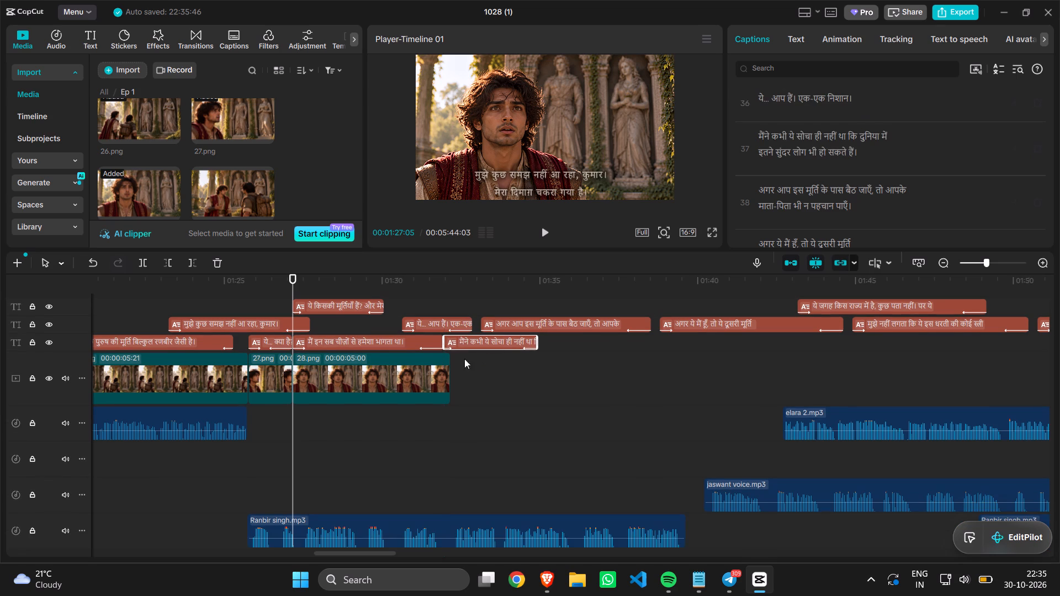
Place the captions "ये किसकी मूर्तियाँ हैं?" and "मुझे कुछ समझ नहीं आ रहा, कुमार।" on the lowest caption track at about 00:01:35 and 00:01:38.
left_click_drag(347, 303, 593, 338)
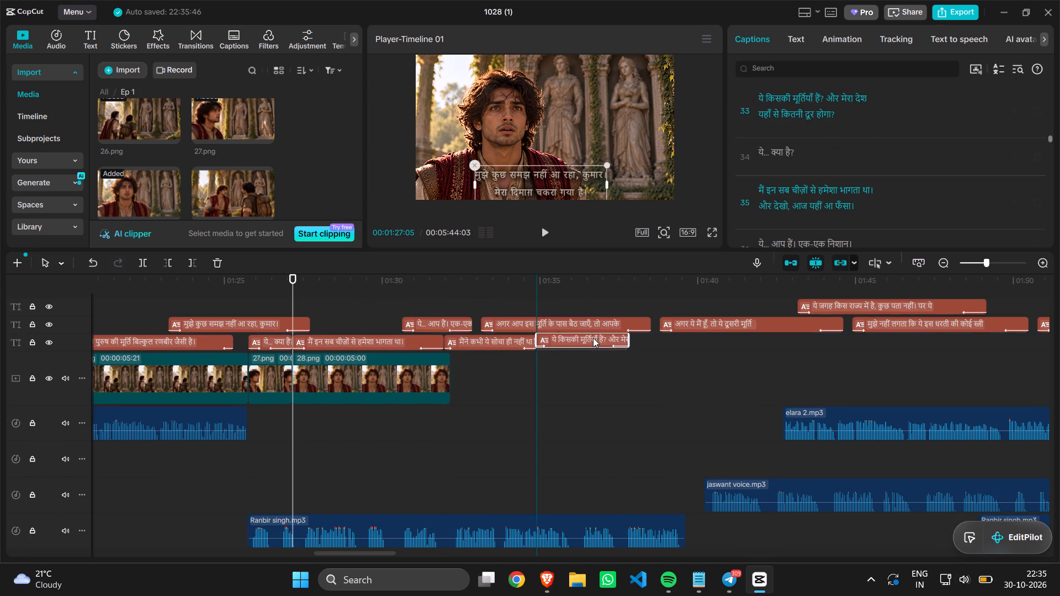
left_click_drag(593, 338, 596, 339)
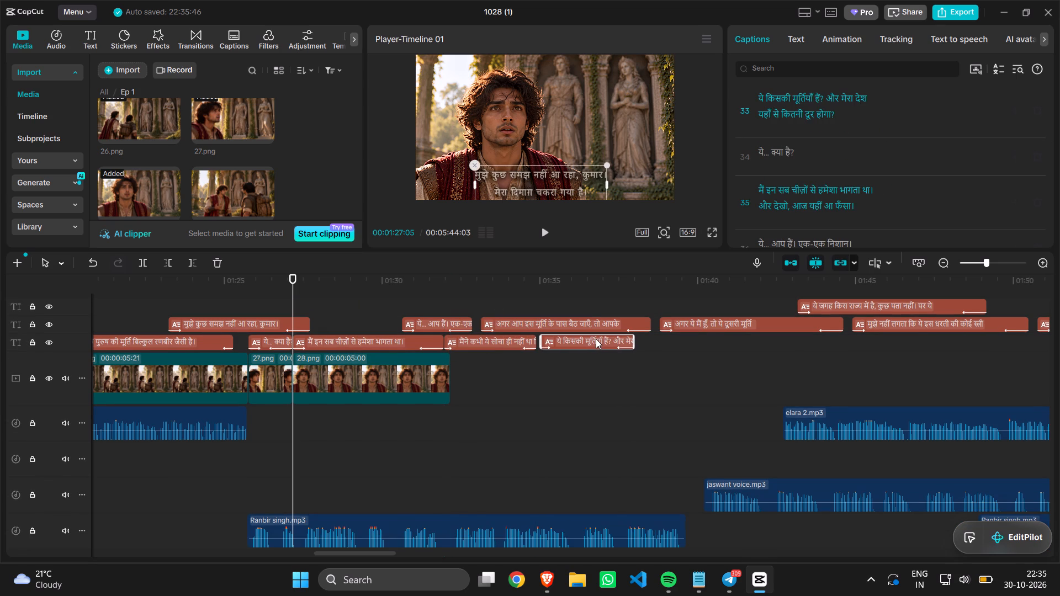
left_click_drag(596, 339, 596, 340)
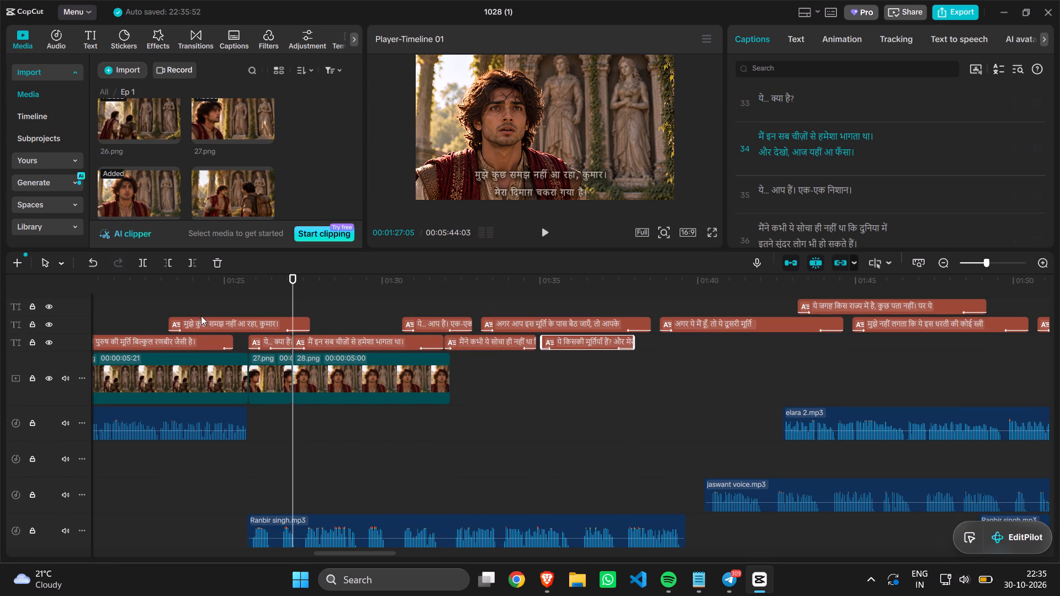
left_click_drag(207, 322, 692, 344)
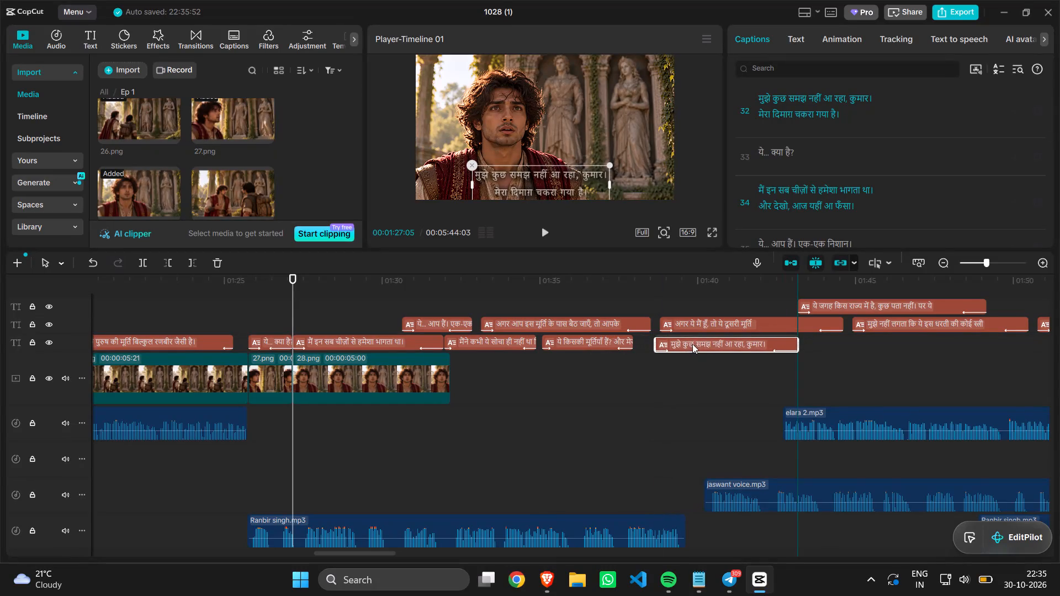
left_click_drag(692, 344, 683, 344)
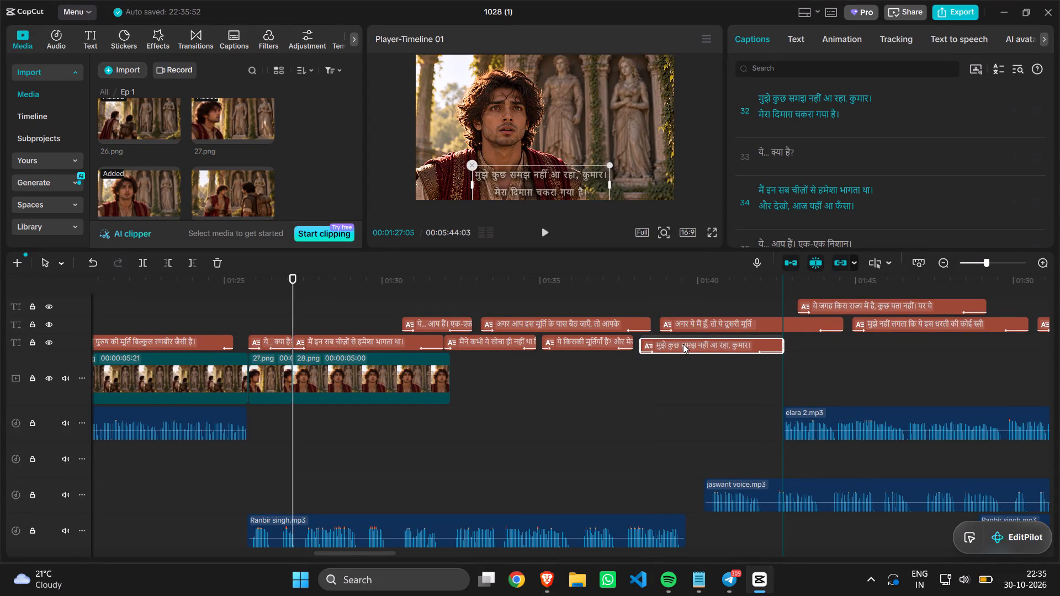
left_click_drag(683, 344, 682, 342)
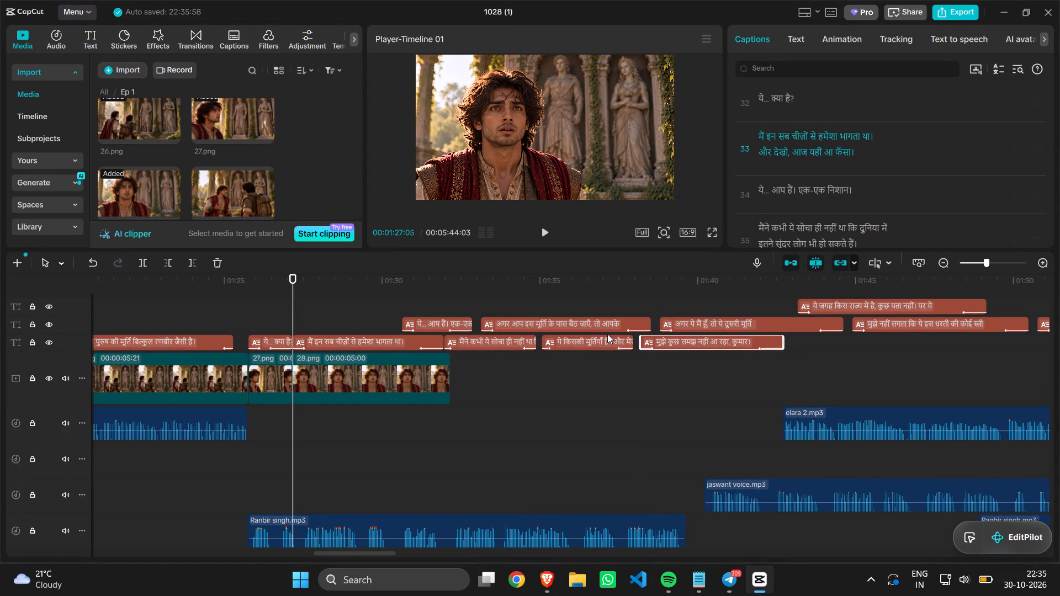
On the top caption track, move "ये जगह किस राज्य में है" to about 00:01:50.5 and "अगर आप इस मूर्ति के पास" to about 00:01:44.5.
left_click_drag(532, 324, 672, 306)
scroll(672, 306, "left", 1)
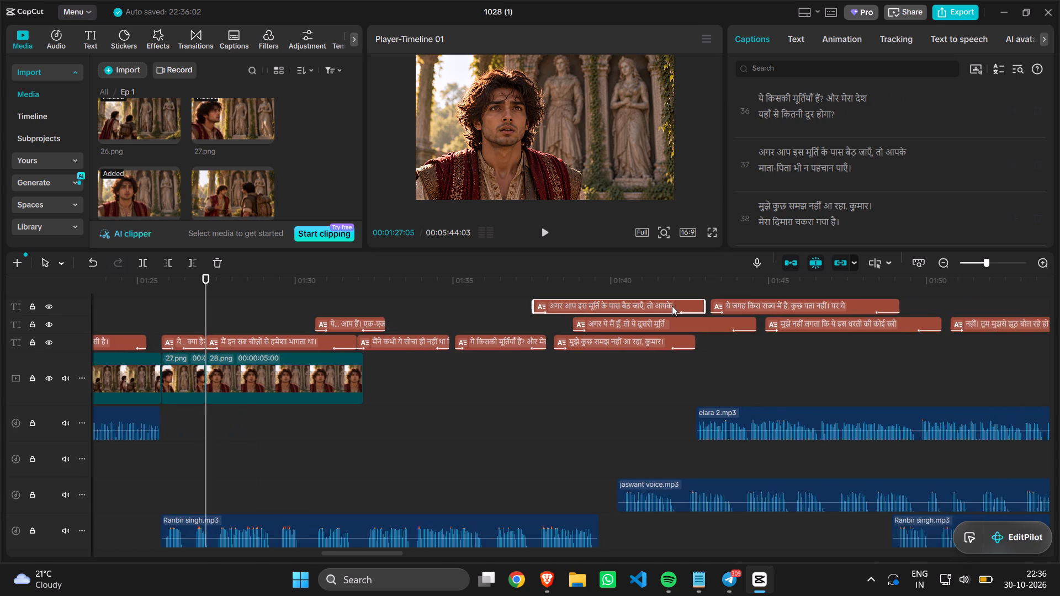
scroll(672, 306, "left", 1)
left_click(672, 306)
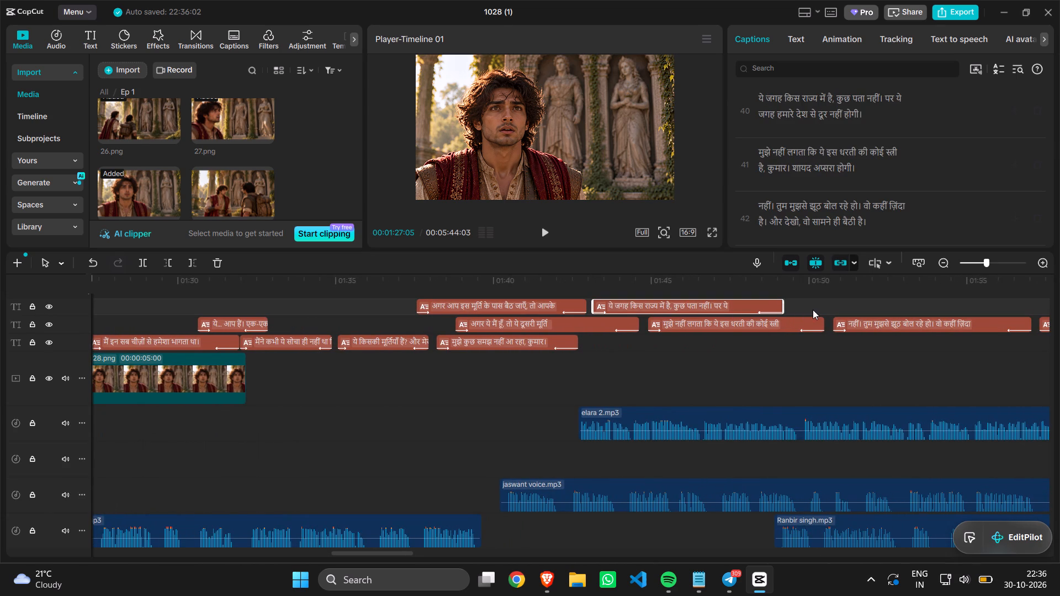
left_click_drag(717, 308, 949, 304)
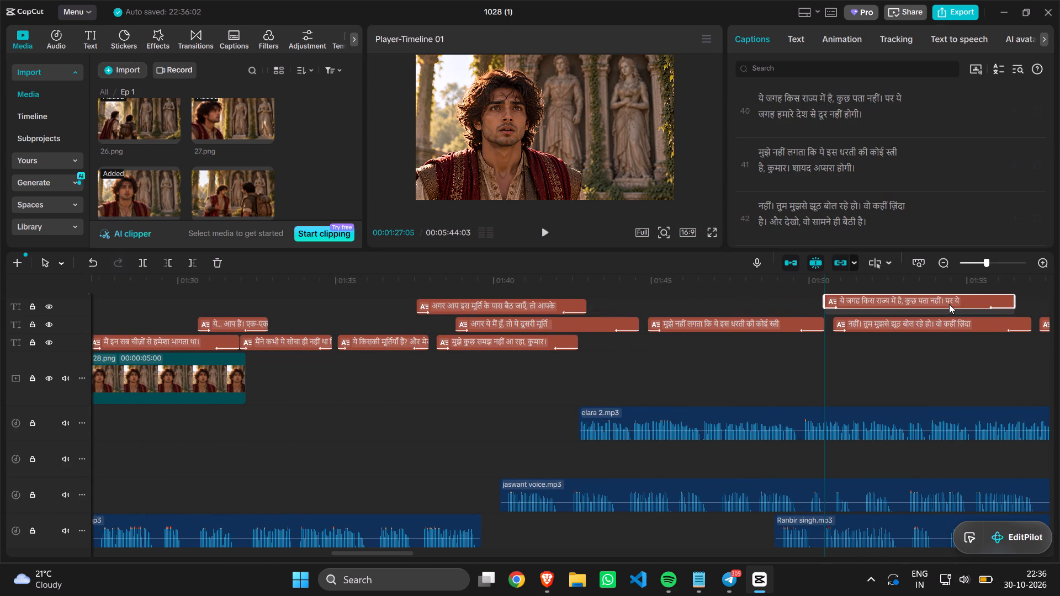
left_click_drag(949, 304, 947, 311)
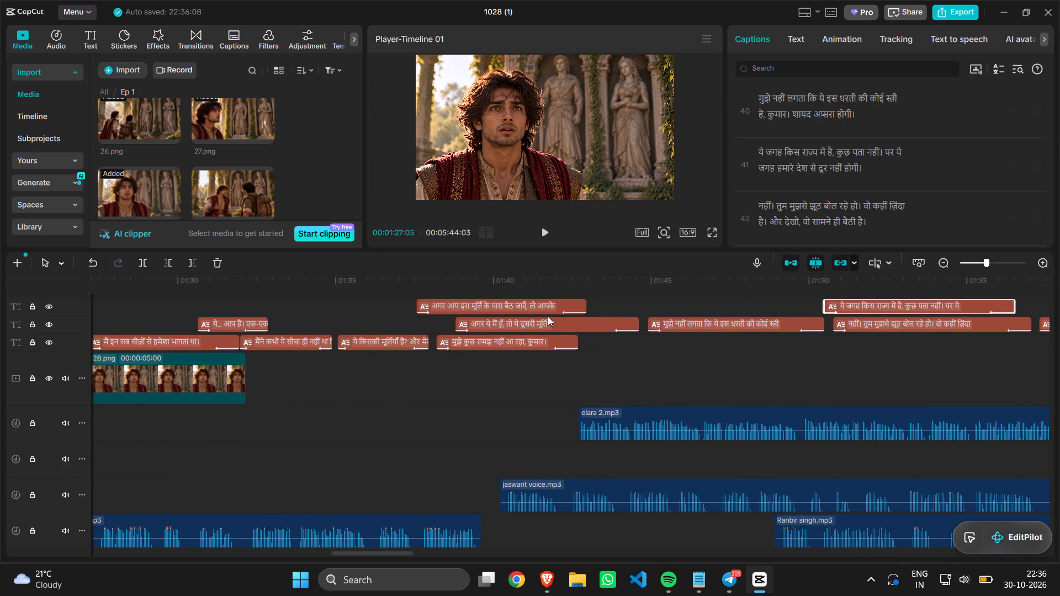
left_click_drag(529, 305, 751, 307)
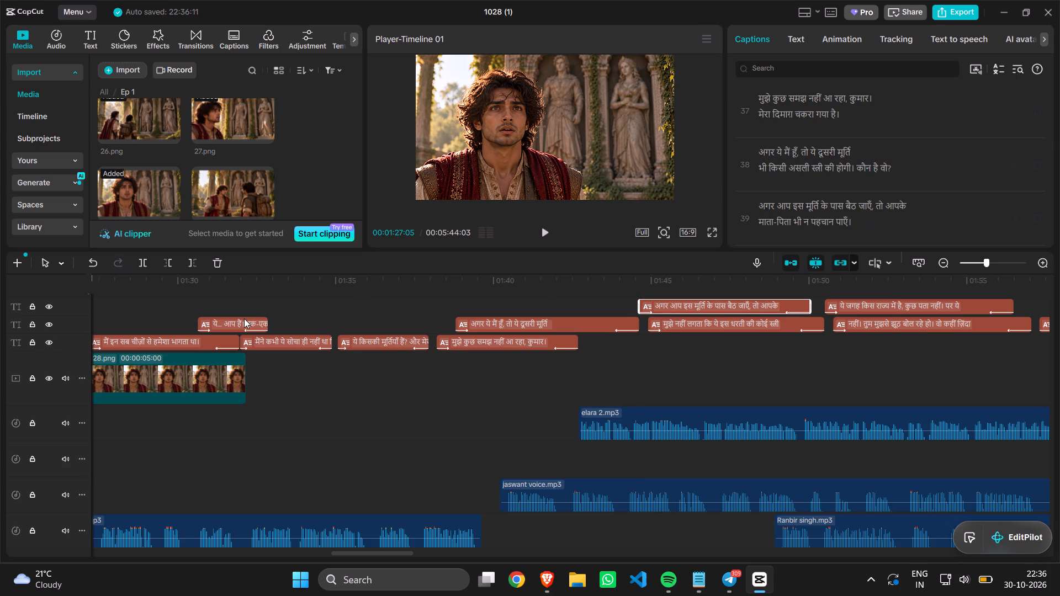
Move the caption "ये... आप हैं। एक-एक निशान।" to about 00:01:41.7, on the track above "अगर ये मैं हूँ".
left_click_drag(244, 318, 600, 303)
left_click_drag(600, 303, 600, 304)
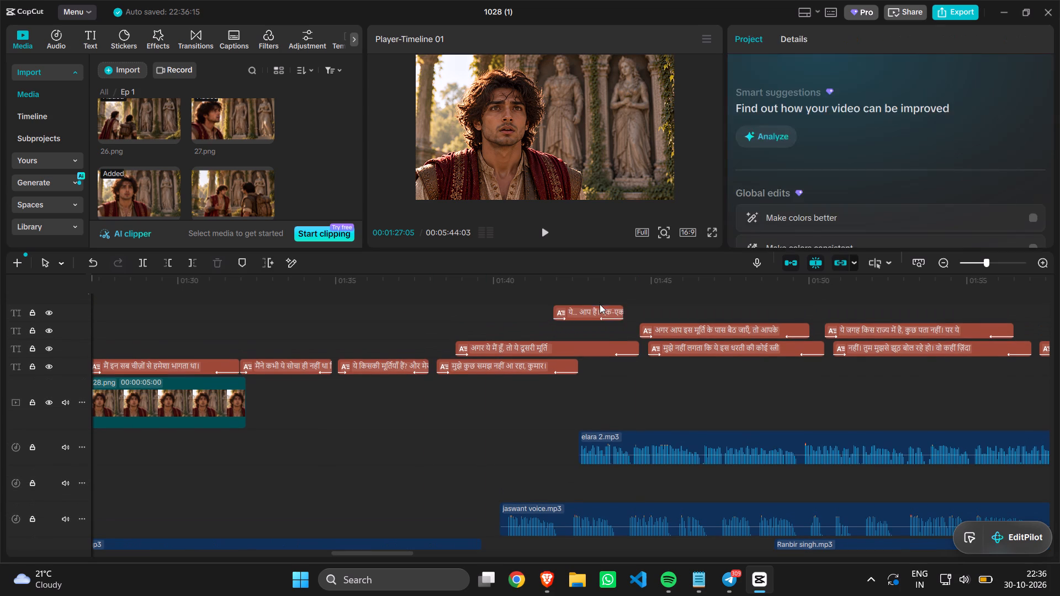
left_click_drag(600, 304, 606, 338)
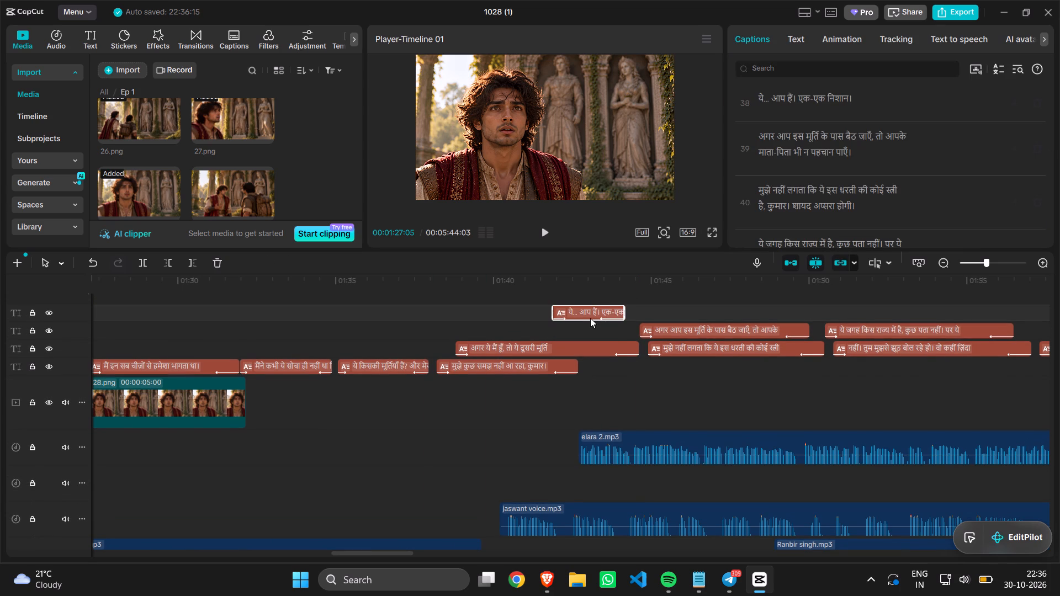
left_click_drag(590, 318, 598, 339)
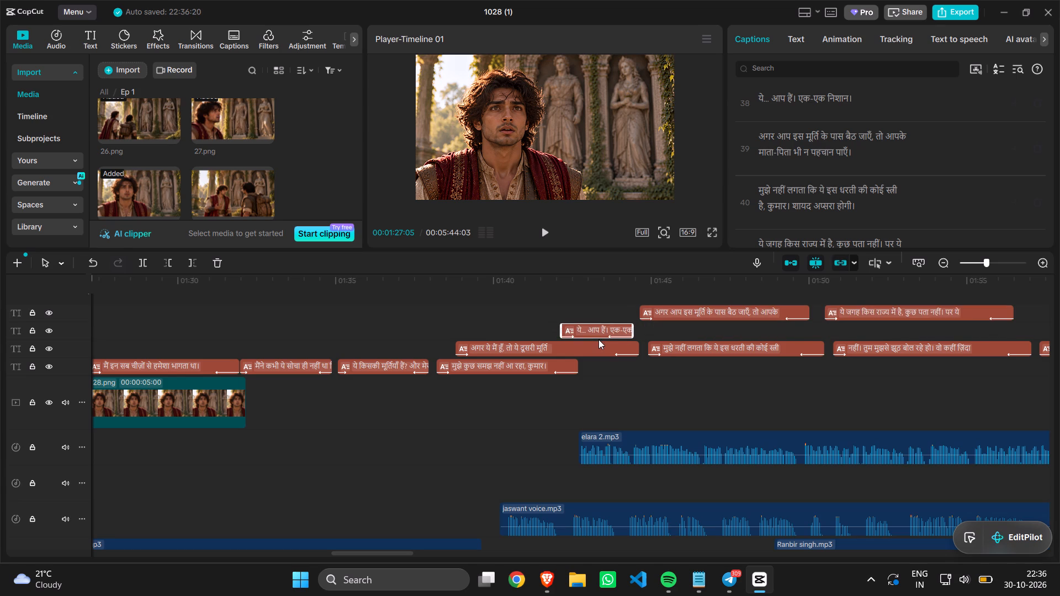
left_click_drag(608, 330, 593, 332)
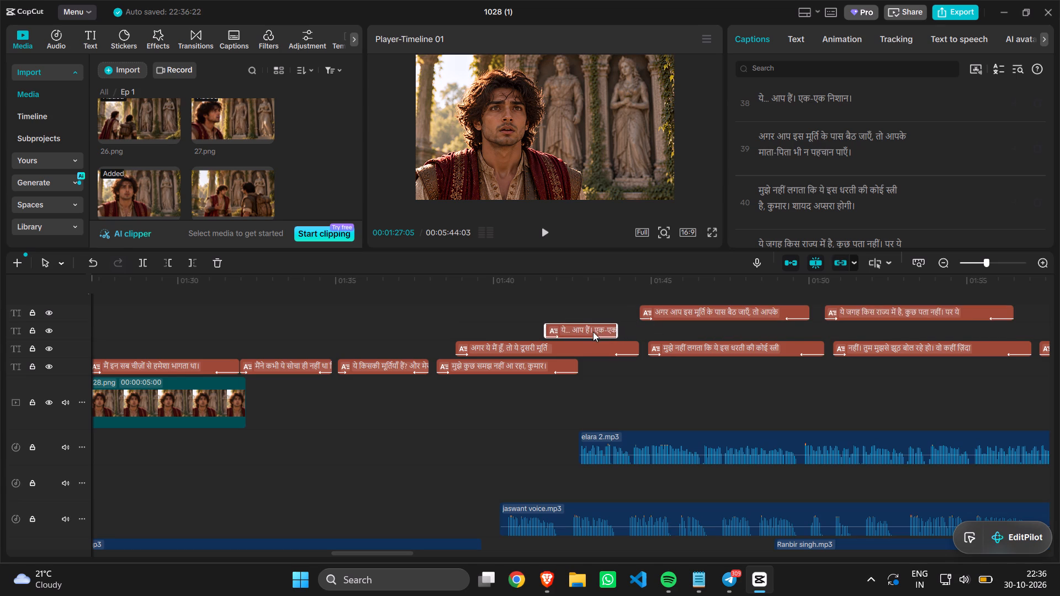
Move "अगर आप इस मूर्ति के पास" and "ये जगह किस राज्य में है" onto the "ये... आप हैं" track, the latter starting at about 00:01:51.
left_click_drag(670, 311, 674, 320)
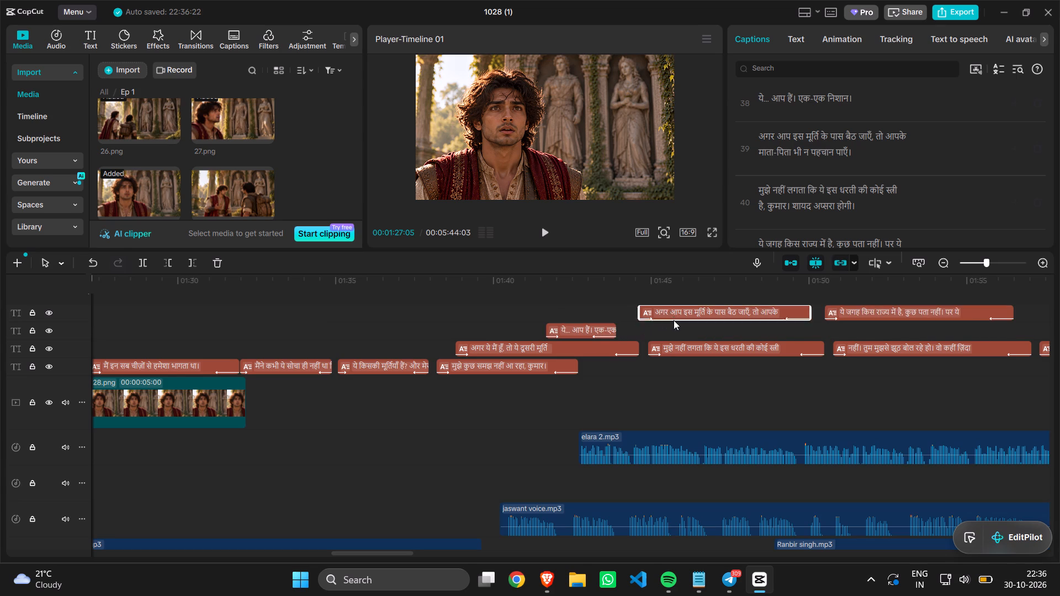
left_click_drag(674, 320, 672, 326)
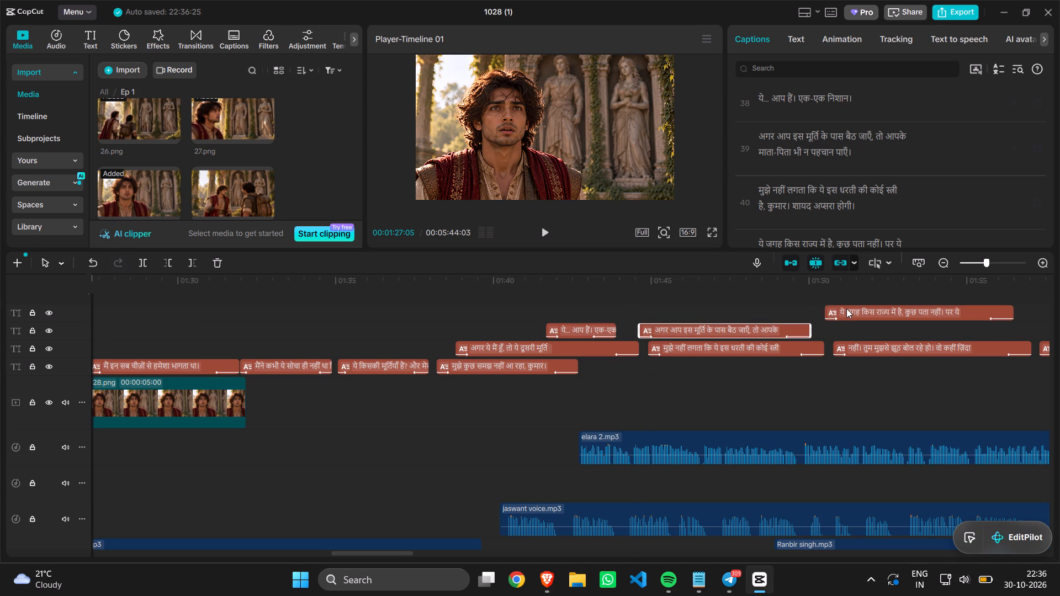
left_click_drag(846, 308, 875, 320)
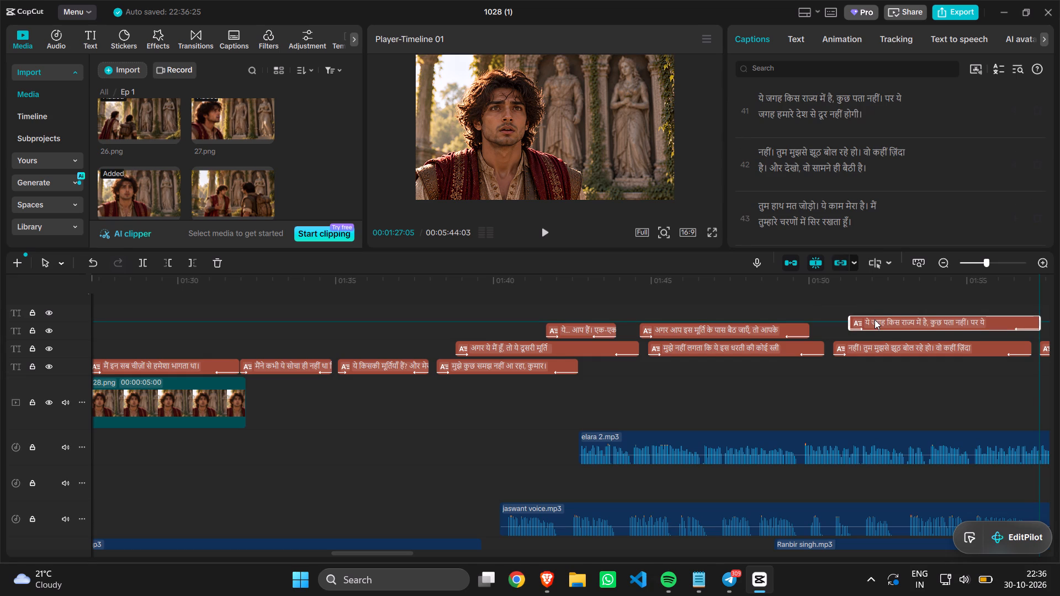
left_click_drag(875, 320, 871, 327)
Play the sequence from about 00:01:23.5 and check the Ranbir and Jasvant lines in the Episode 1 script in Notepad.
scroll(414, 371, "right", 1)
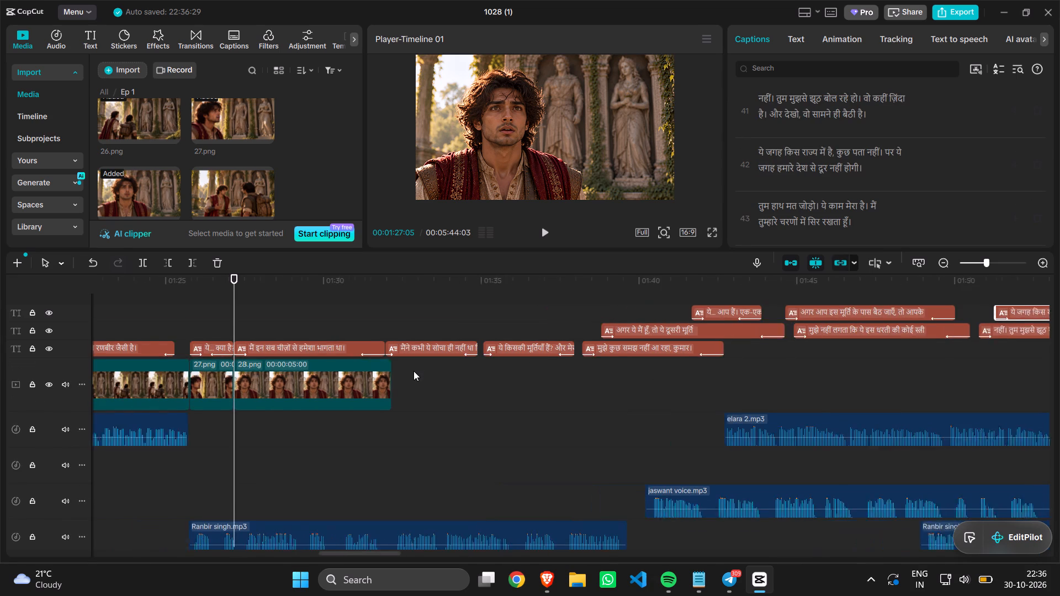
scroll(414, 371, "right", 2)
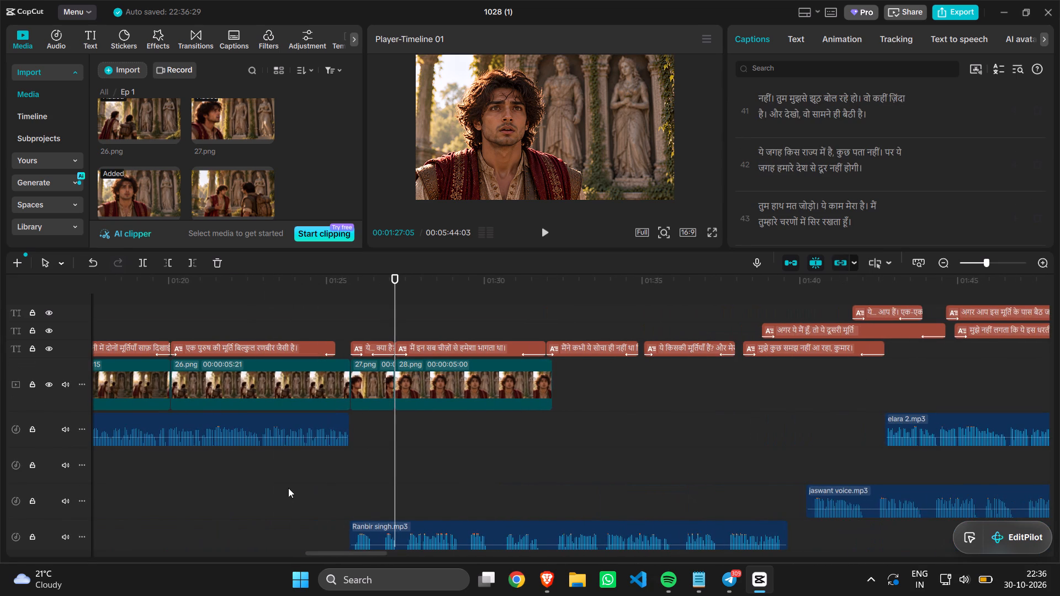
left_click(285, 488)
key("space")
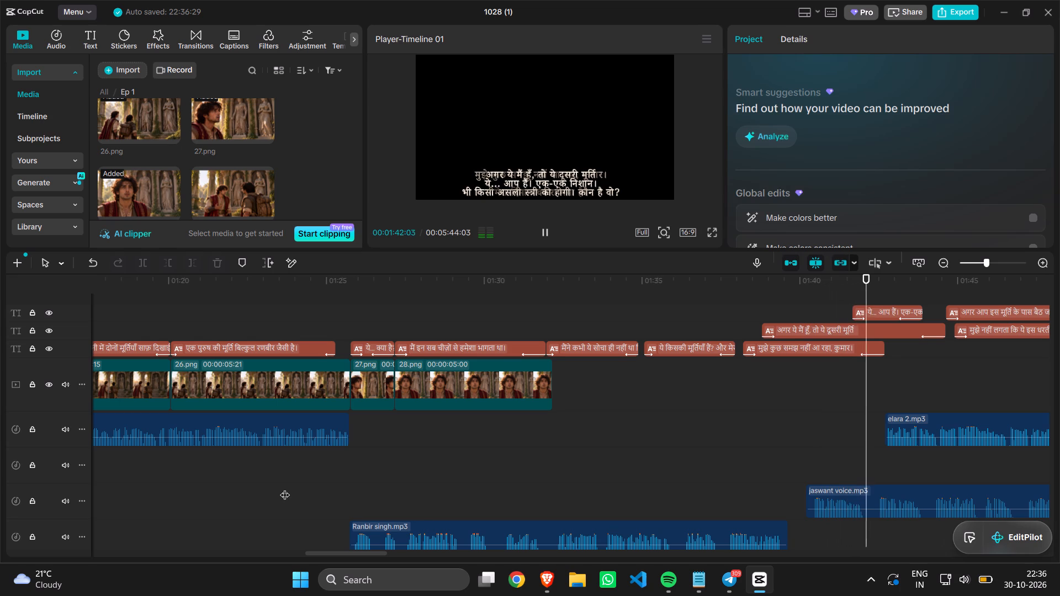
key("space")
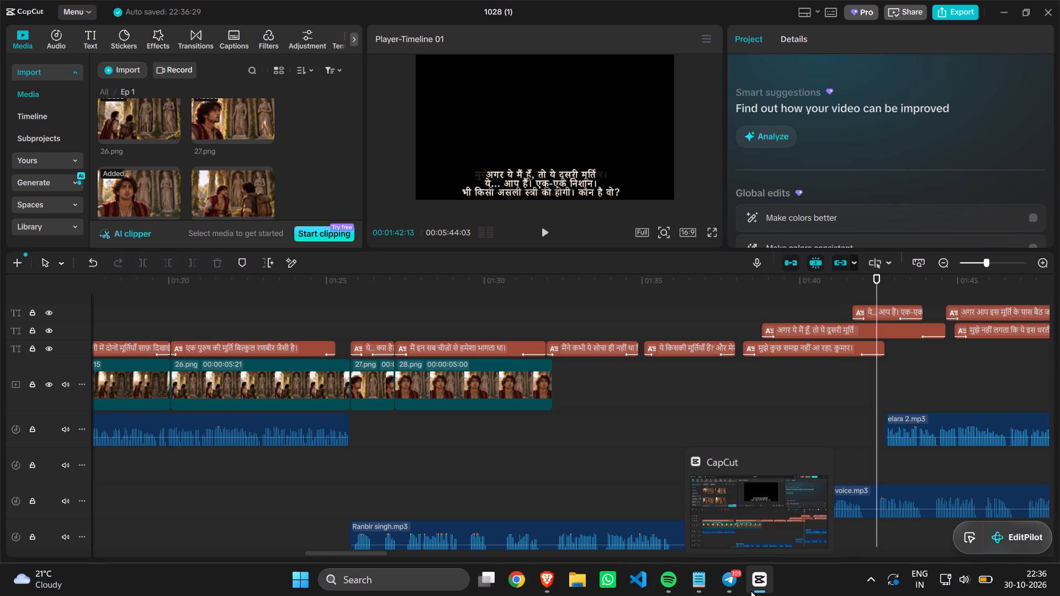
left_click(692, 577)
scroll(216, 238, "up", 1)
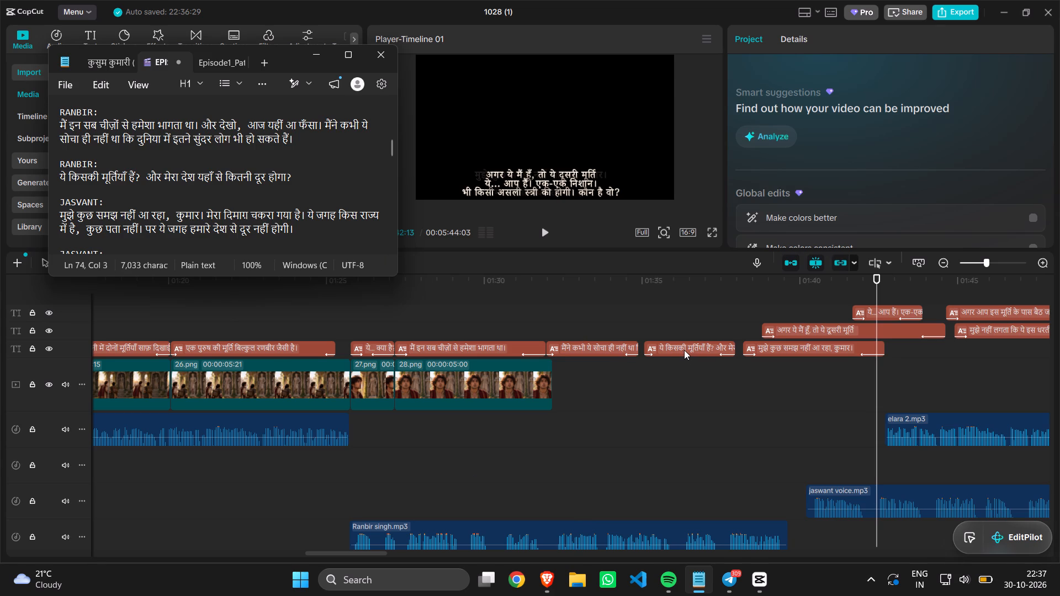
In CapCut, move "ये किसकी मूर्तियाँ हैं?" to start at about 00:01:34.9 and "मुझे कुछ समझ नहीं आ रहा, कुमार।" at about 00:01:41.2.
left_click_drag(684, 350, 676, 350)
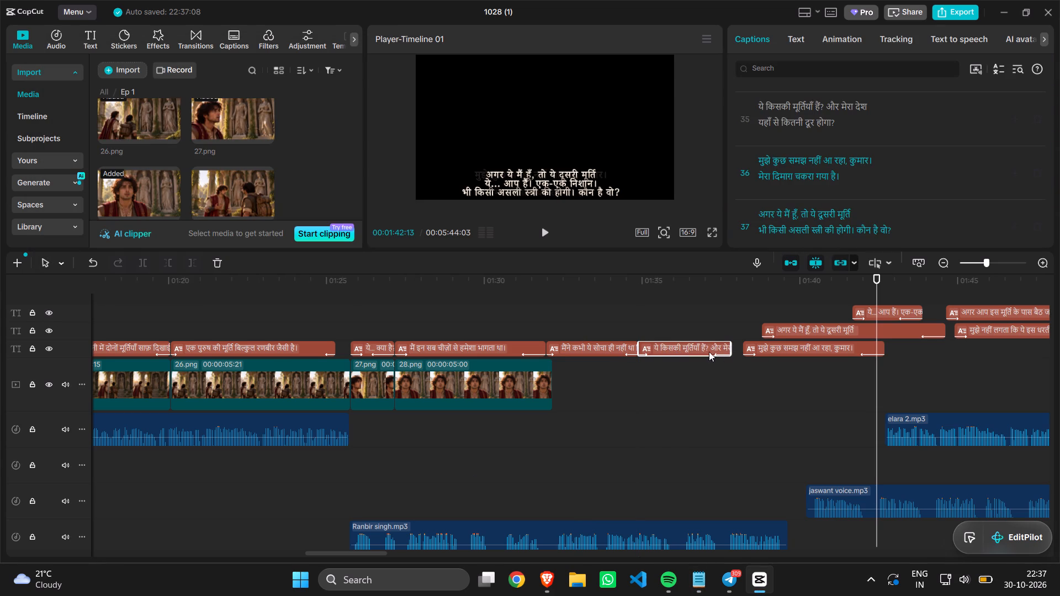
left_click_drag(787, 350, 882, 354)
left_click(724, 348)
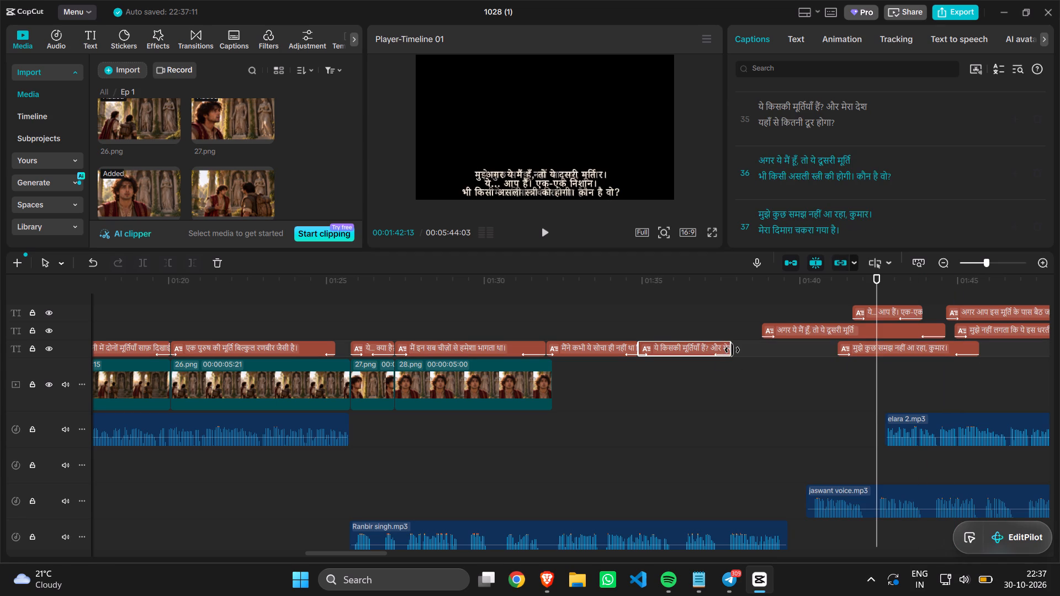
left_click_drag(732, 350, 768, 361)
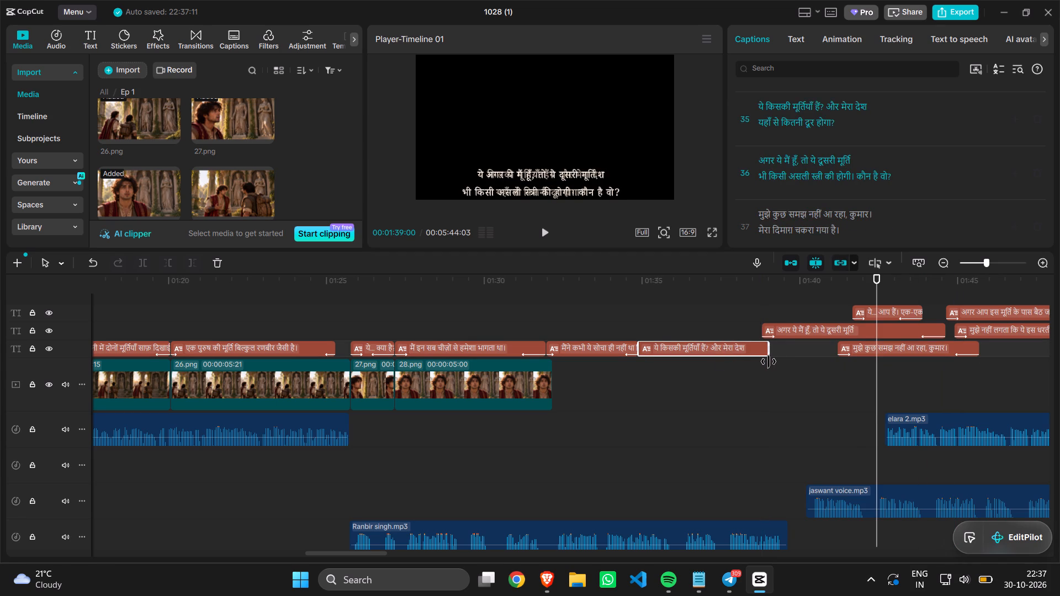
left_click_drag(768, 361, 792, 364)
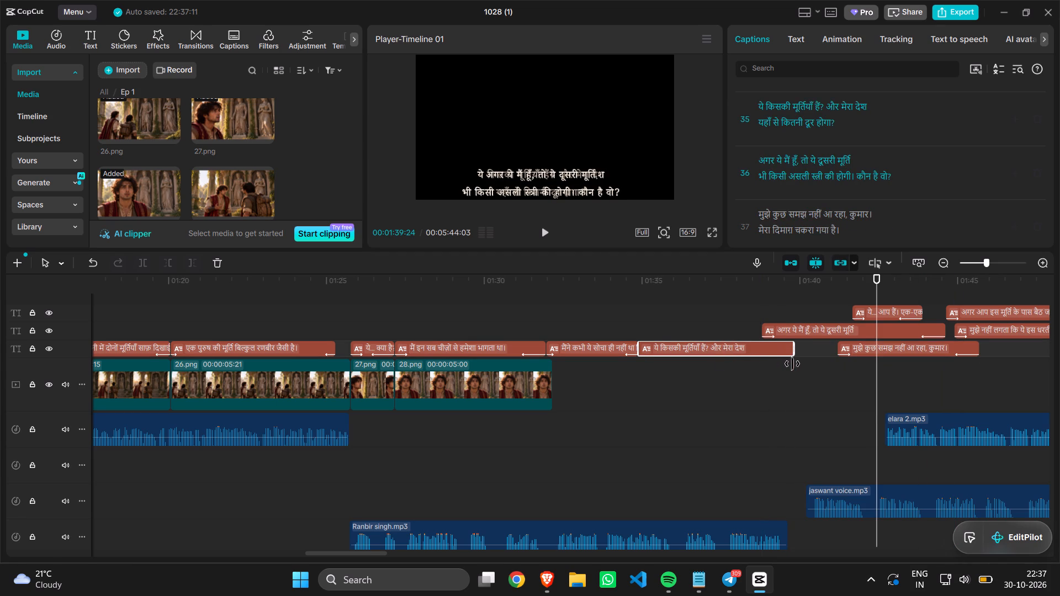
left_click_drag(792, 364, 788, 364)
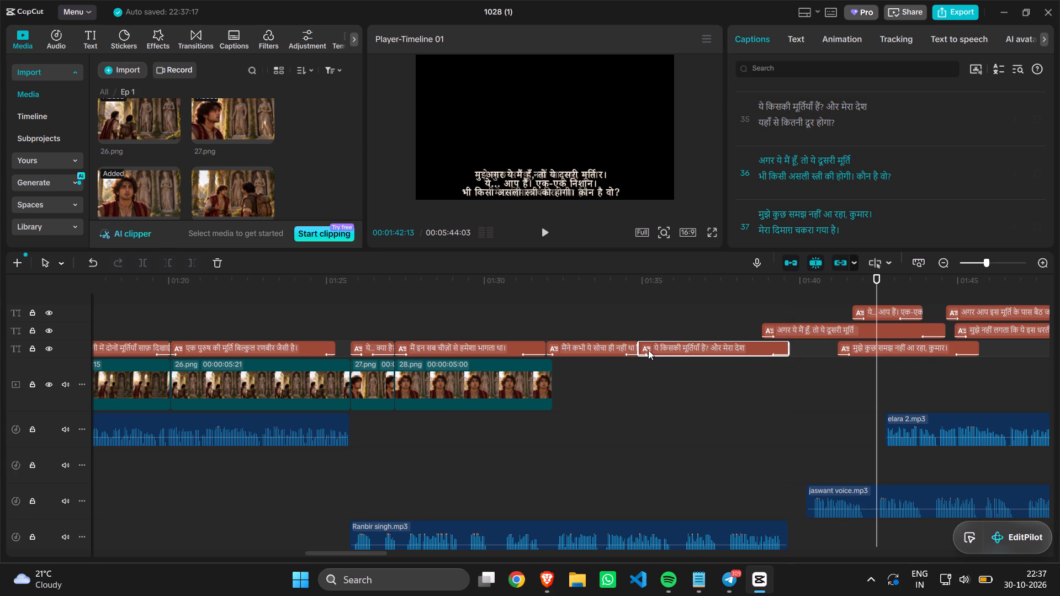
Play Ranbir's opening lines and retime the cut between "ये... क्या है?" and "मैं इन सब चीज़ों से हमेशा भागता था।" to 00:01:27:15.
left_click(367, 460)
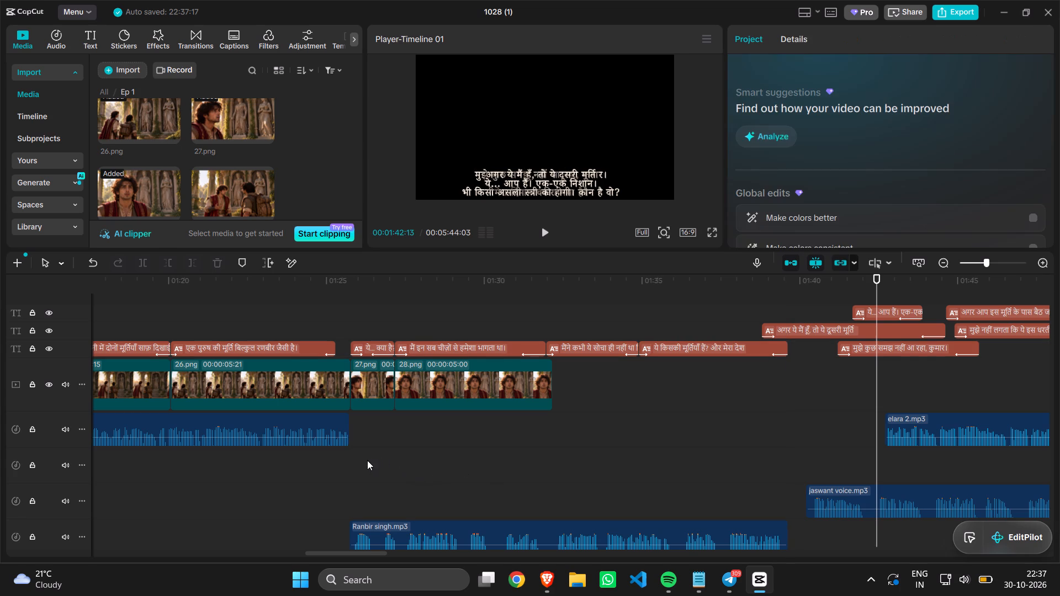
key("space")
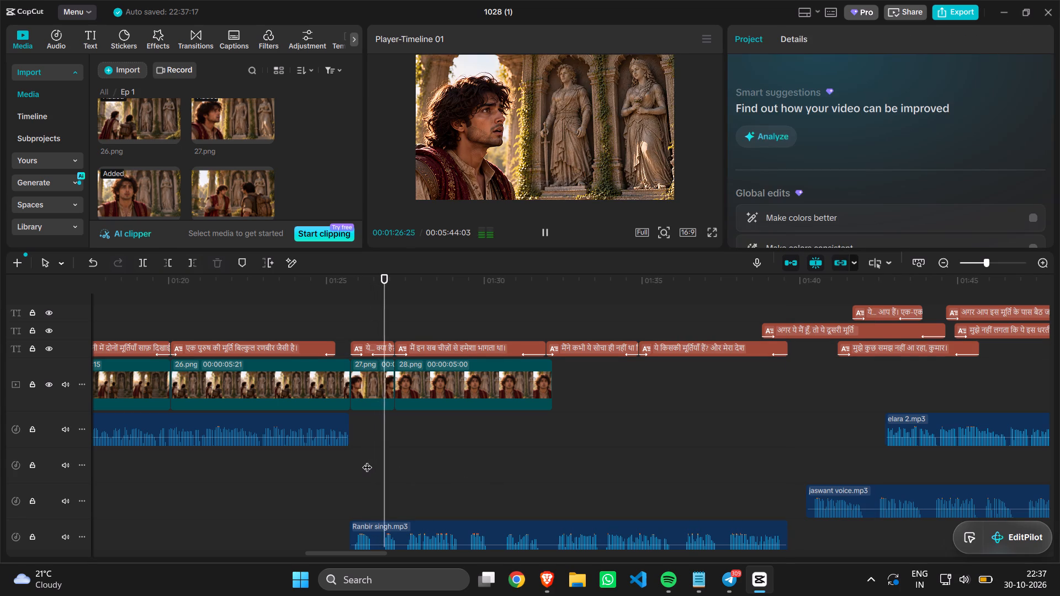
key("space")
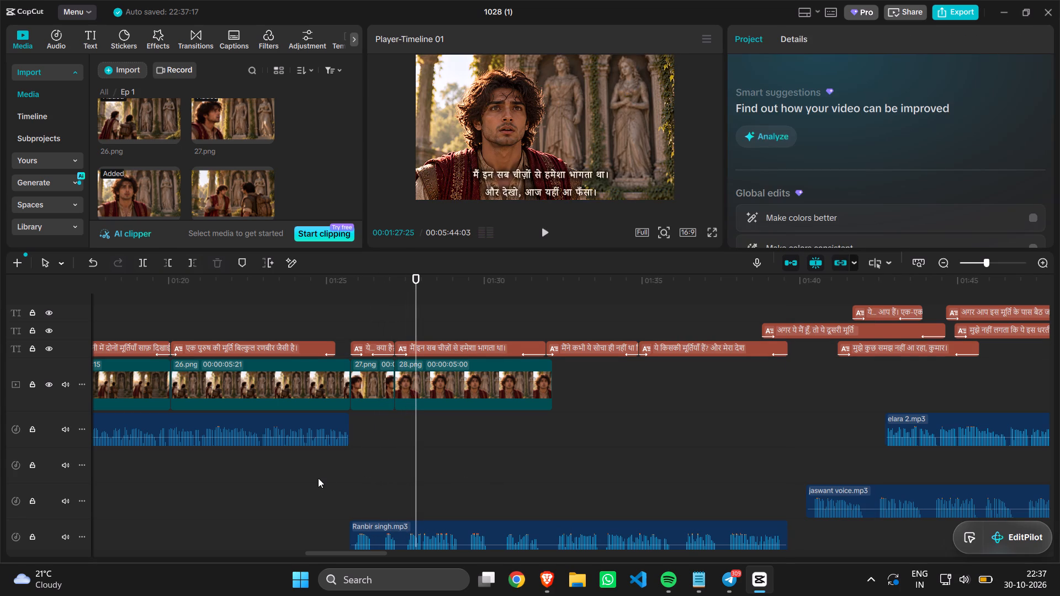
left_click(318, 478)
key("space")
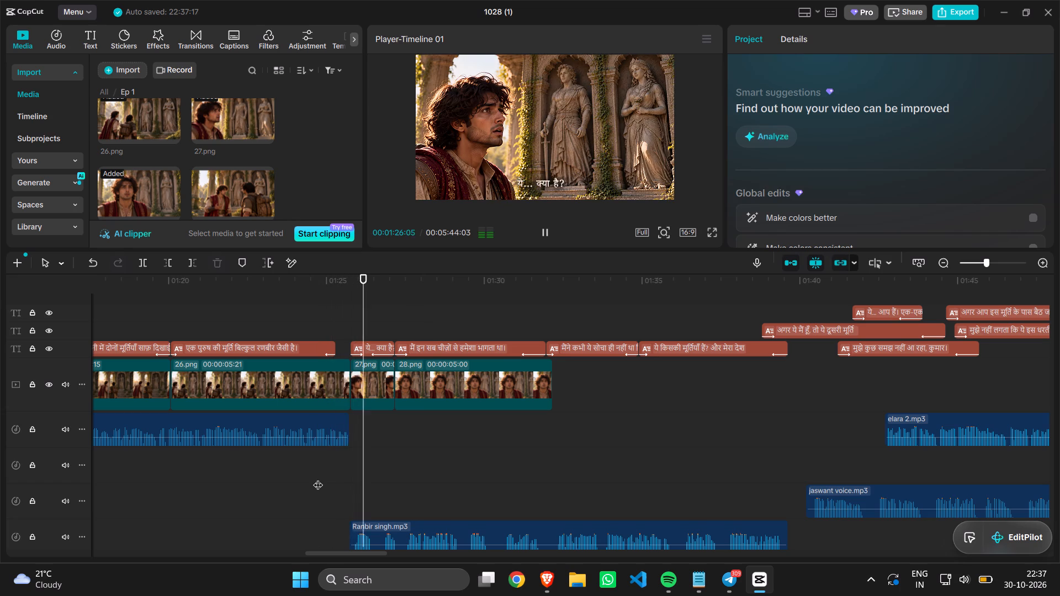
key("space")
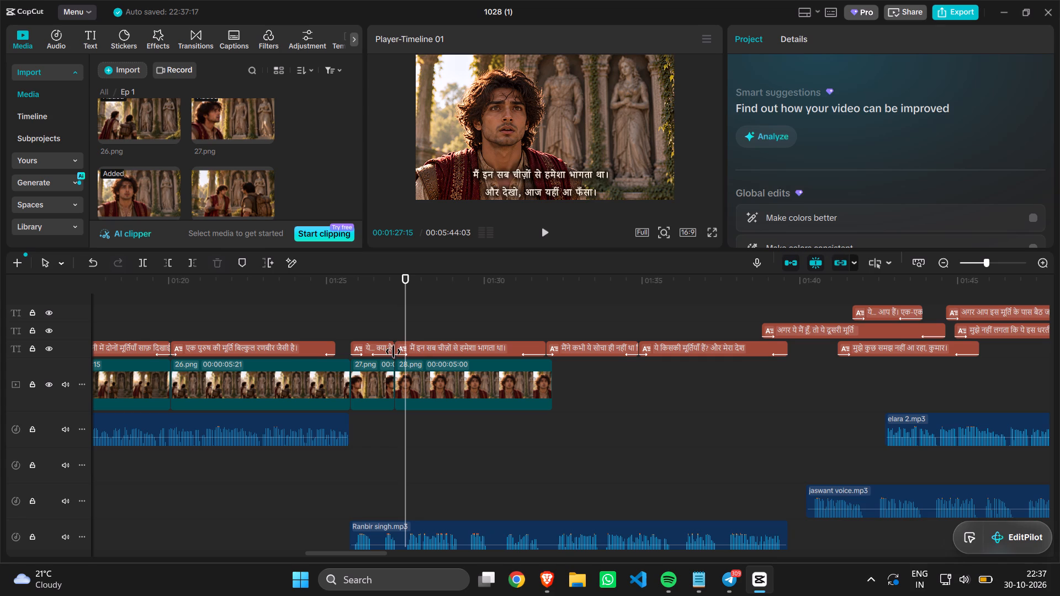
left_click_drag(395, 349, 405, 351)
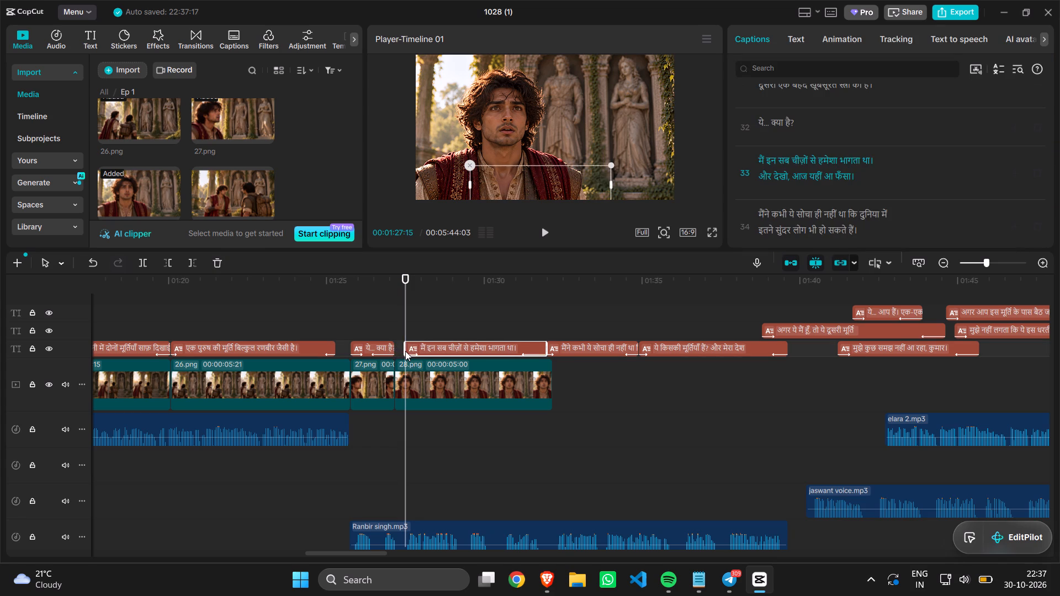
left_click_drag(393, 353, 402, 355)
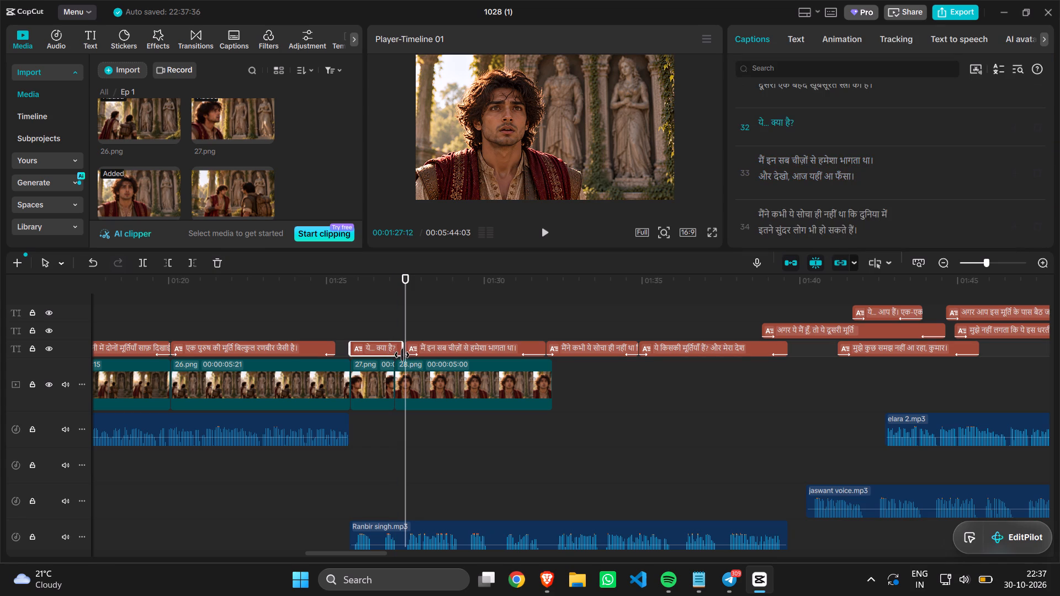
left_click_drag(402, 355, 403, 354)
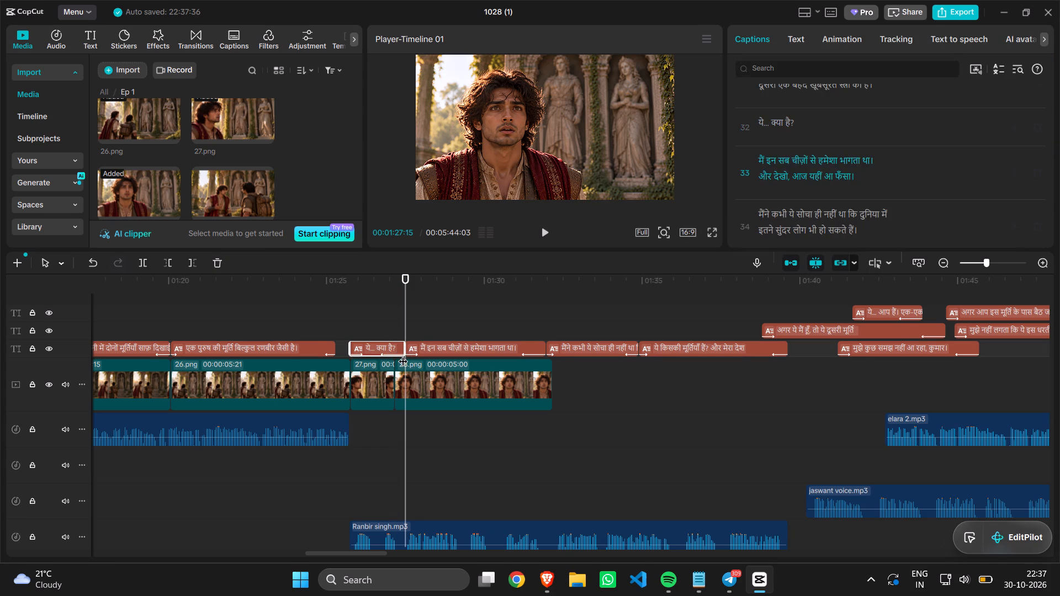
Play on and retime the cut between "मैं इन सब चीज़ों से" and "मैंने कभी ये सोचा ही नहीं था" to about 00:01:31.7.
left_click(367, 323)
key("space")
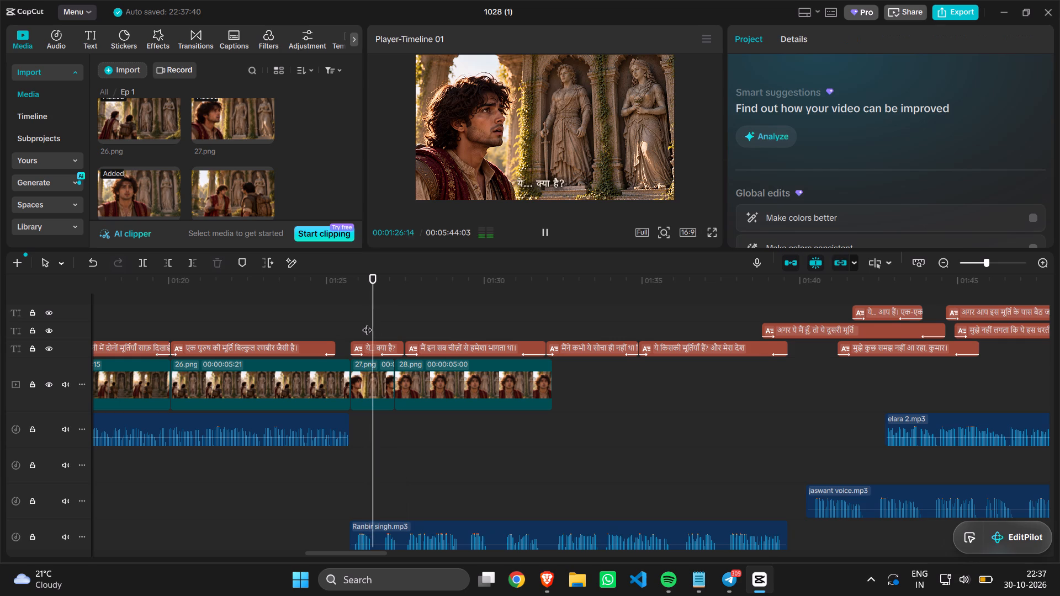
key("space")
key("space")
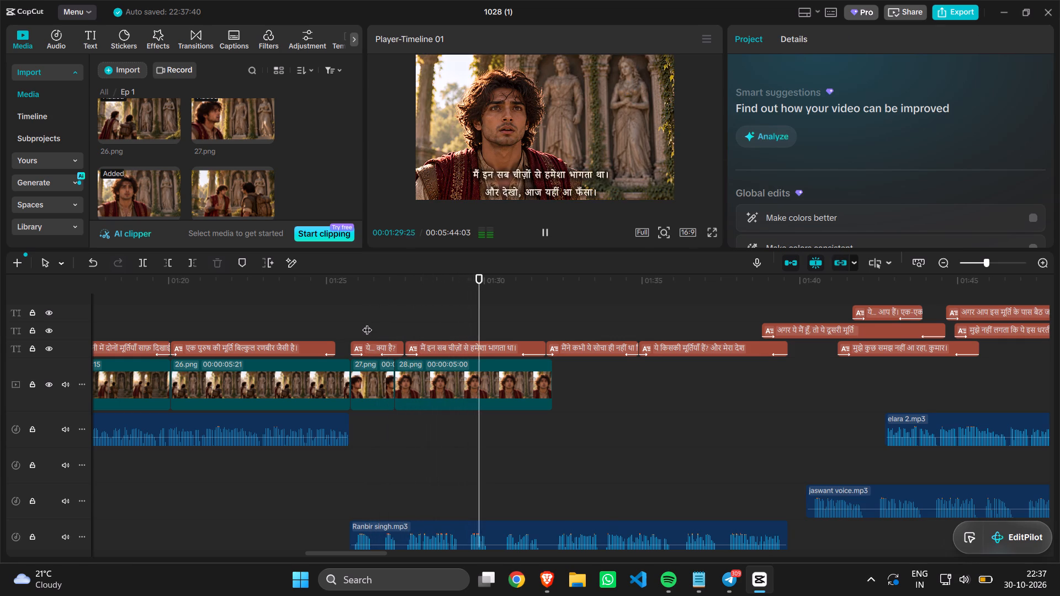
key("space")
key("space")
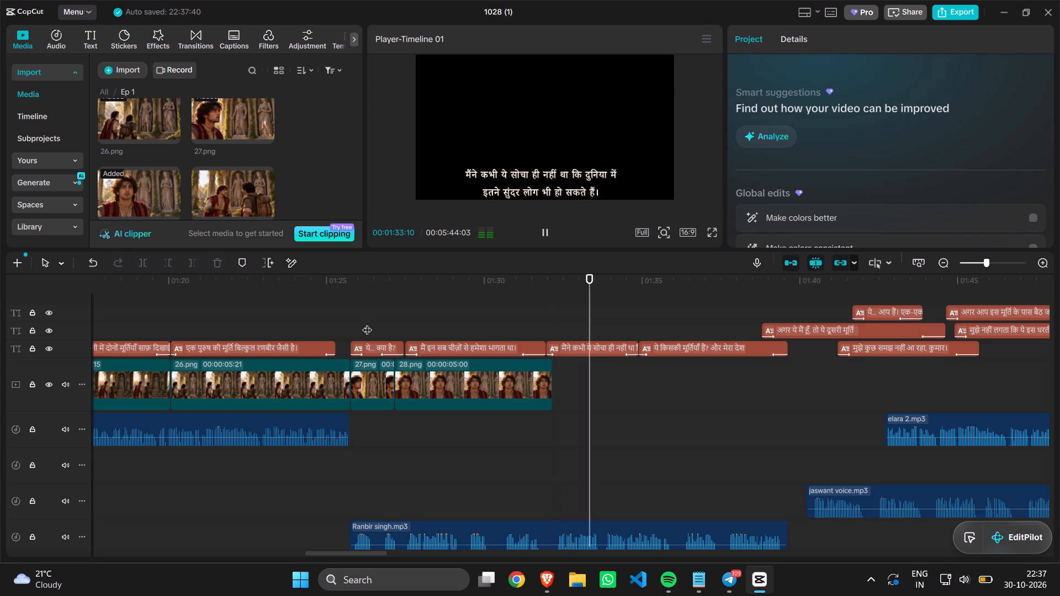
key("space")
left_click_drag(544, 345, 536, 347)
left_click(552, 354)
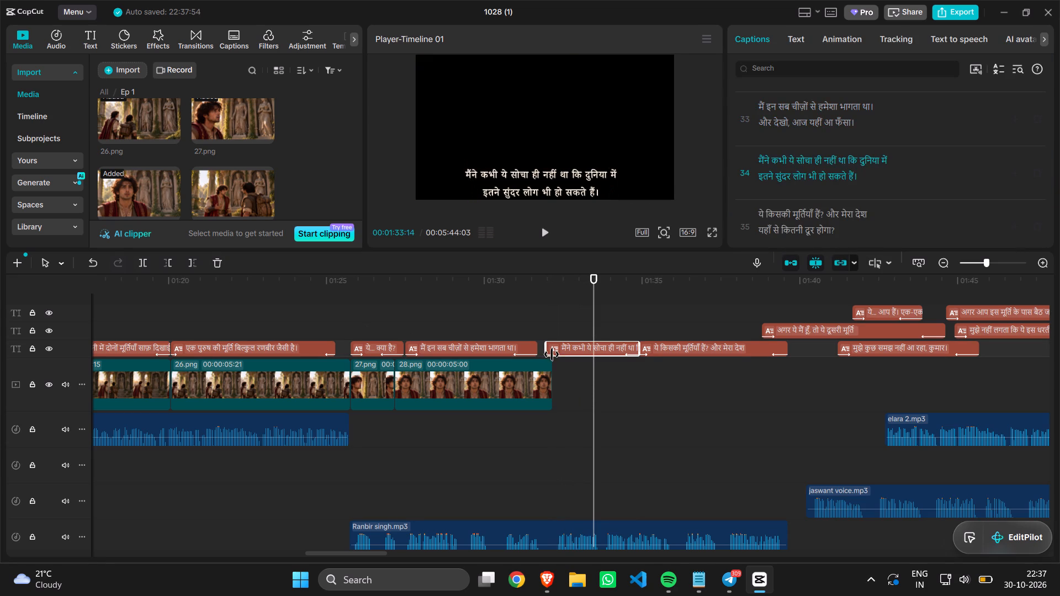
left_click_drag(547, 353, 541, 353)
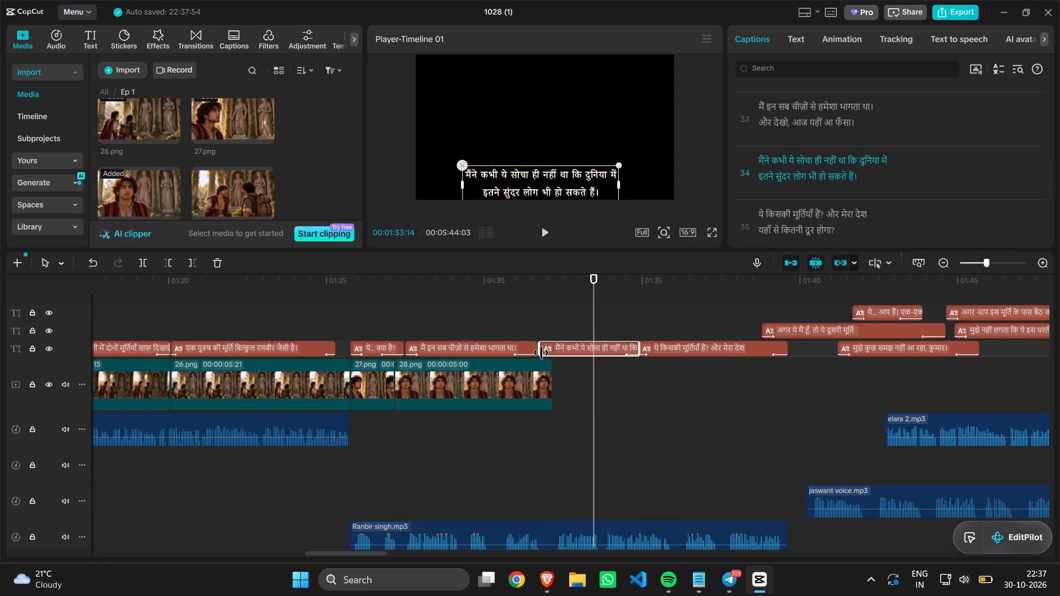
Play on and retime the cut between "मैंने कभी ये सोचा ही नहीं था" and "ये किसकी मूर्तियाँ हैं?" to about 00:01:35.4.
left_click(511, 331)
key("space")
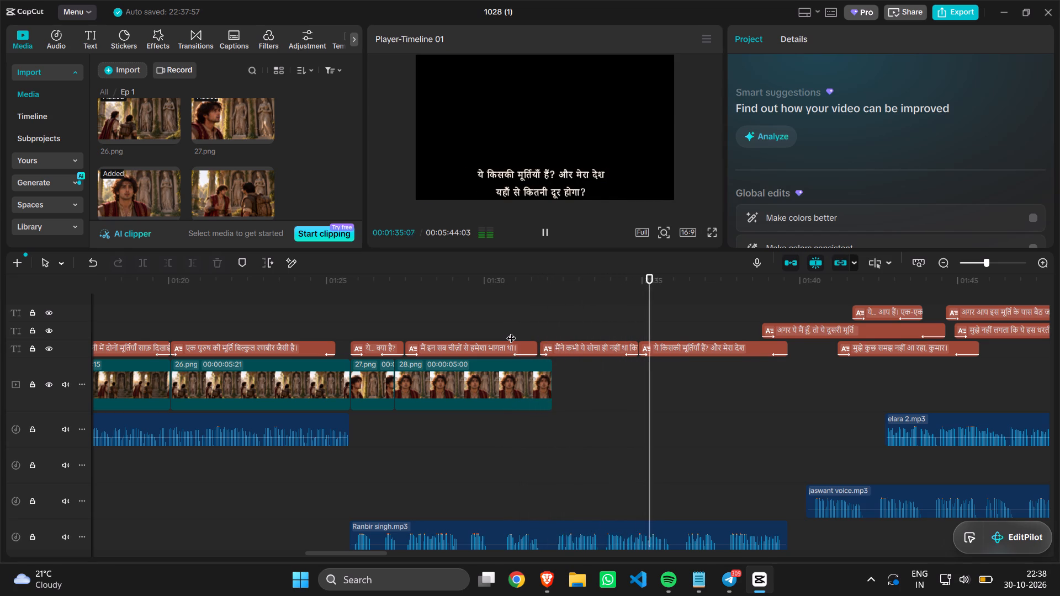
key("space")
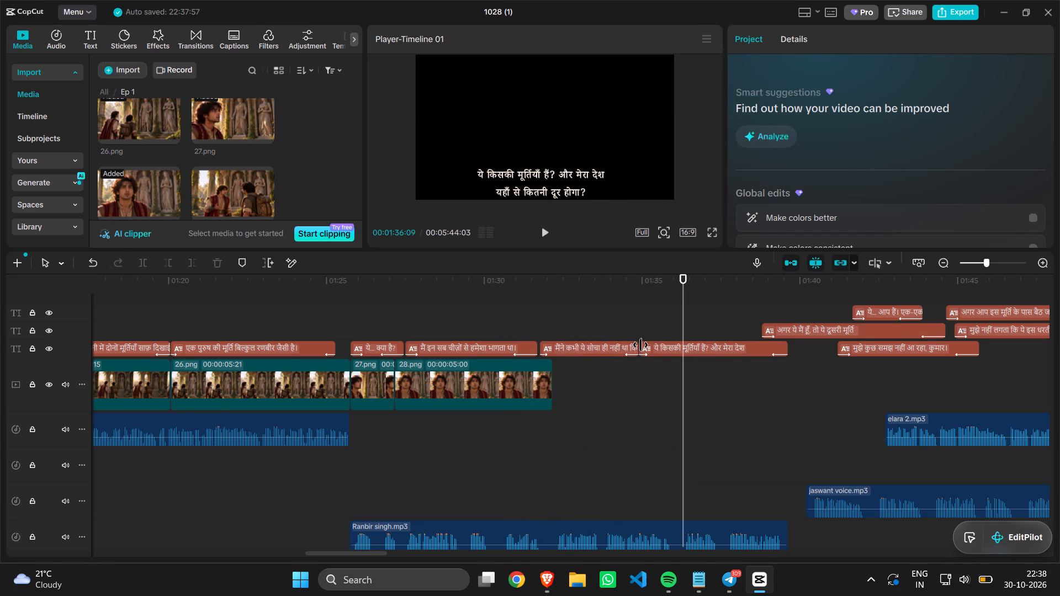
left_click_drag(640, 345, 656, 345)
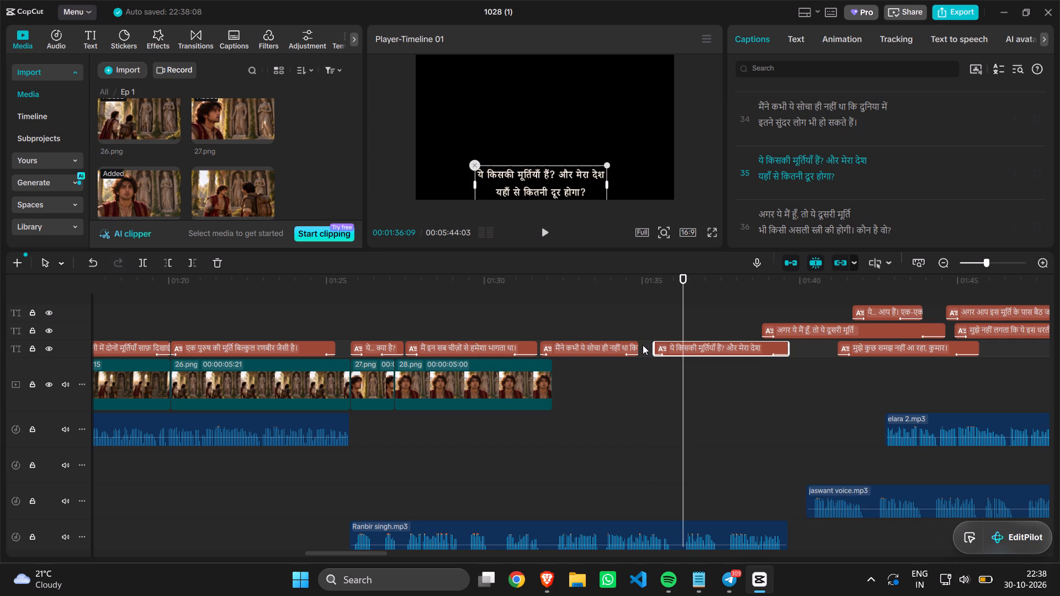
left_click_drag(638, 348, 653, 356)
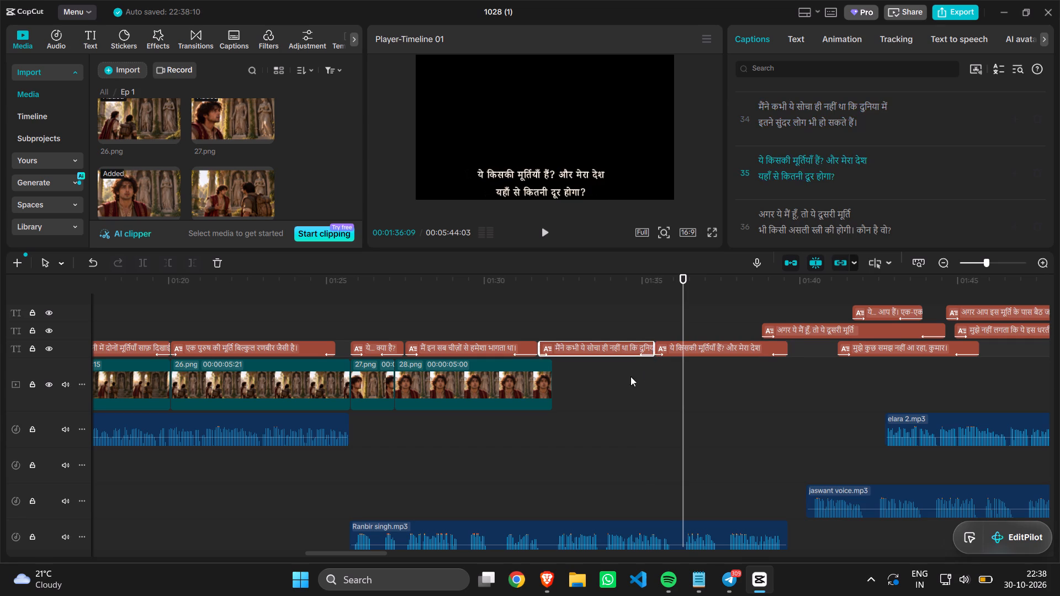
Play Ranbir's remaining lines and retime the cut between "मैं इन सब चीज़ों से" and "मैंने कभी ये सोचा ही नहीं था" to about 00:01:31.5.
left_click(618, 385)
key("space")
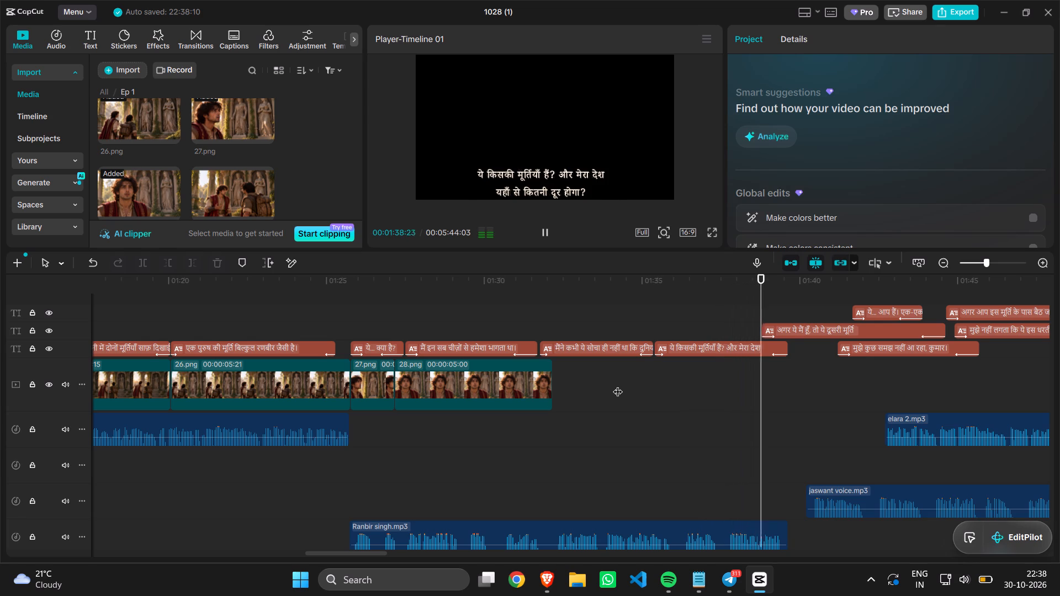
key("space")
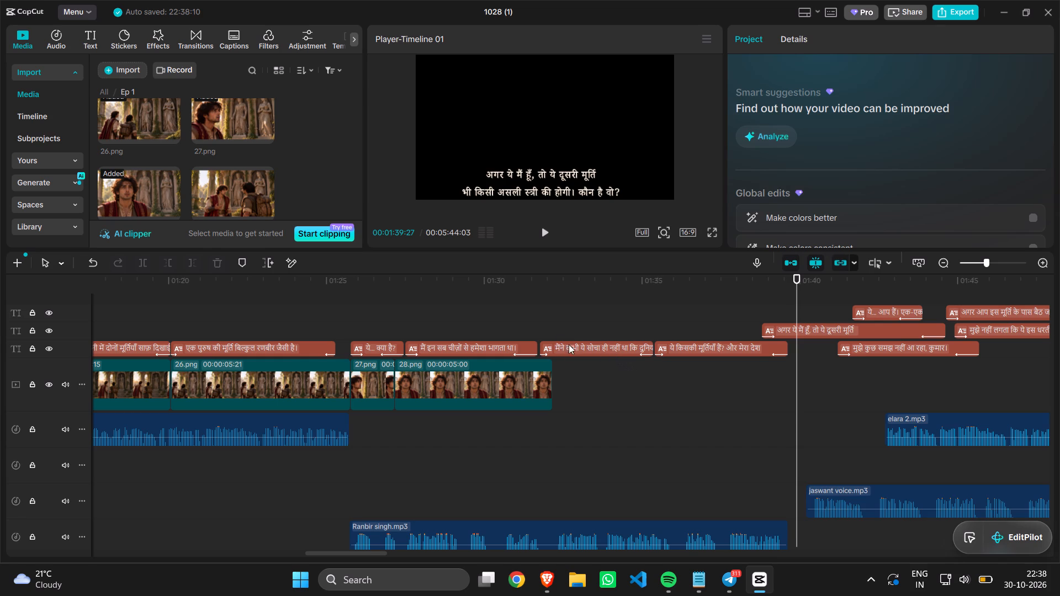
left_click(544, 329)
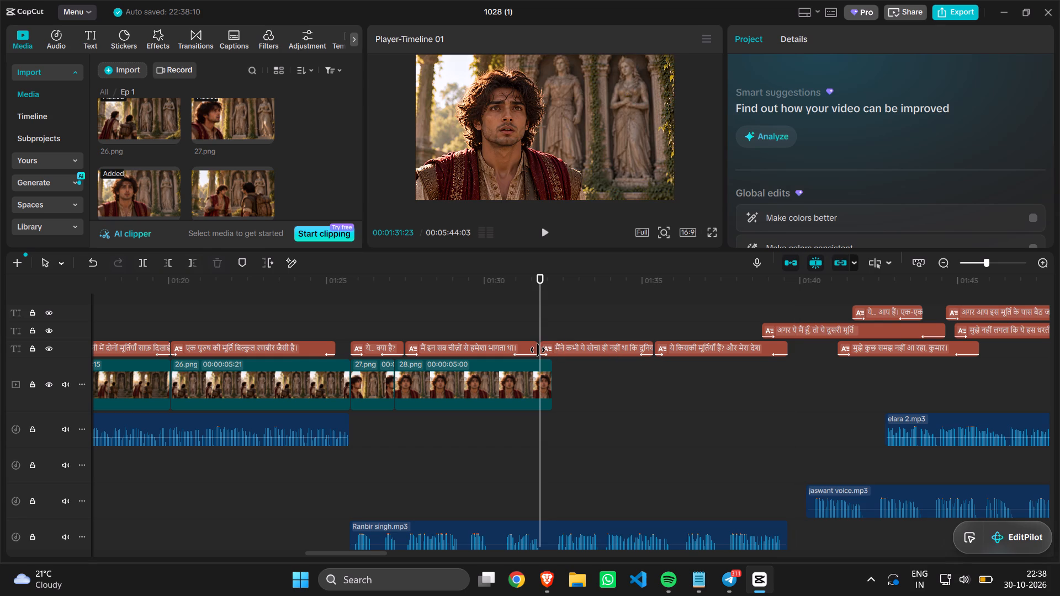
left_click_drag(538, 350, 533, 350)
left_click(544, 350)
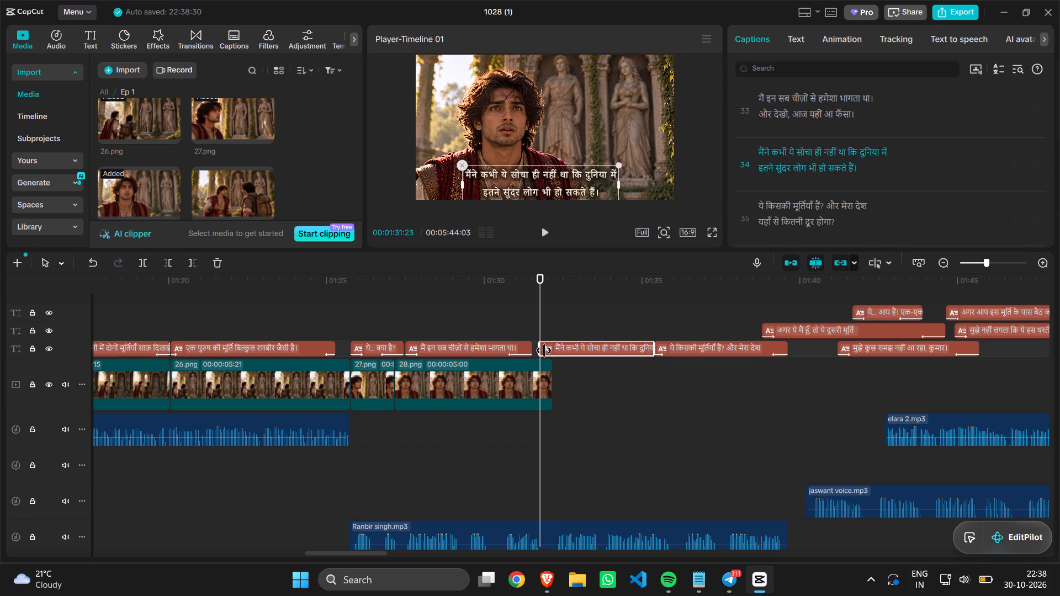
left_click_drag(544, 350, 533, 351)
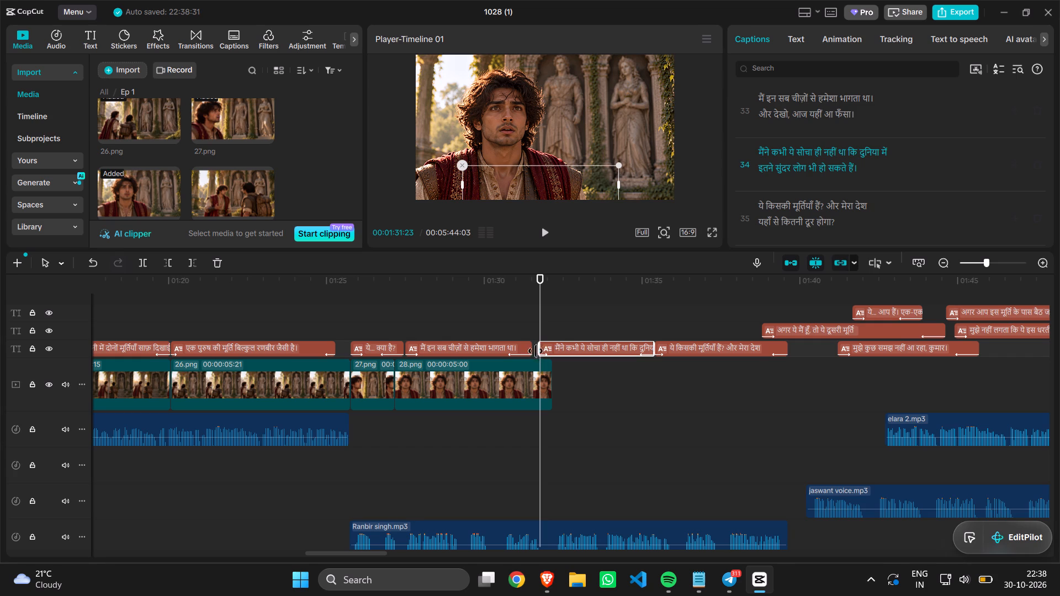
left_click_drag(538, 351, 530, 351)
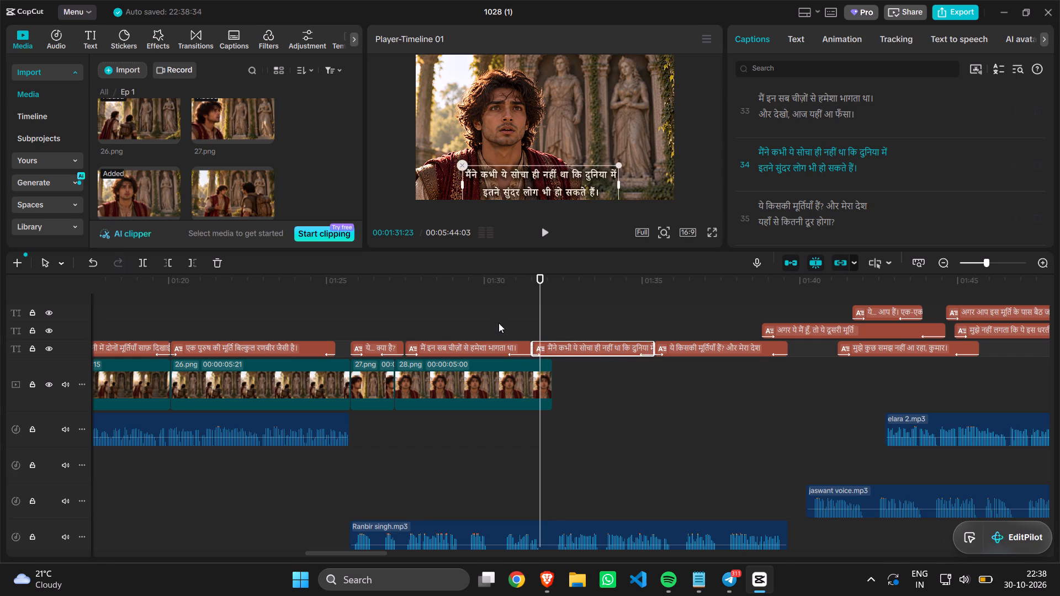
Play to the end of Ranbir's clip and move the caption "अगर ये मैं हूँ, तो ये दूसरी मूर्ति" to the lowest caption track at about 00:01:47.
left_click(499, 323)
key("space")
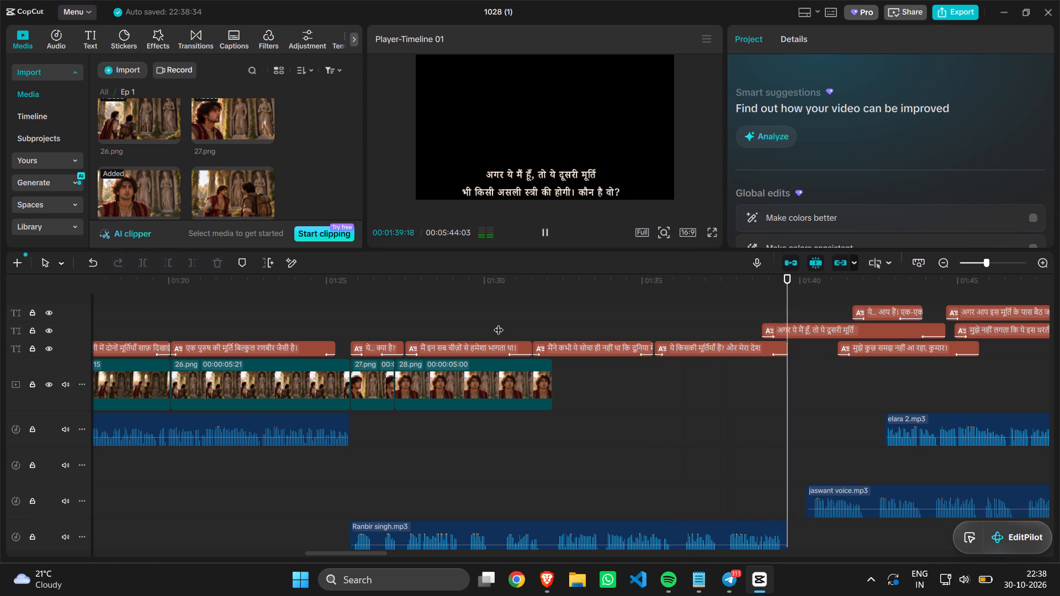
key("space")
left_click(774, 345)
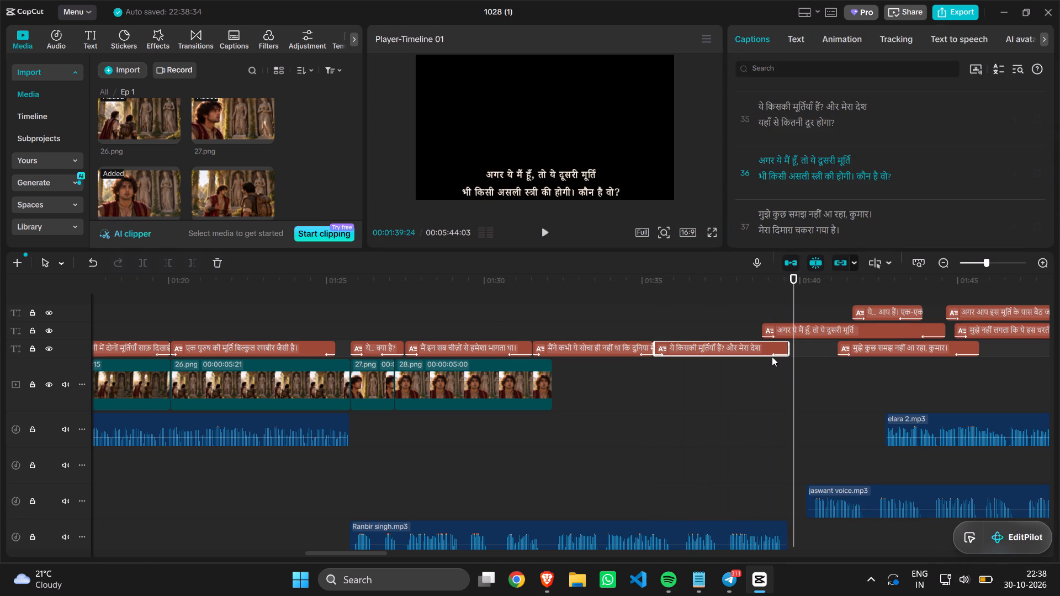
left_click(772, 356)
left_click(772, 356)
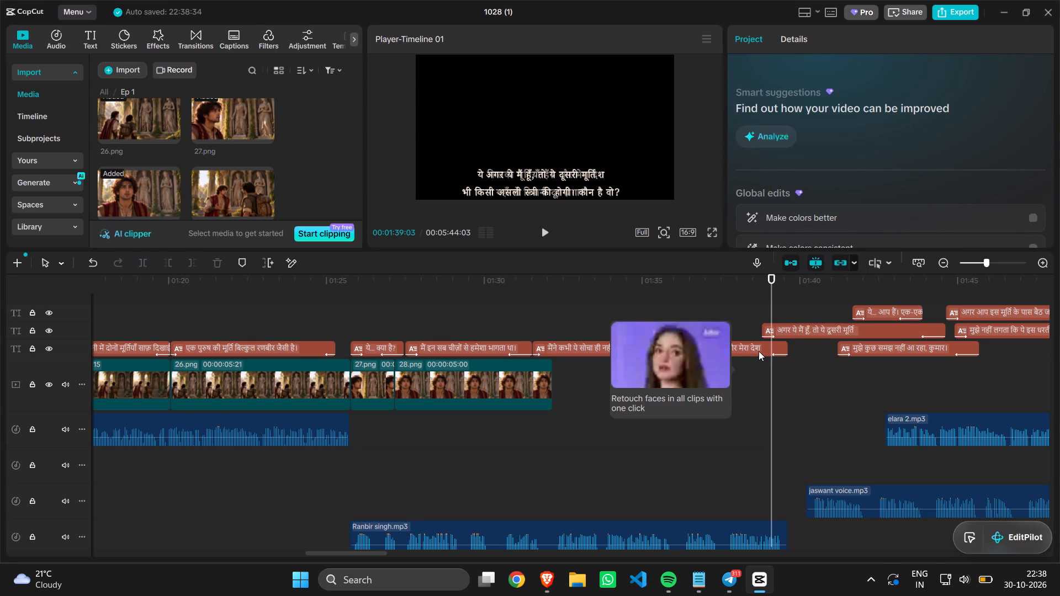
left_click(746, 347)
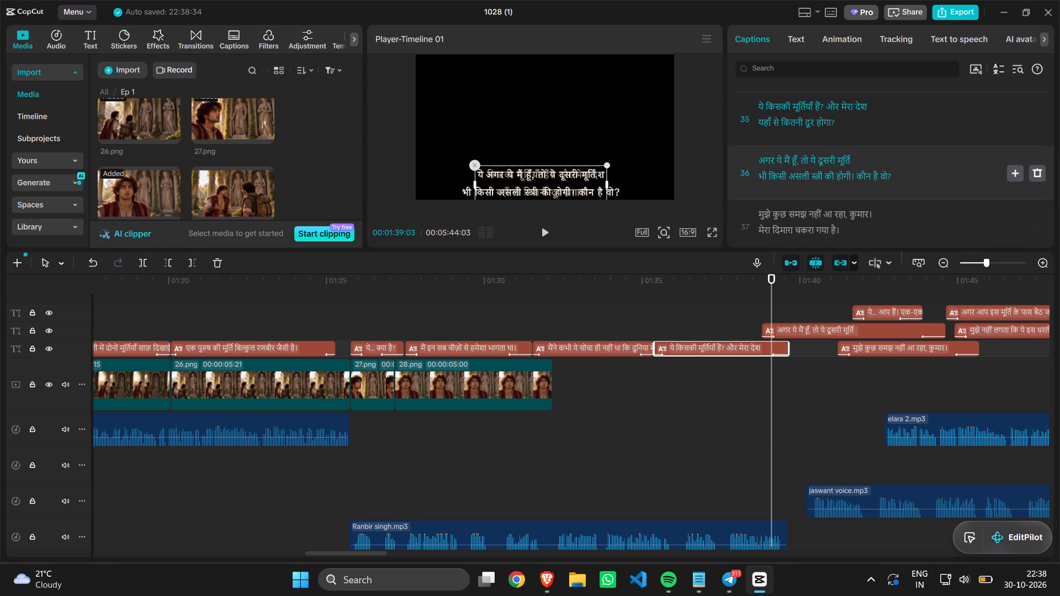
scroll(960, 174, "down", 1)
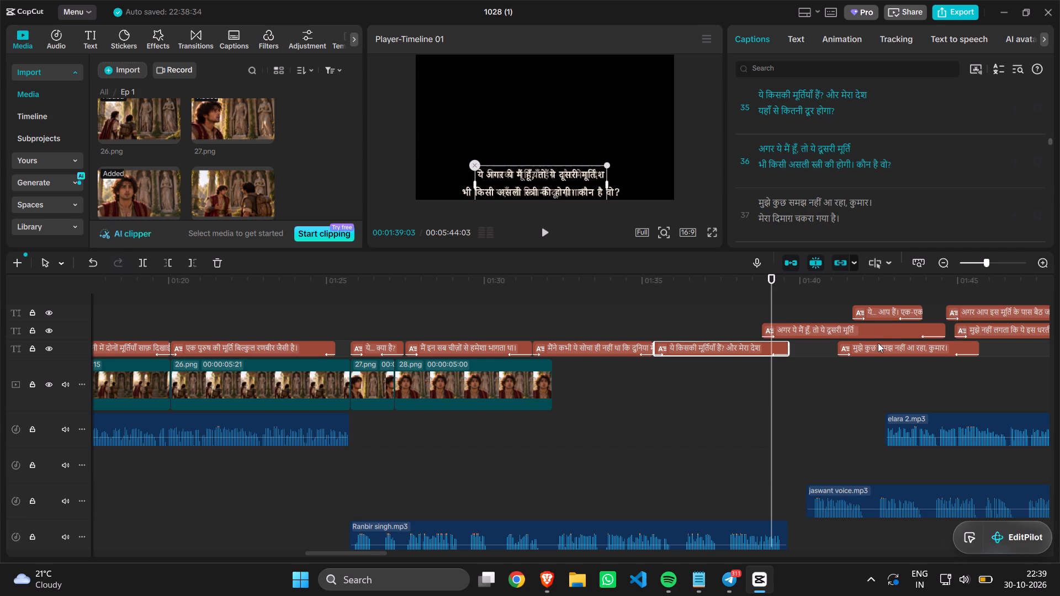
scroll(913, 333, "left", 3)
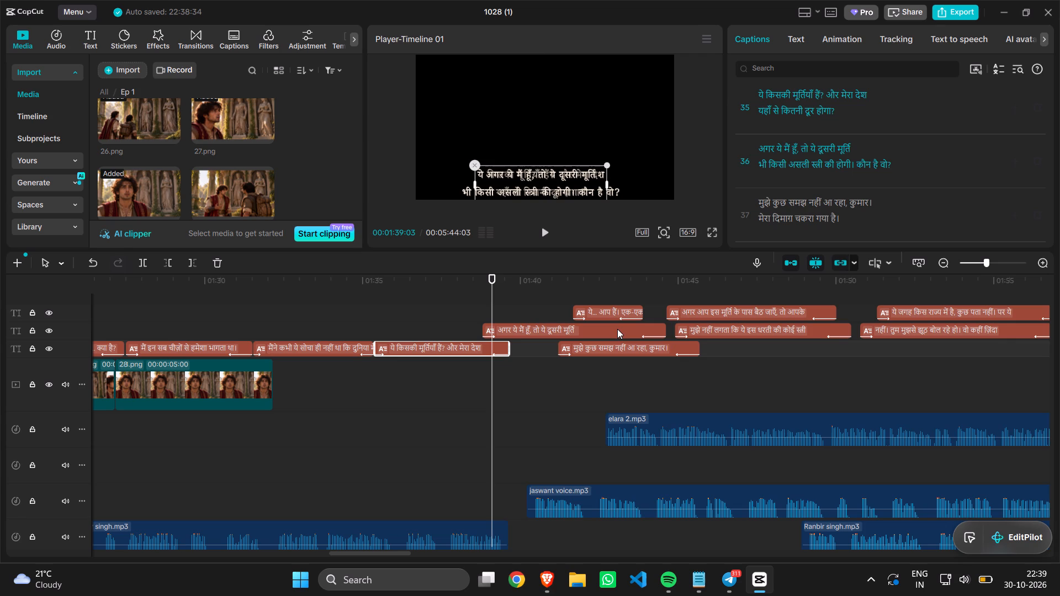
left_click_drag(617, 329, 875, 348)
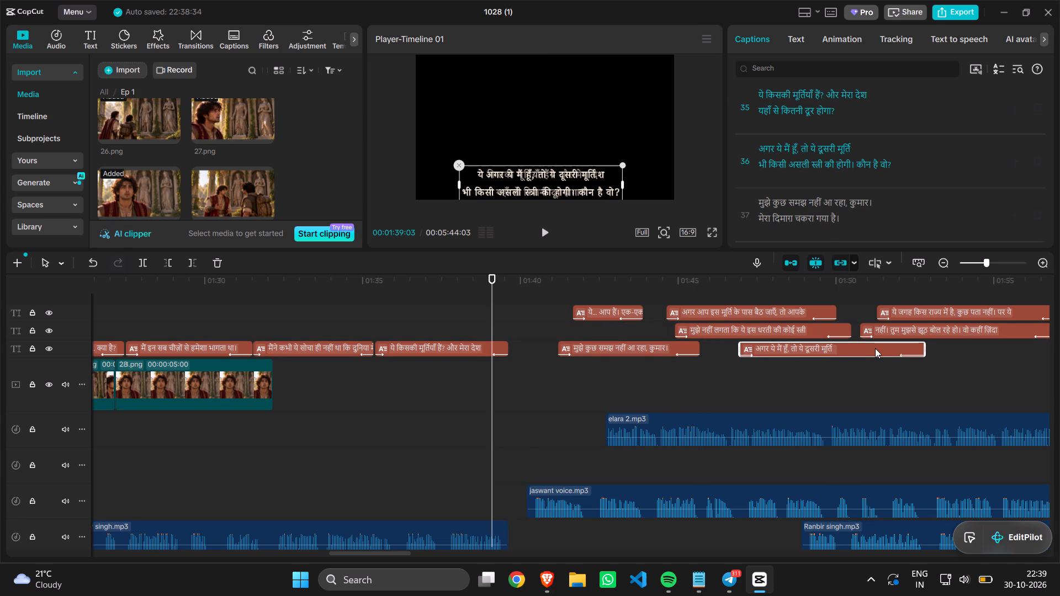
Search the In animations for "fade in" for the caption "ये किसकी मूर्तियाँ हैं?" and try to reload the results.
left_click(507, 353)
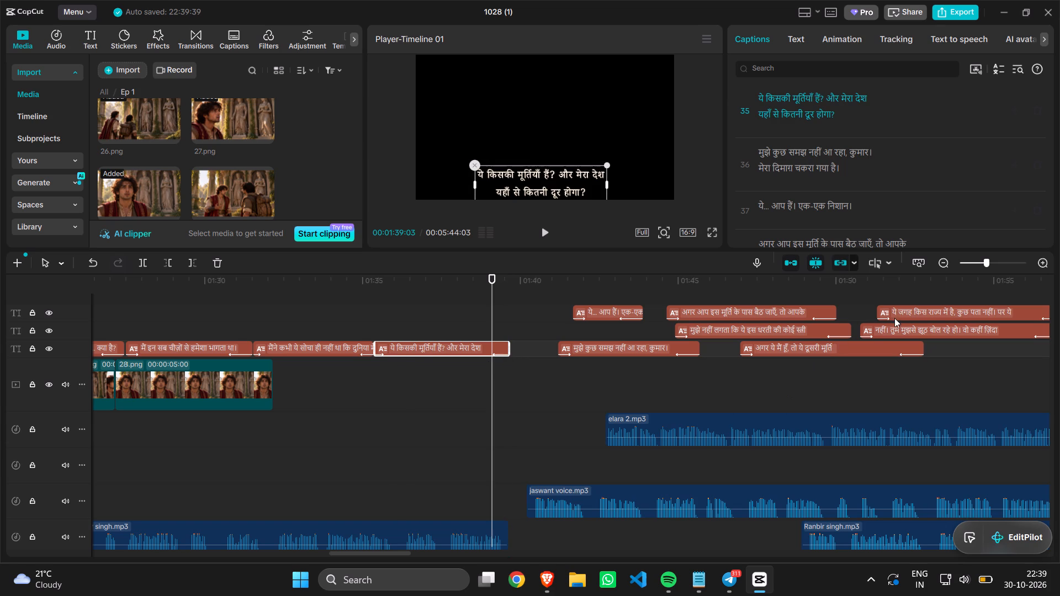
left_click(847, 34)
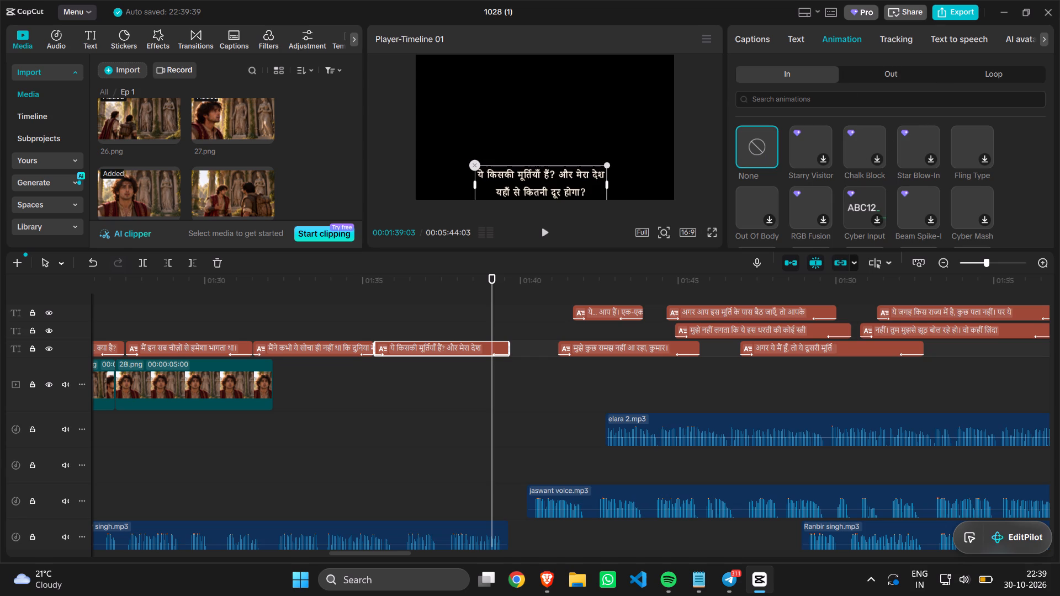
left_click(808, 102)
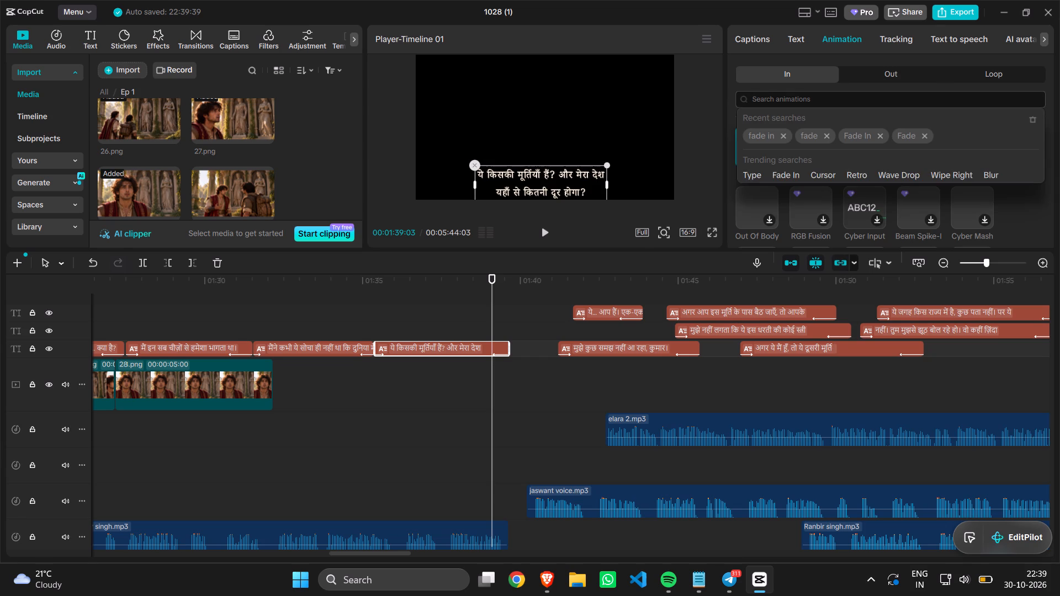
left_click(761, 131)
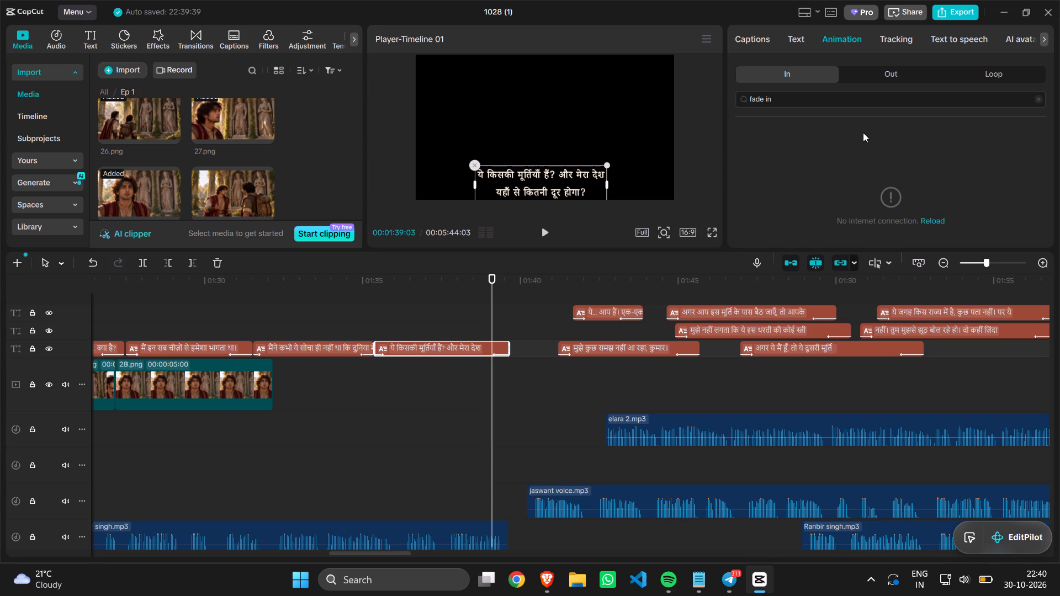
left_click(938, 216)
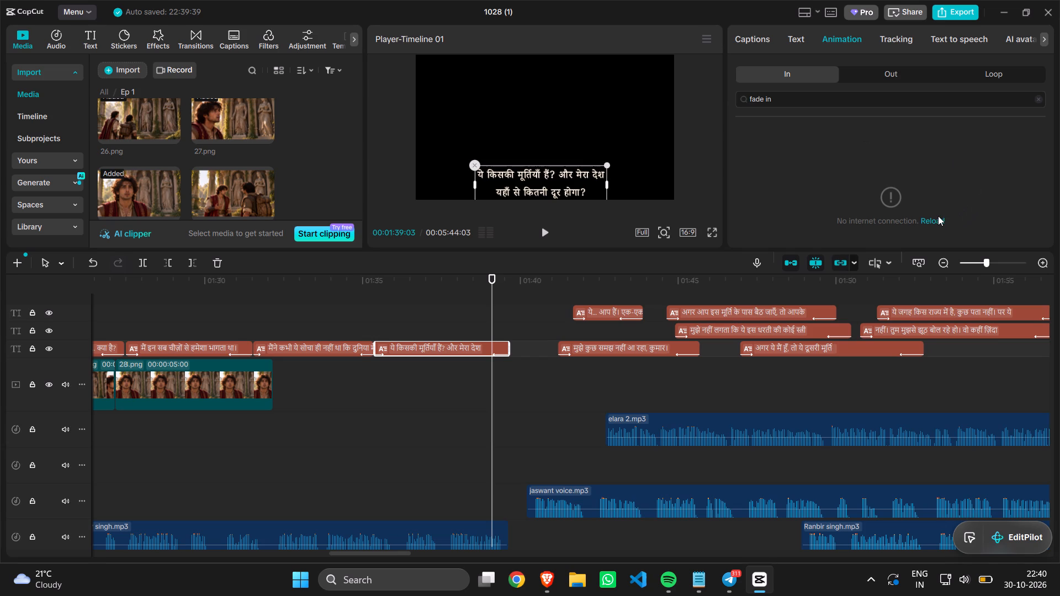
left_click(938, 218)
triple_click(938, 218)
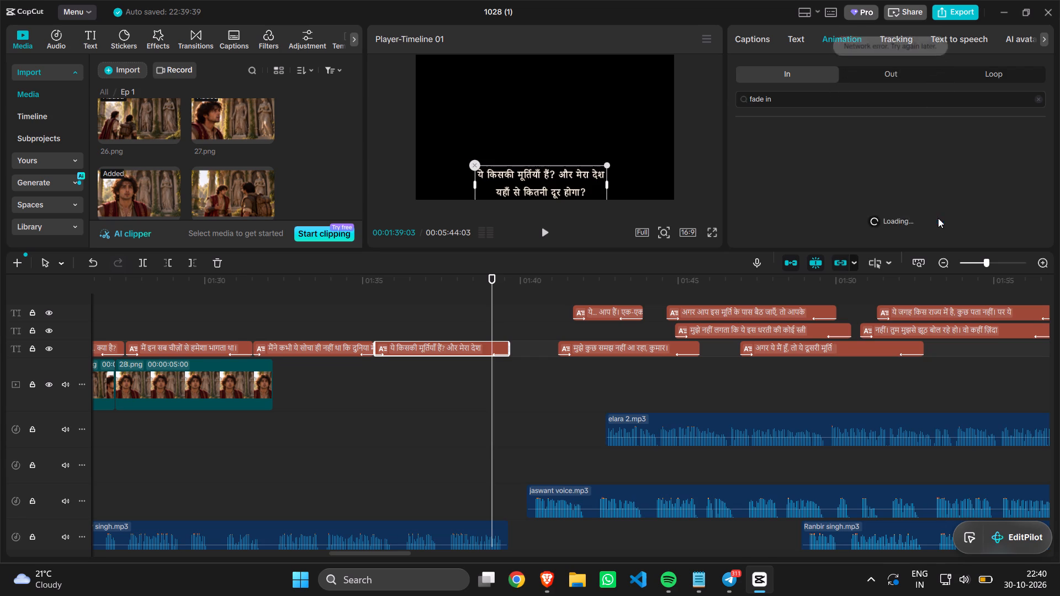
triple_click(938, 218)
triple_click(938, 218)
triple_click(938, 218)
triple_click(938, 218)
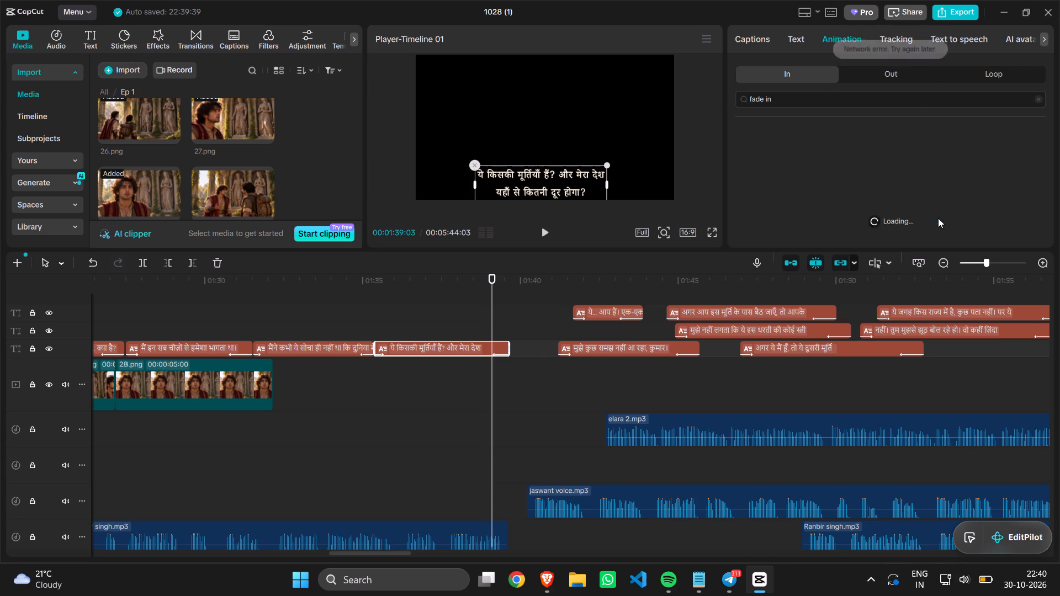
triple_click(938, 218)
triple_click(938, 218)
double_click(938, 218)
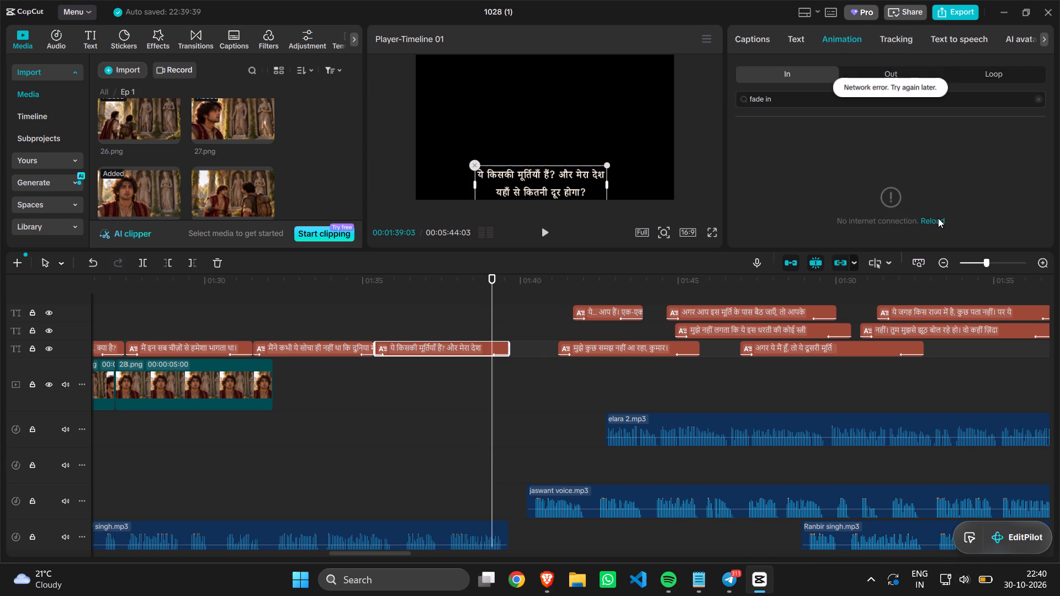
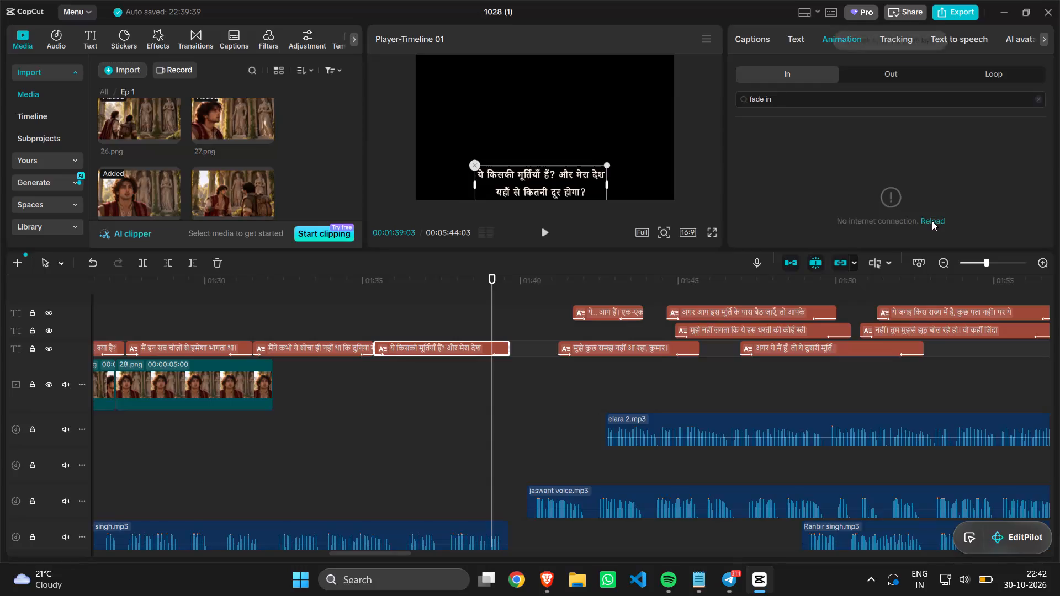
Retry loading the "fade in" animation results and close CapCut completely, including its home window.
double_click(932, 221)
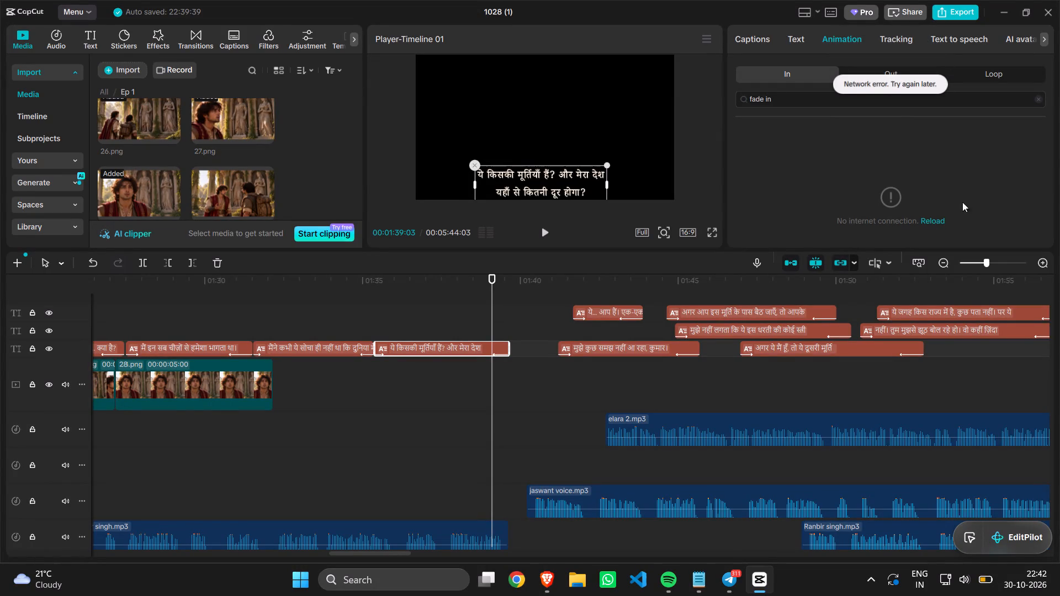
left_click(1046, 0)
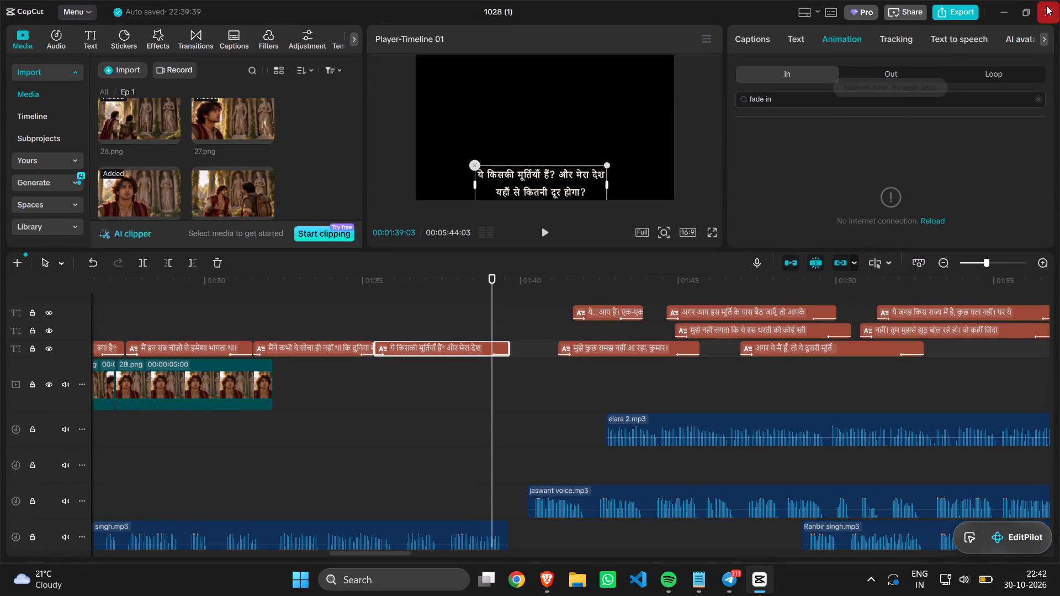
left_click(1046, 6)
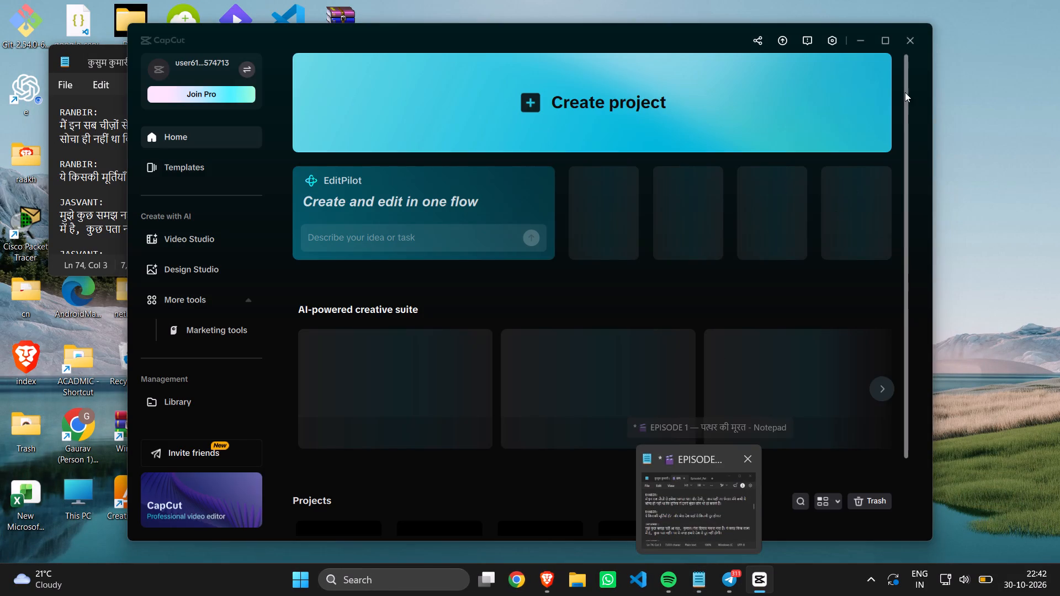
left_click(913, 50)
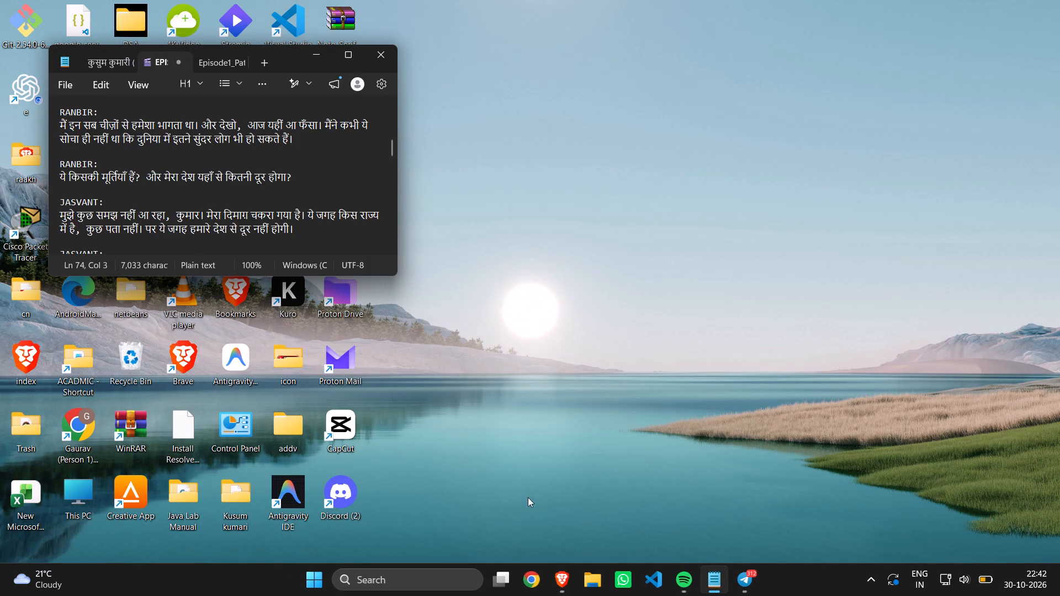
Relaunch CapCut, confirm the environment test and reopen the project "1028 (1)".
double_click(337, 426)
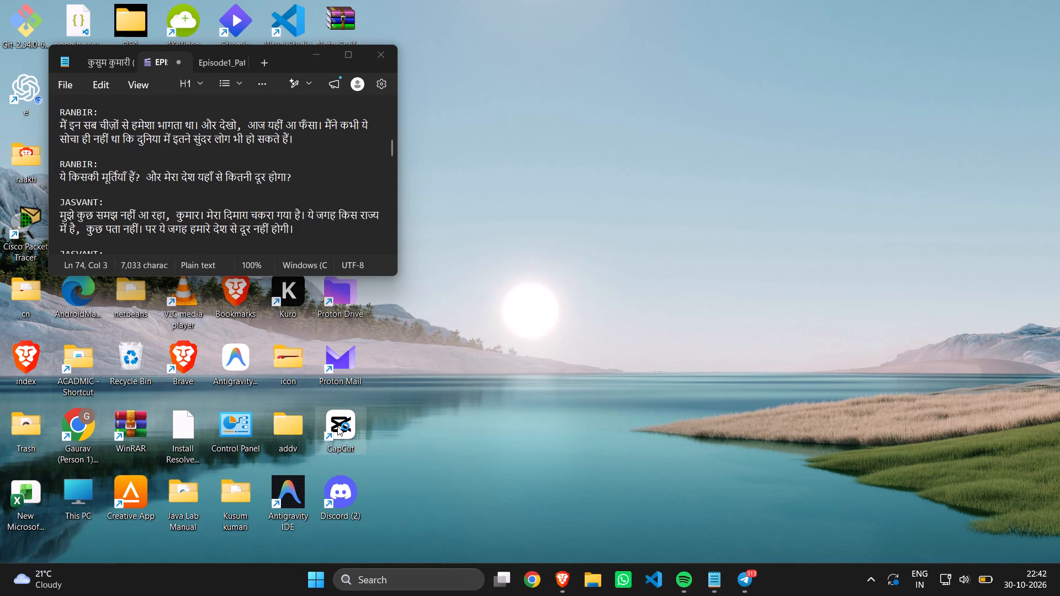
double_click(337, 426)
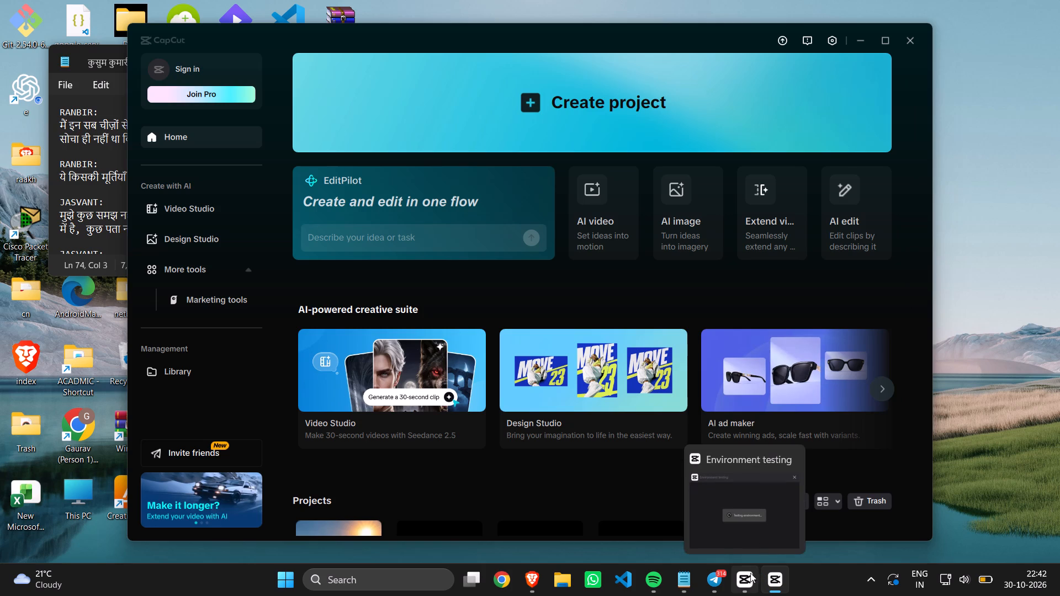
left_click(760, 481)
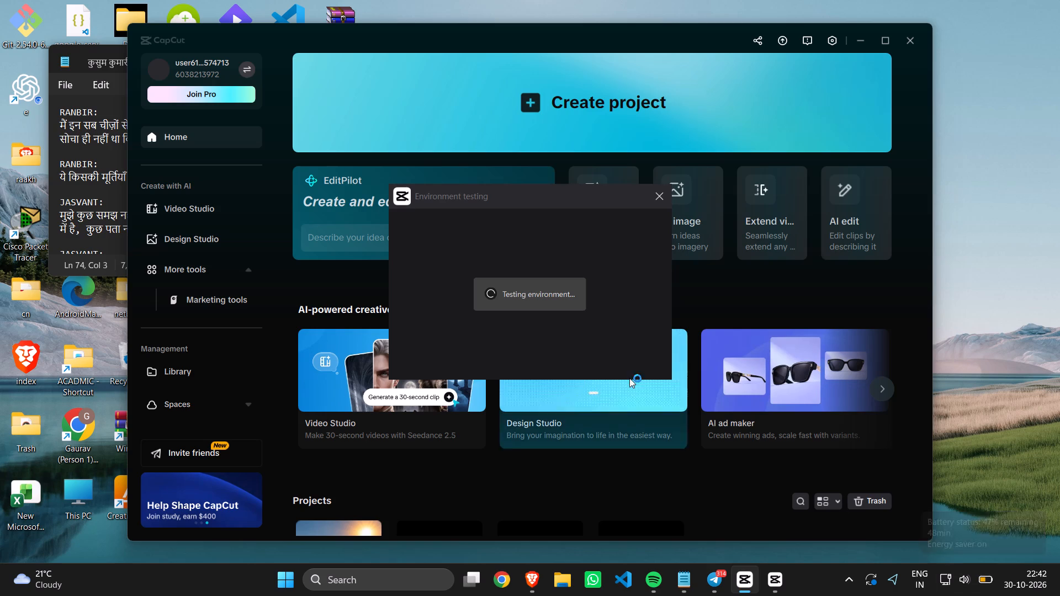
scroll(527, 456, "down", 4)
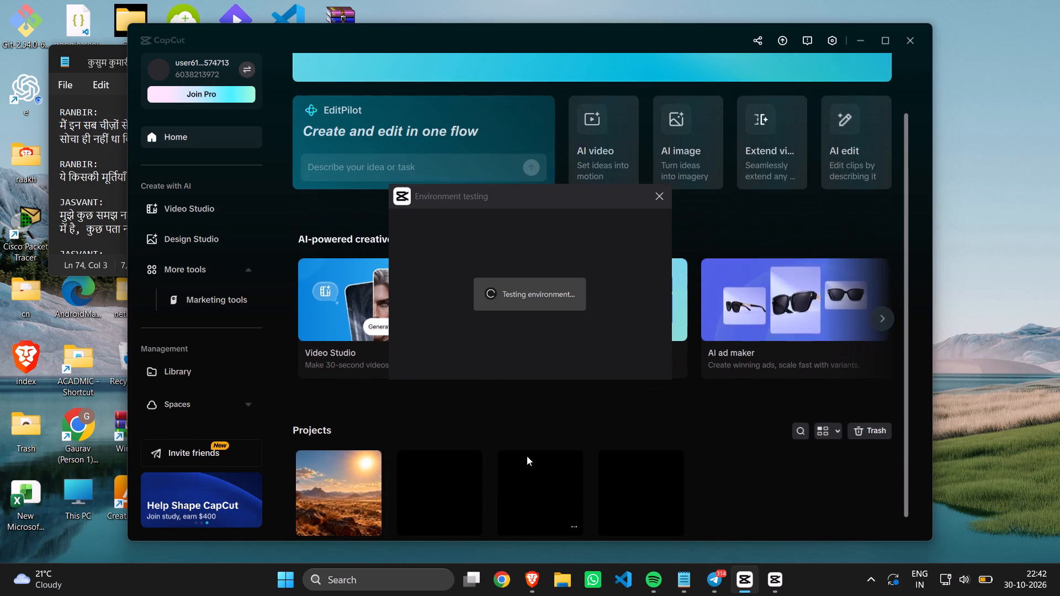
scroll(527, 456, "down", 1)
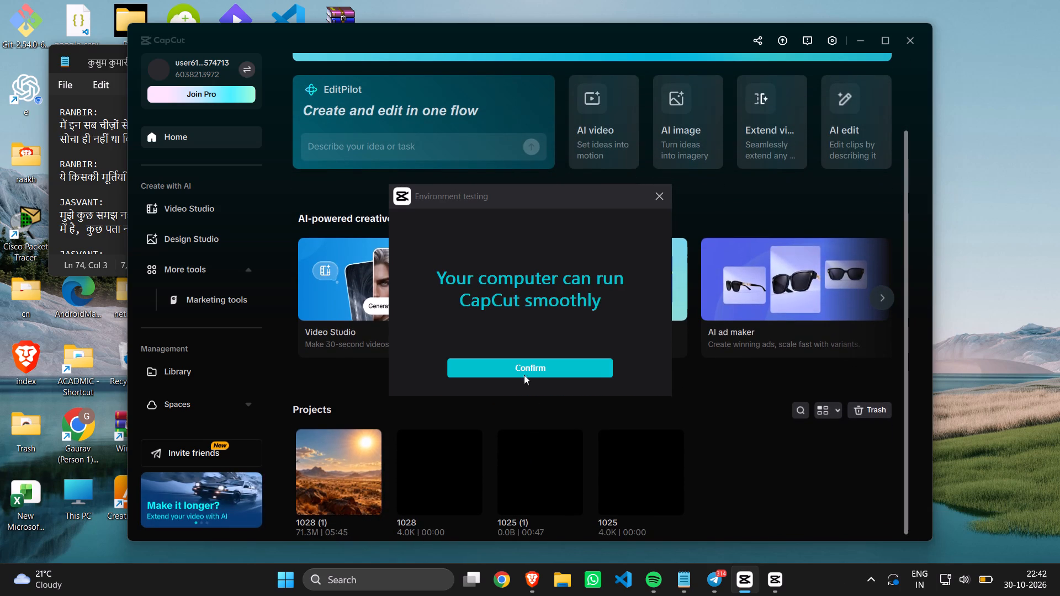
left_click(522, 370)
scroll(339, 432, "down", 1)
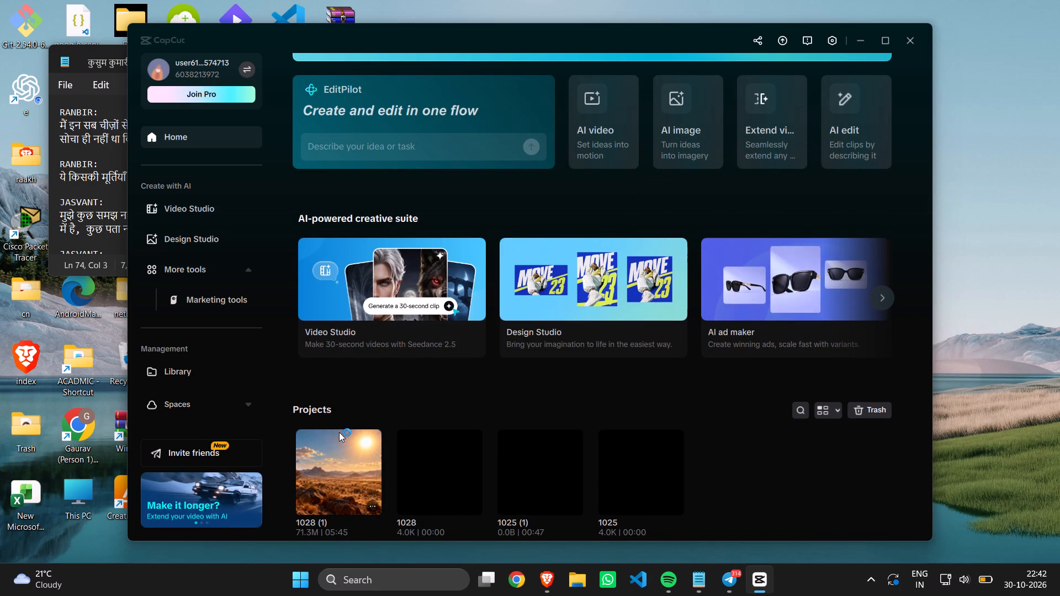
scroll(339, 432, "down", 1)
scroll(384, 477, "down", 2)
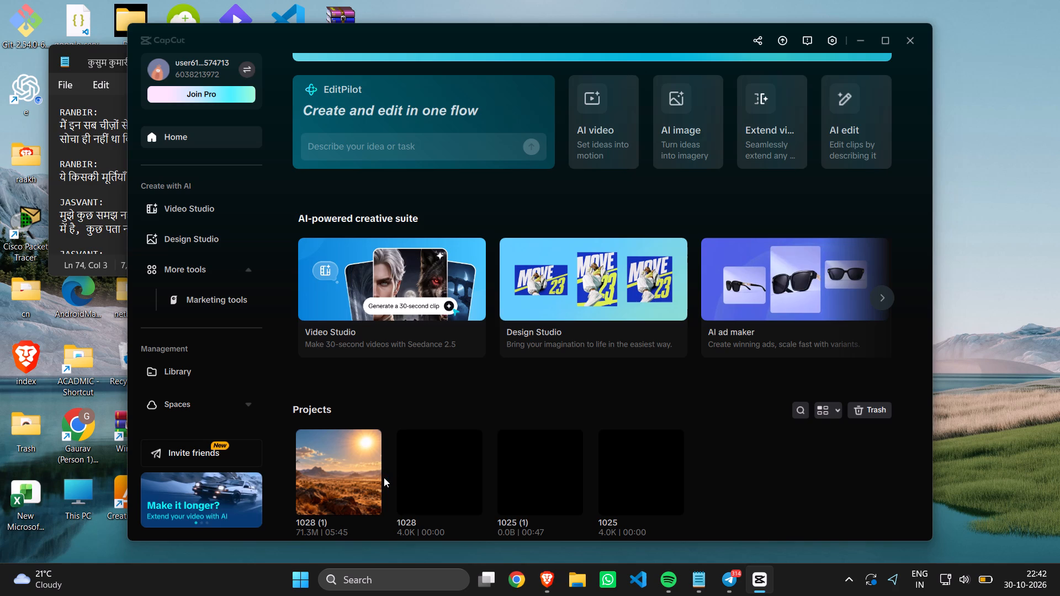
left_click(329, 468)
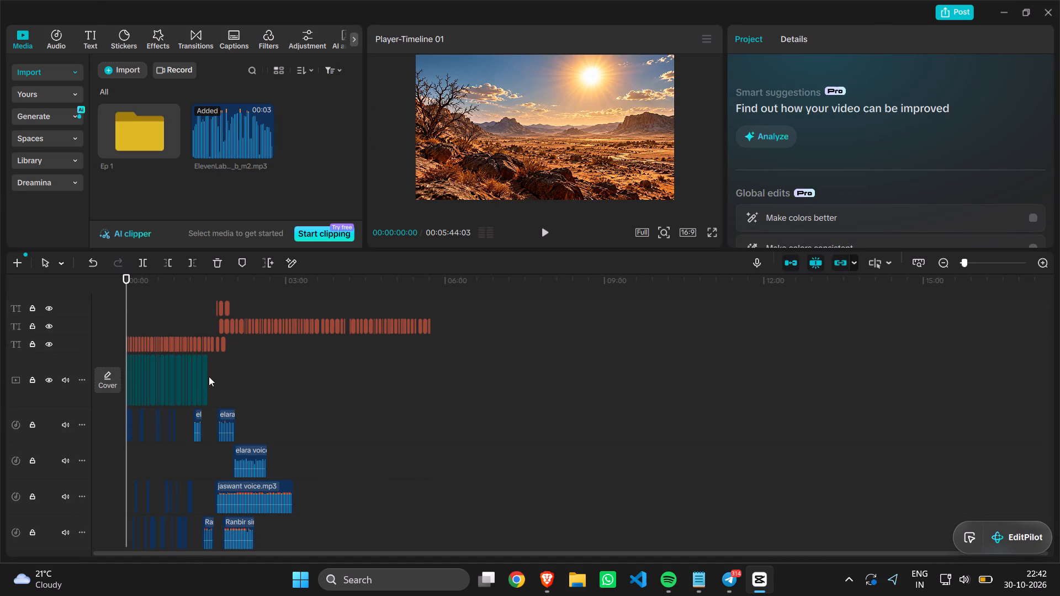
Search the In animations for "fade in" and apply Fade In to the caption "अब सूरज की रोशनी में दोनों मूर्तियाँ साफ़ दिखाई देती हैं।", dismissing the trial offer.
left_click(195, 348)
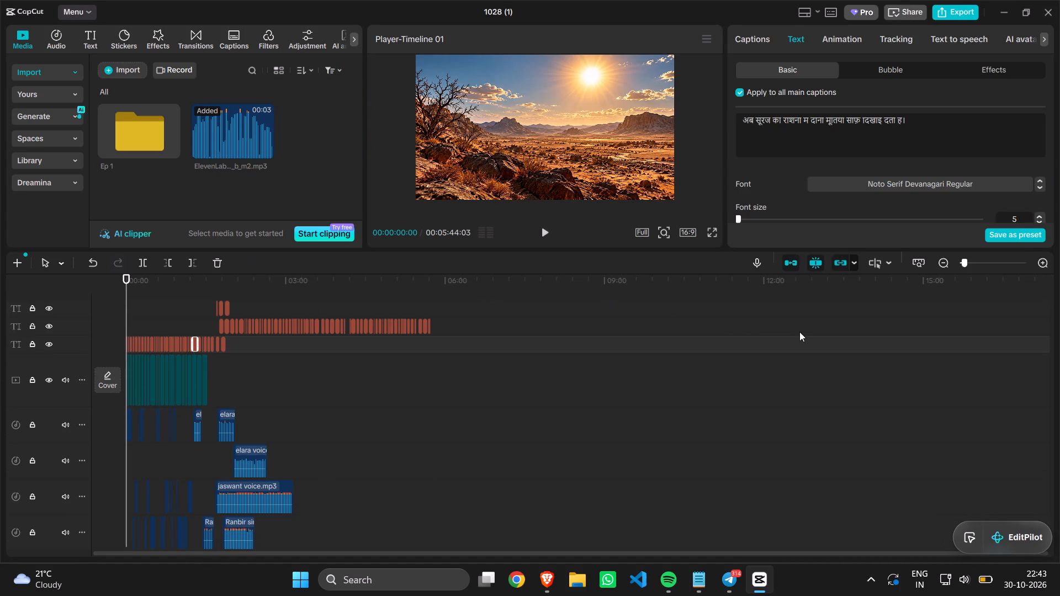
left_click(891, 69)
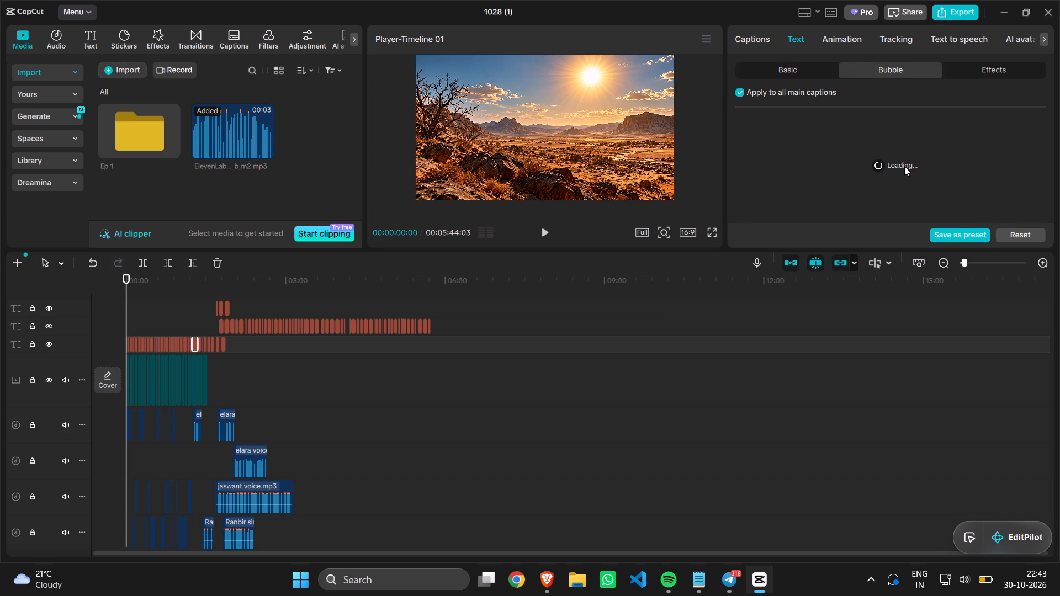
scroll(904, 166, "down", 2)
scroll(904, 166, "up", 1)
left_click(830, 43)
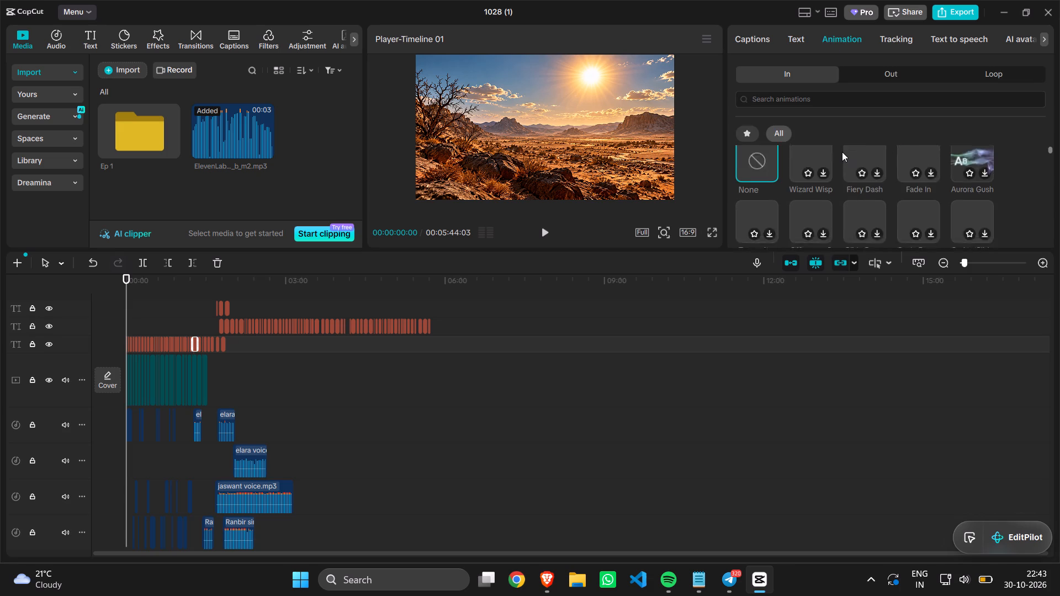
left_click(803, 91)
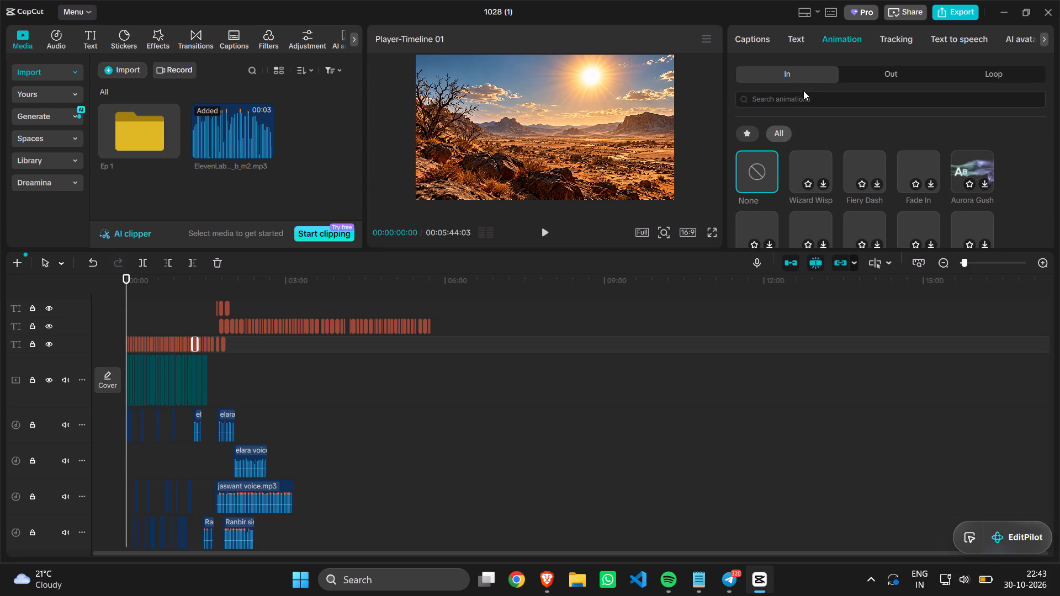
left_click(803, 95)
left_click(803, 95)
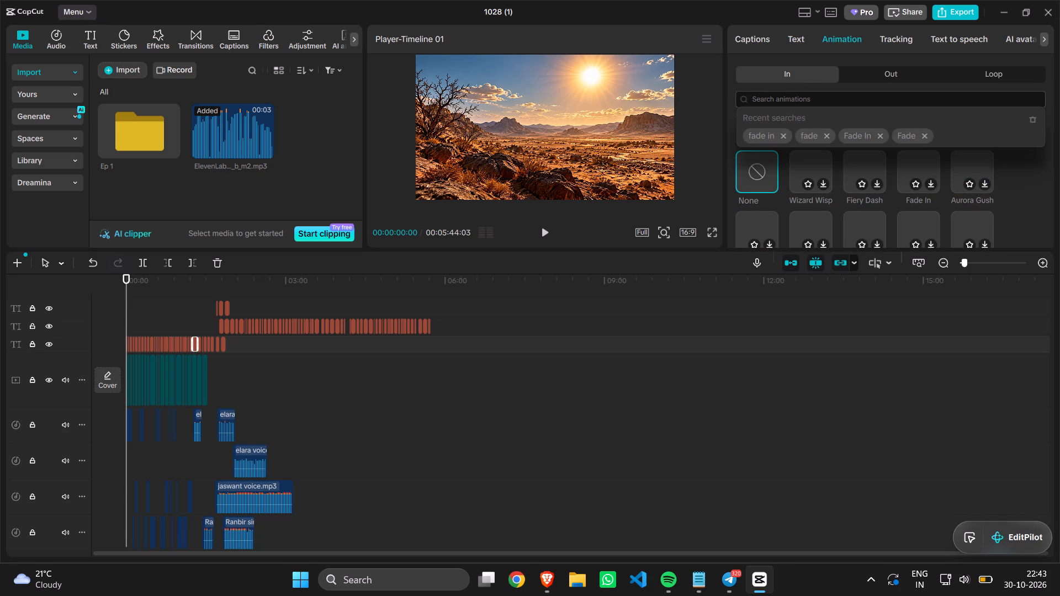
left_click(762, 132)
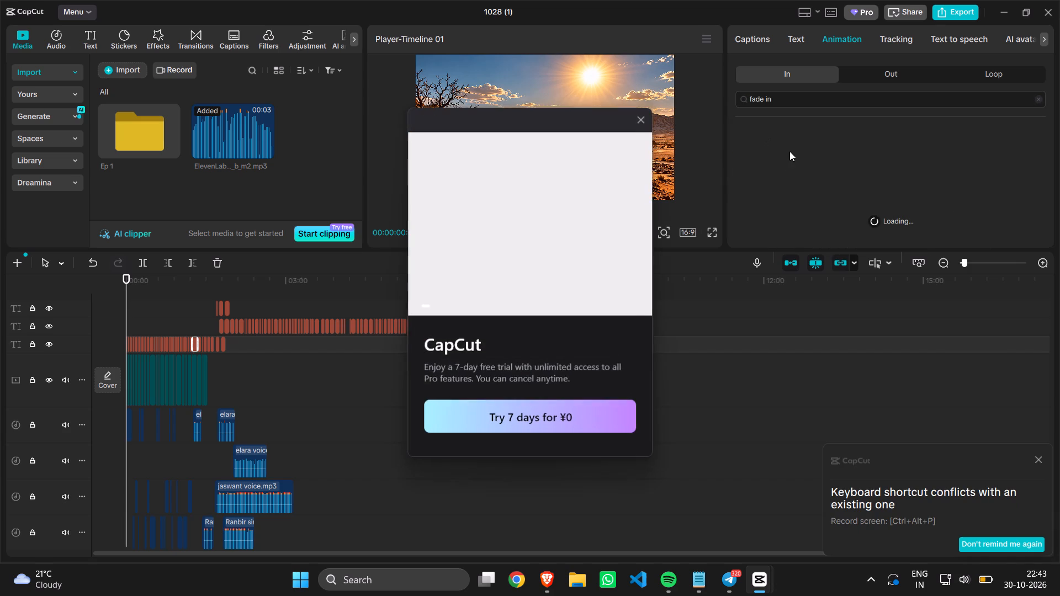
left_click(639, 123)
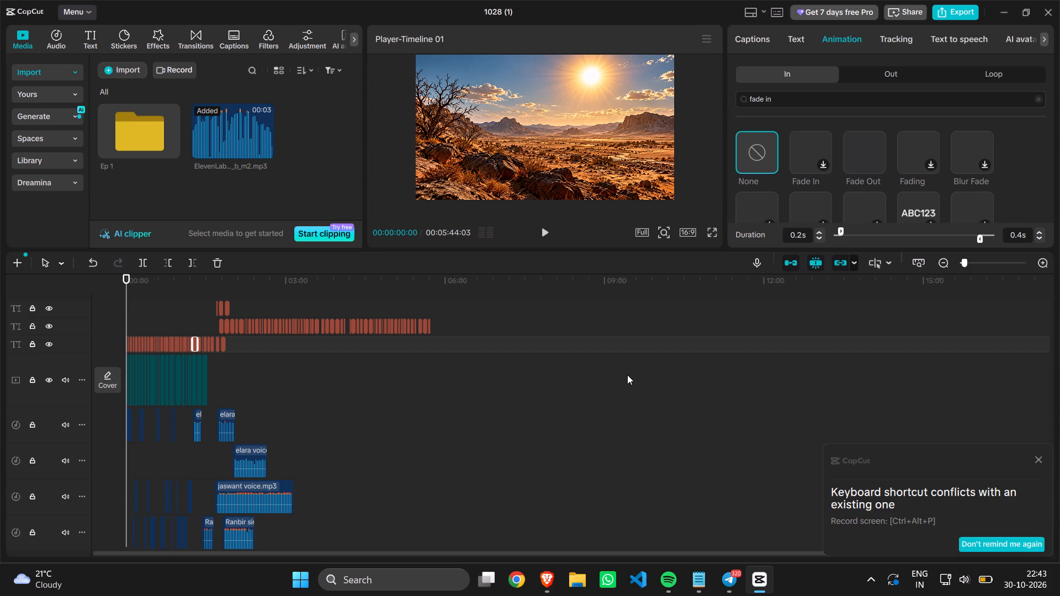
left_click(823, 163)
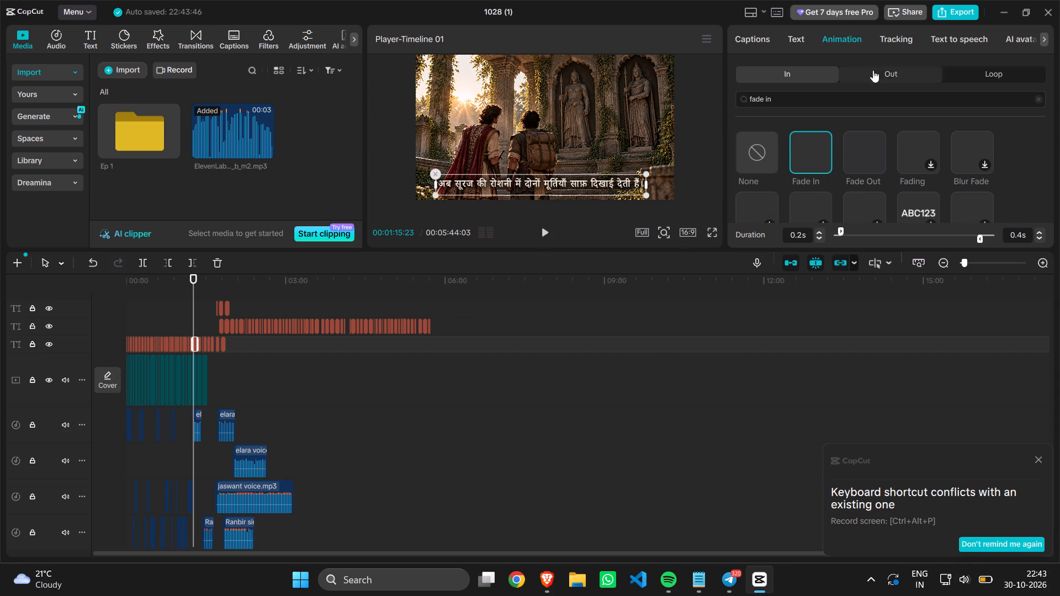
Review the Out animations for the caption "अब सूरज की रोशनी में दोनों मूर्तियाँ साफ़ दिखाई देती हैं।".
left_click(890, 71)
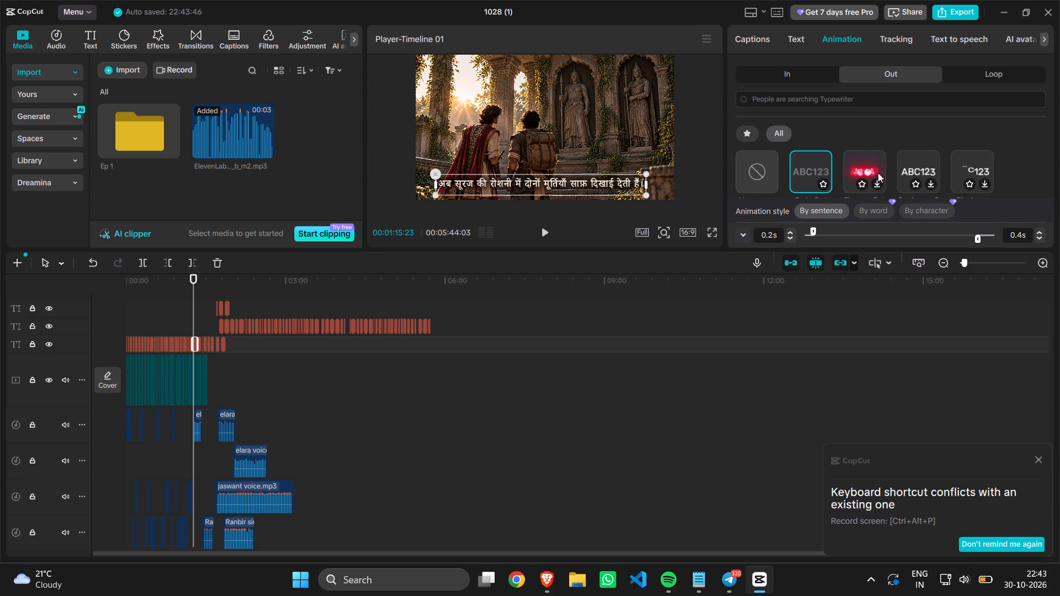
scroll(875, 166, "up", 3)
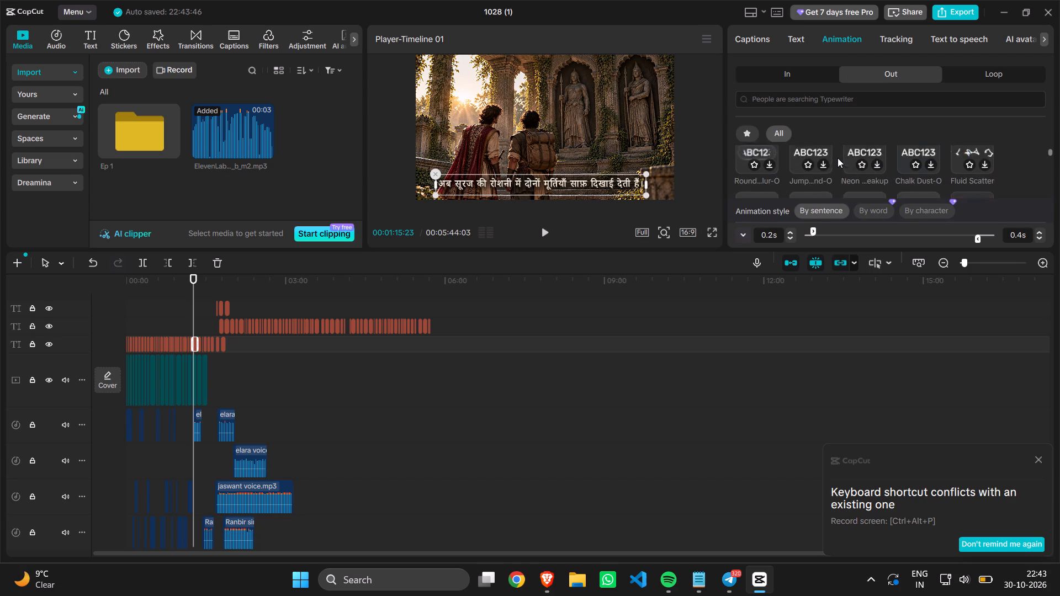
scroll(838, 158, "up", 1)
scroll(838, 158, "down", 1)
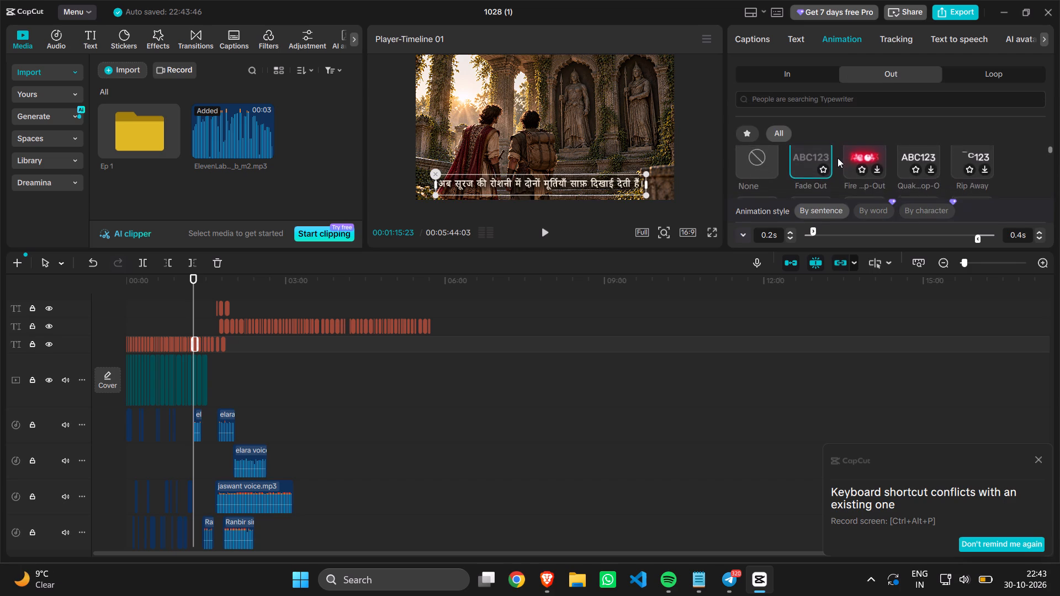
scroll(838, 158, "down", 1)
scroll(838, 158, "up", 2)
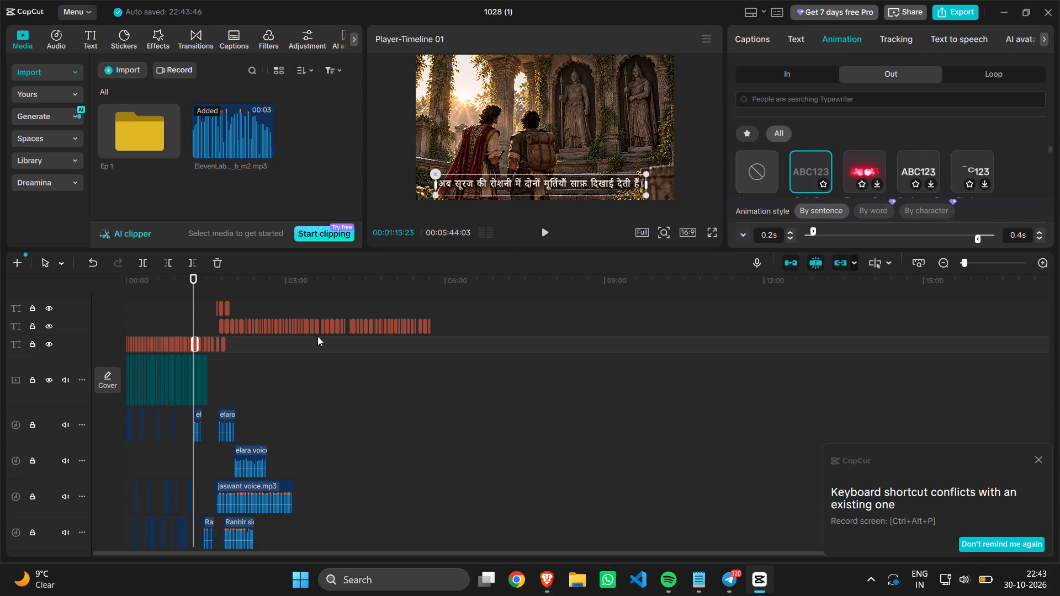
Browse the In animations for the same caption and search them for "fade in" again.
left_click(772, 80)
scroll(768, 184, "up", 1)
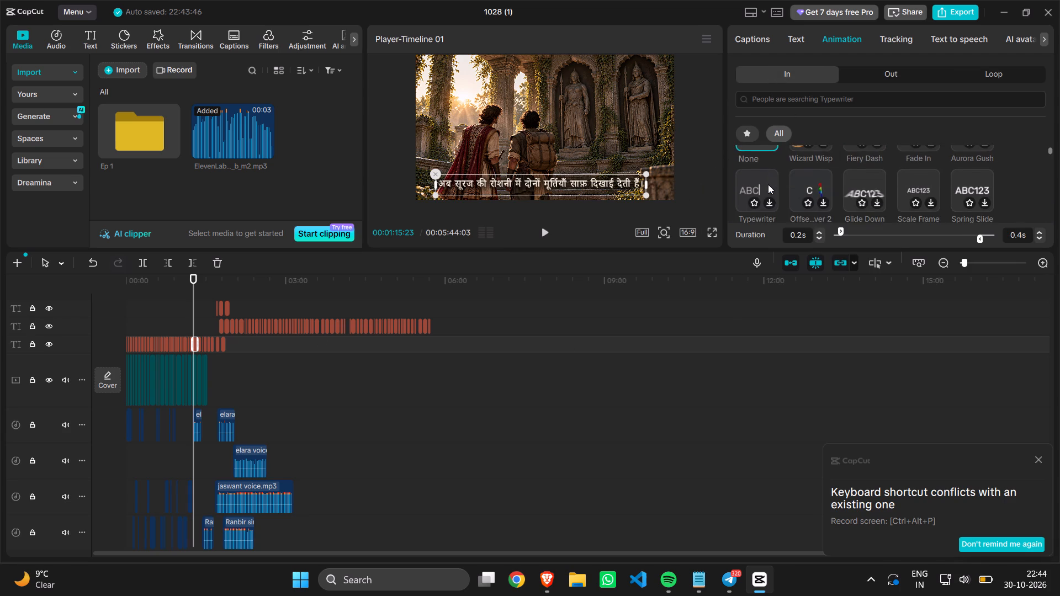
scroll(768, 184, "up", 1)
scroll(768, 184, "down", 1)
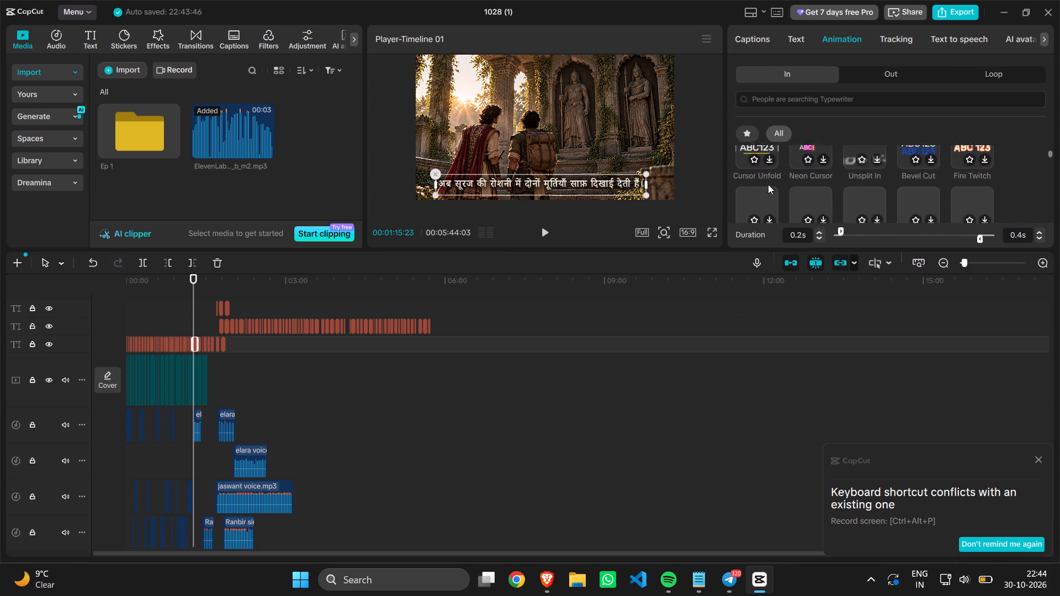
scroll(768, 184, "down", 2)
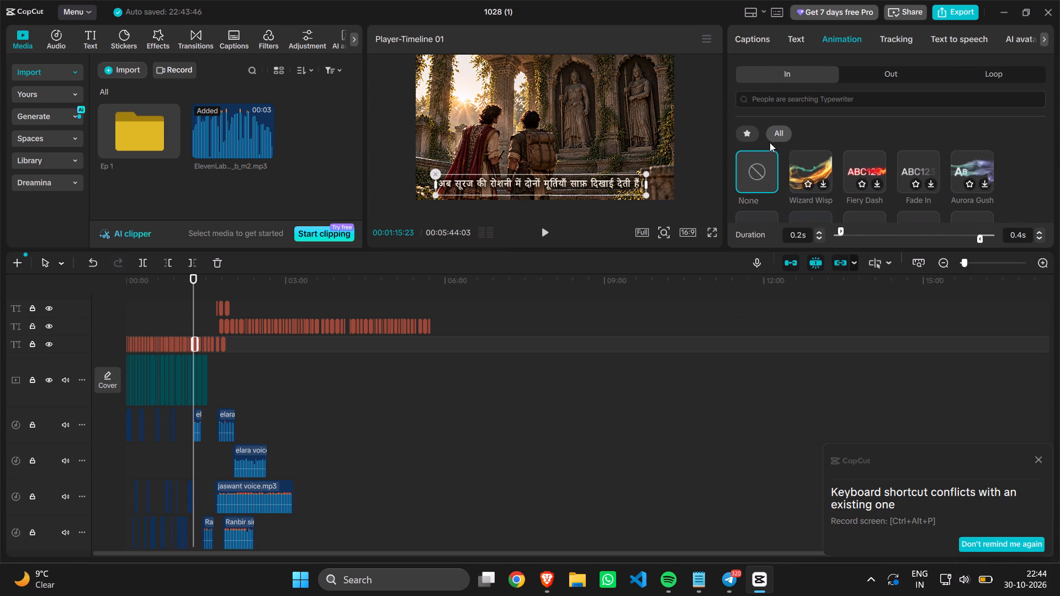
left_click(768, 103)
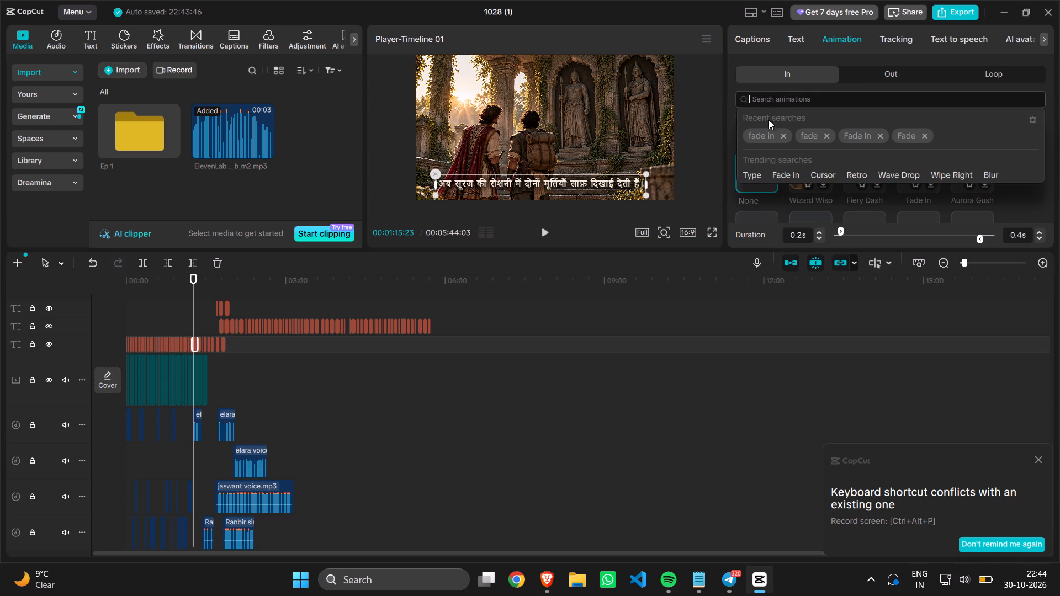
left_click(760, 140)
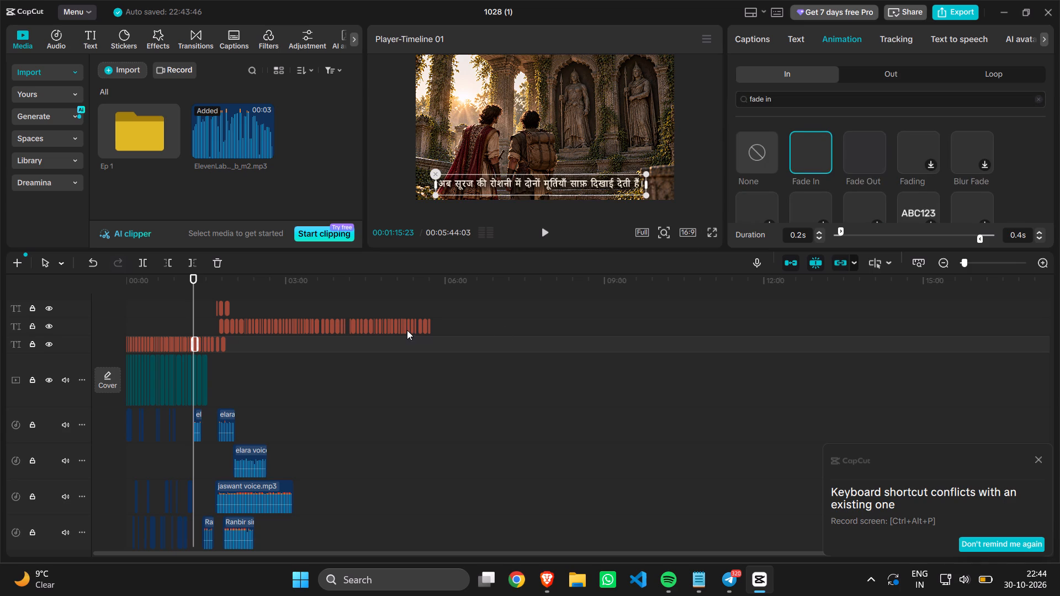
scroll(332, 327, "up", 10, "ctrl")
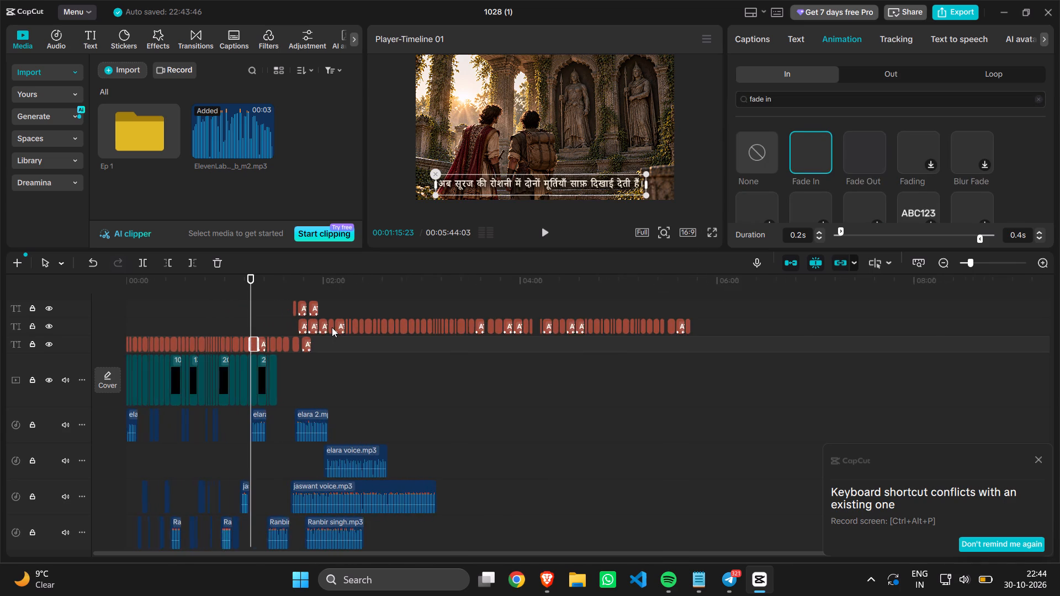
scroll(332, 327, "up", 13, "ctrl")
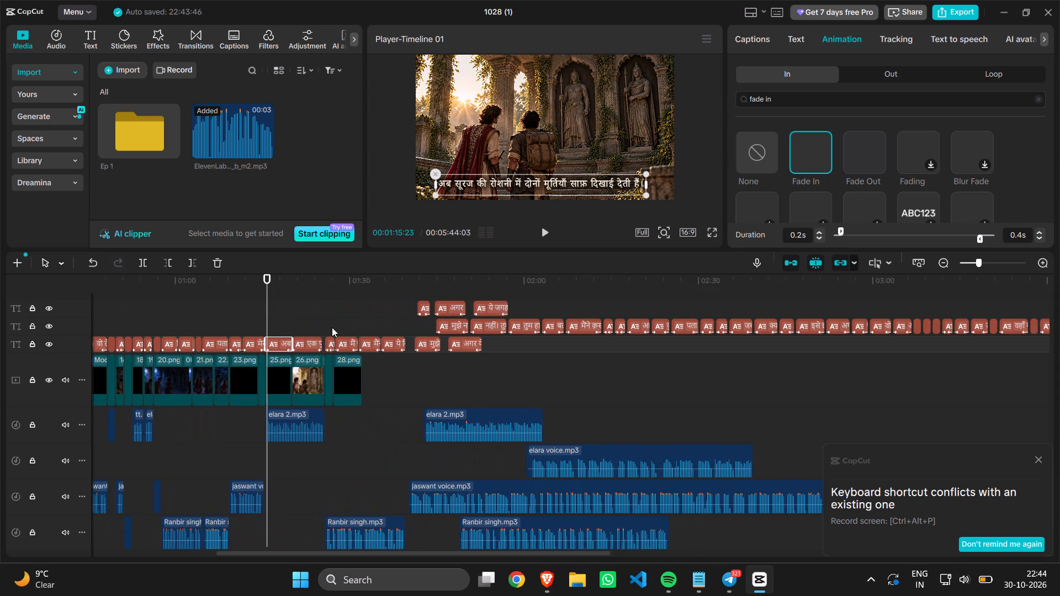
scroll(332, 327, "up", 19, "ctrl")
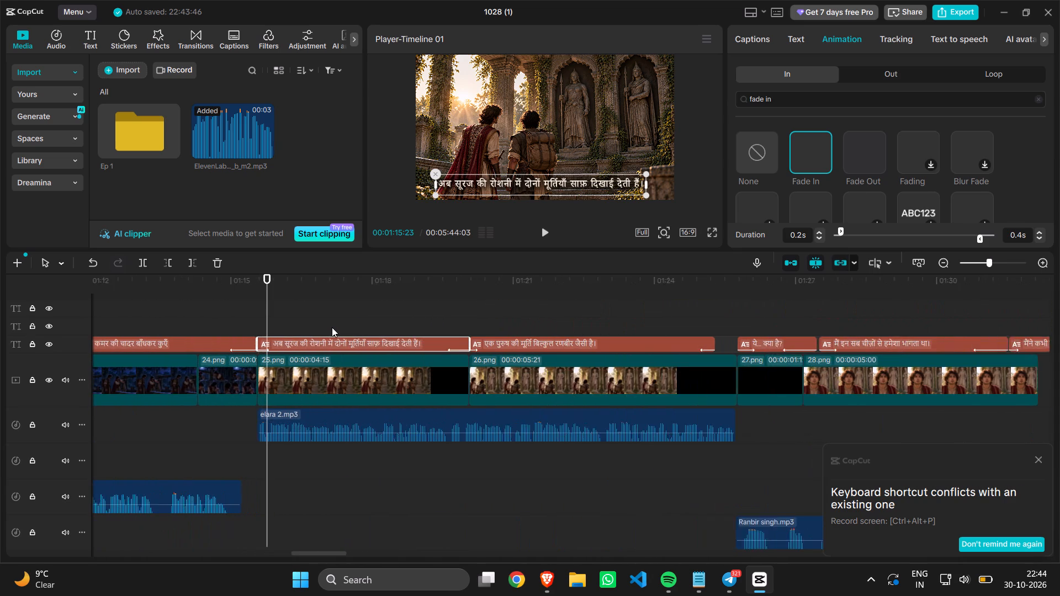
scroll(332, 327, "left", 1)
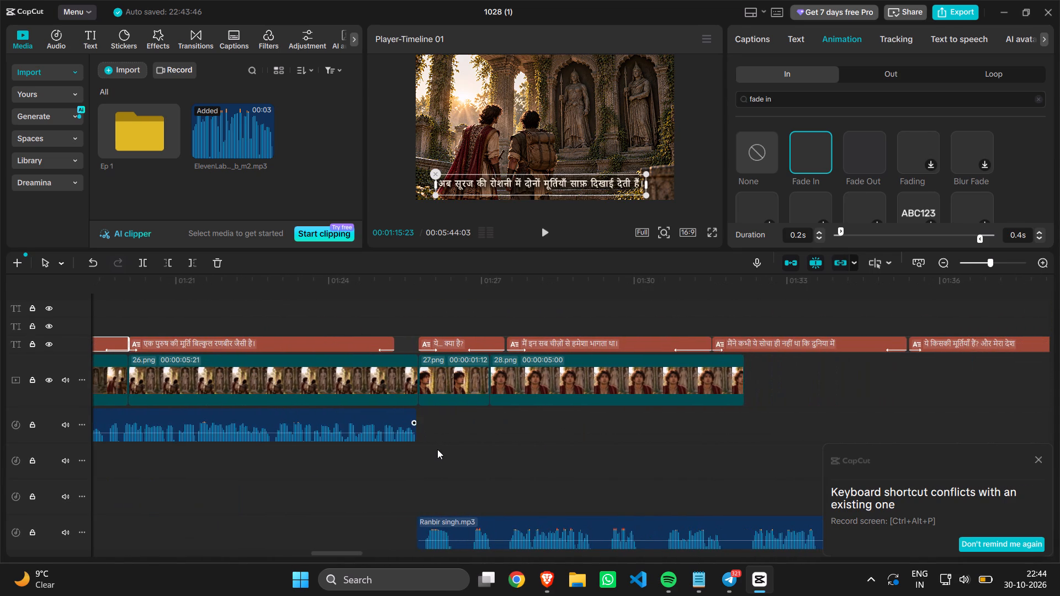
scroll(437, 449, "left", 1)
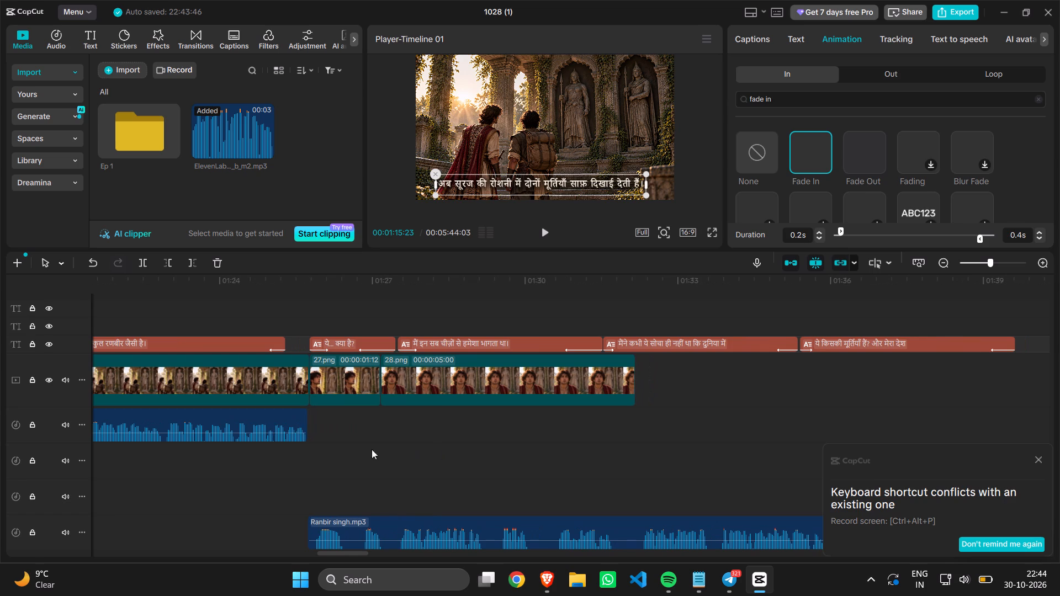
left_click(309, 460)
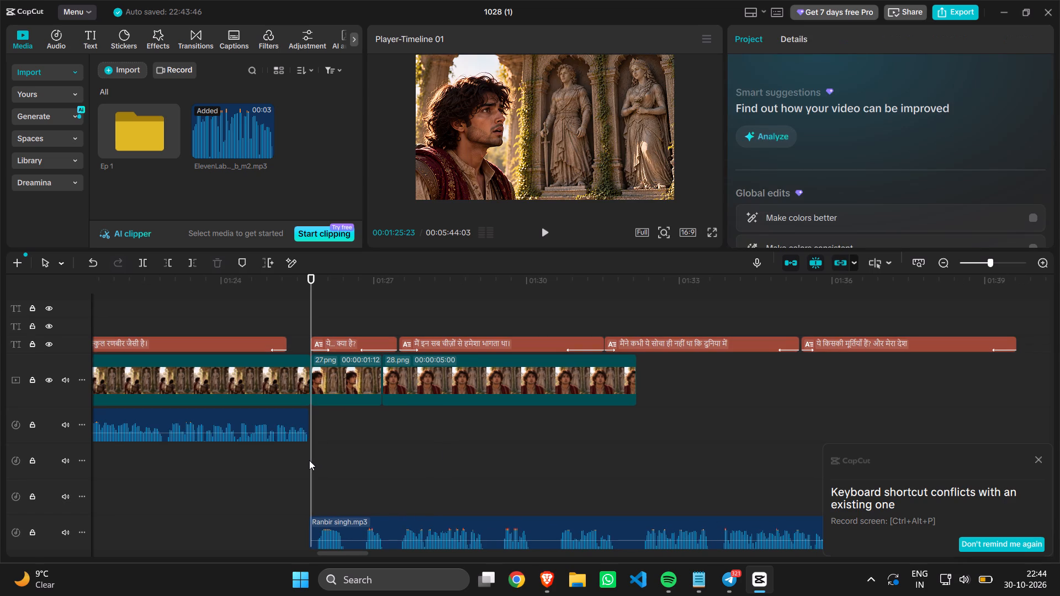
key("space")
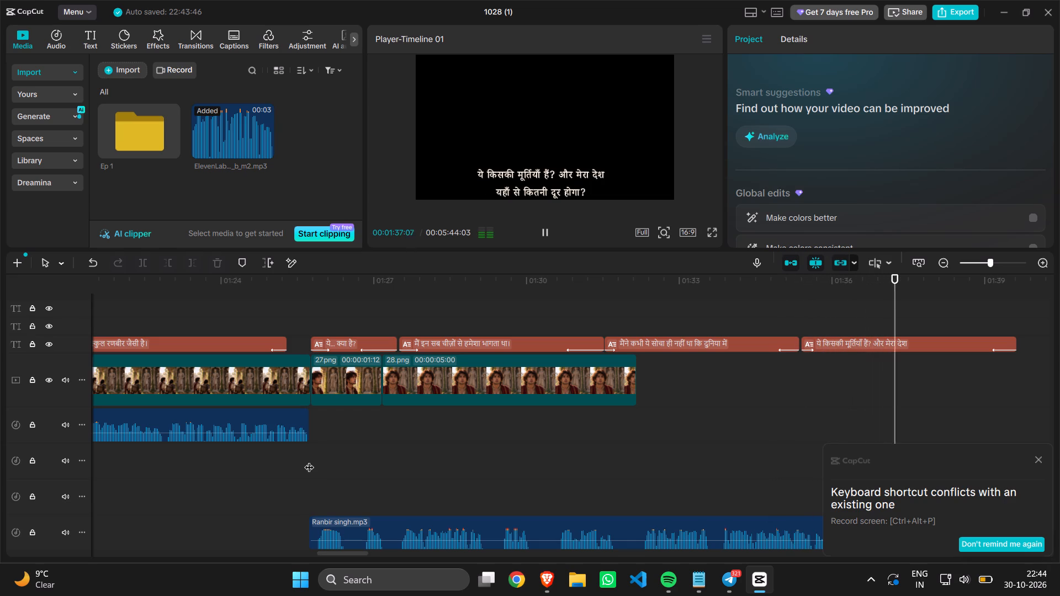
scroll(309, 460, "left", 1)
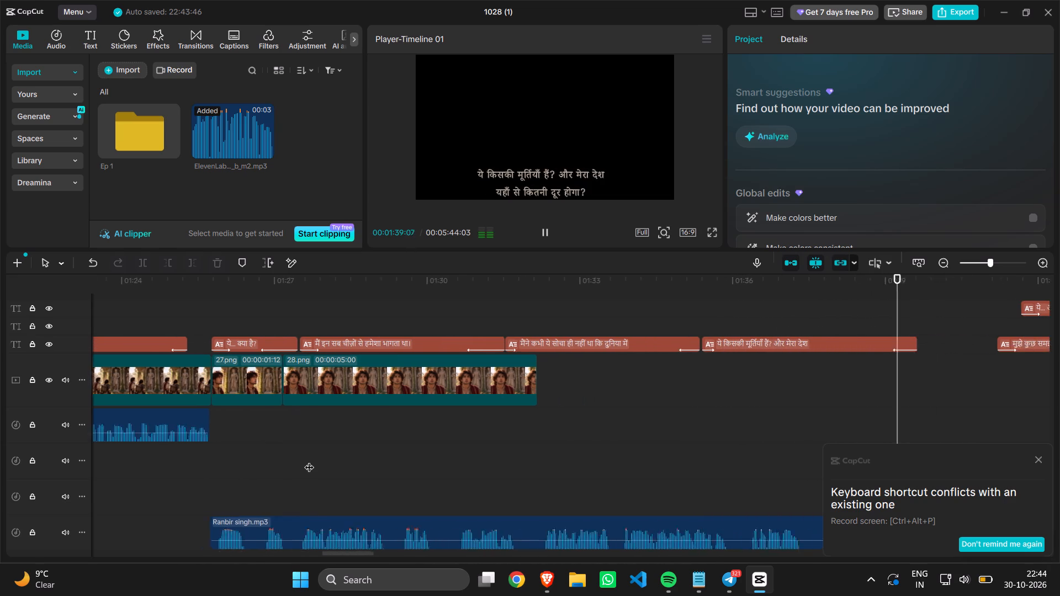
scroll(309, 460, "left", 1)
key("space")
scroll(249, 459, "left", 1)
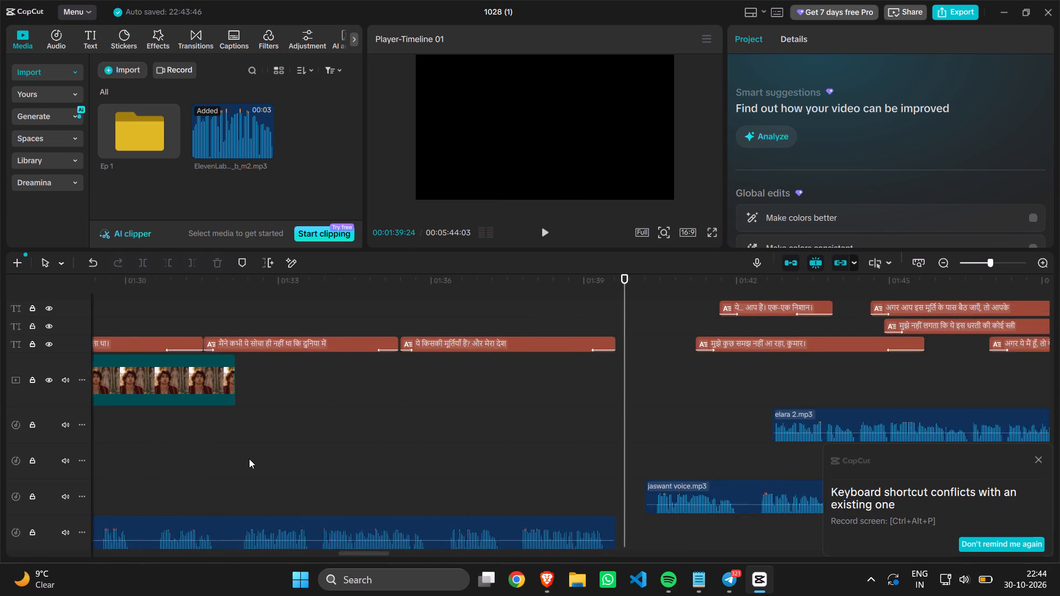
scroll(249, 459, "left", 1)
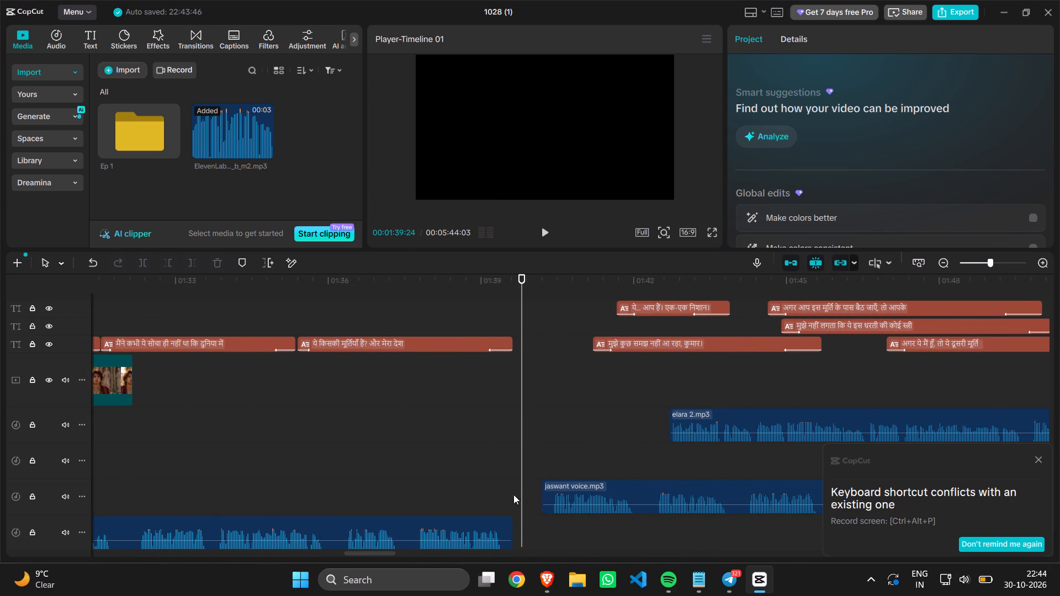
scroll(508, 484, "right", 2)
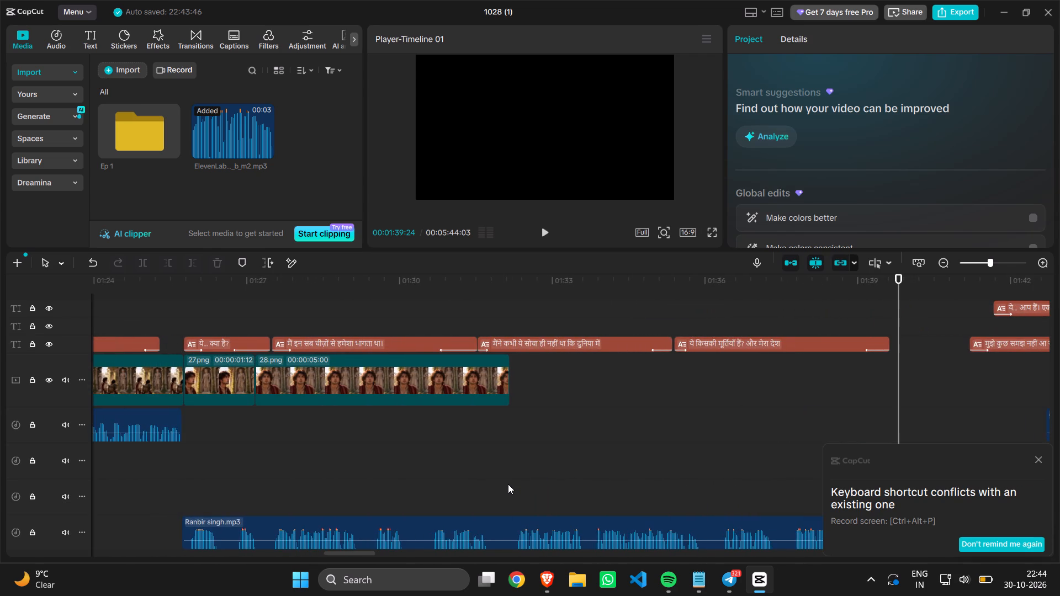
scroll(508, 484, "right", 1)
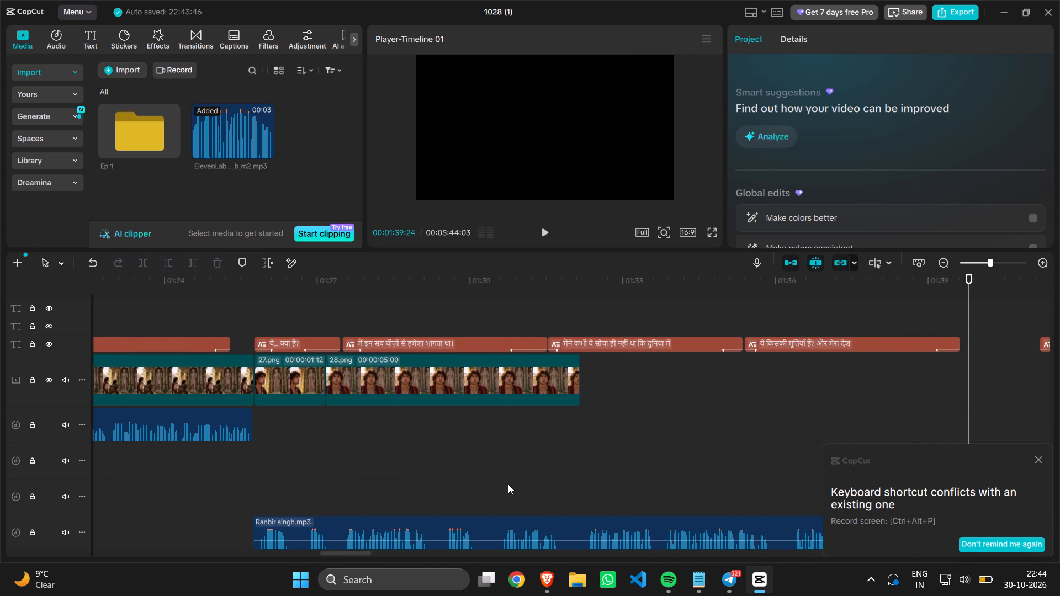
Insert 29.png from the Ep 1 media folder directly after 28.png on the main track, at 00:01:32:05.
left_click(589, 419)
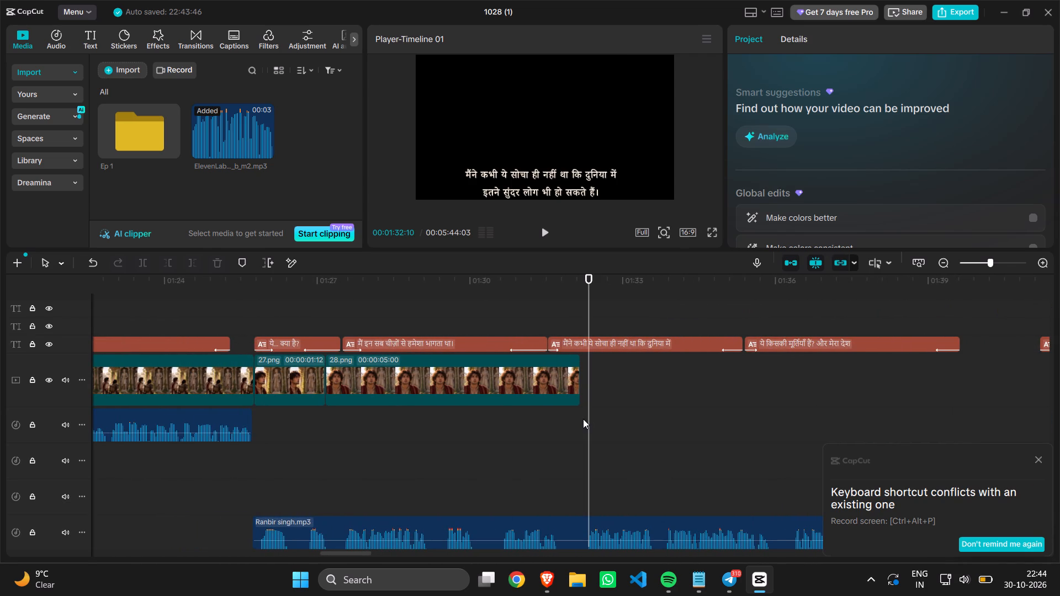
left_click(580, 419)
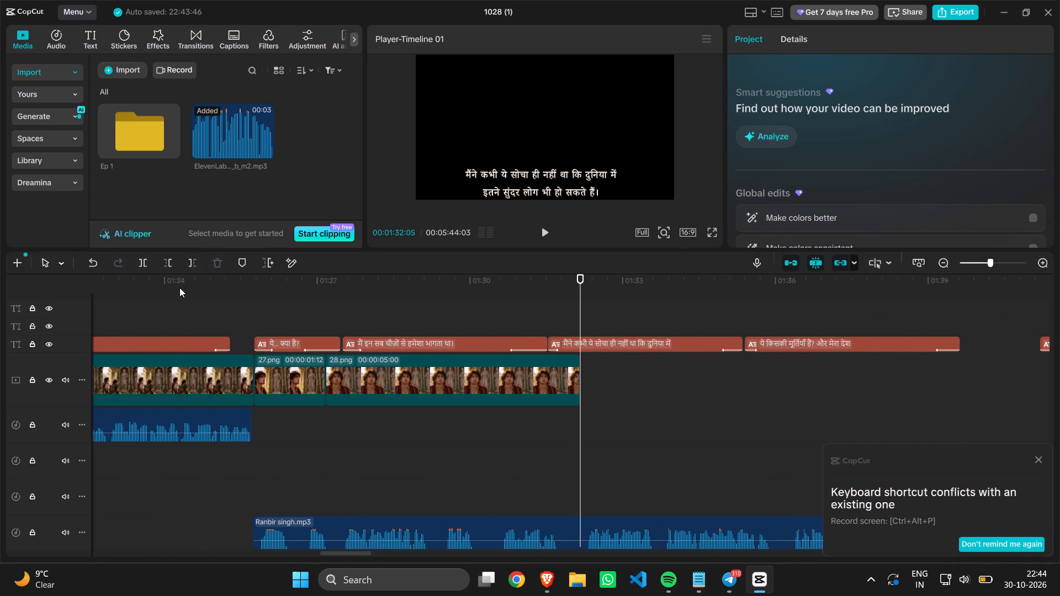
left_click(149, 150)
left_click(142, 132)
double_click(142, 132)
scroll(161, 172, "down", 4)
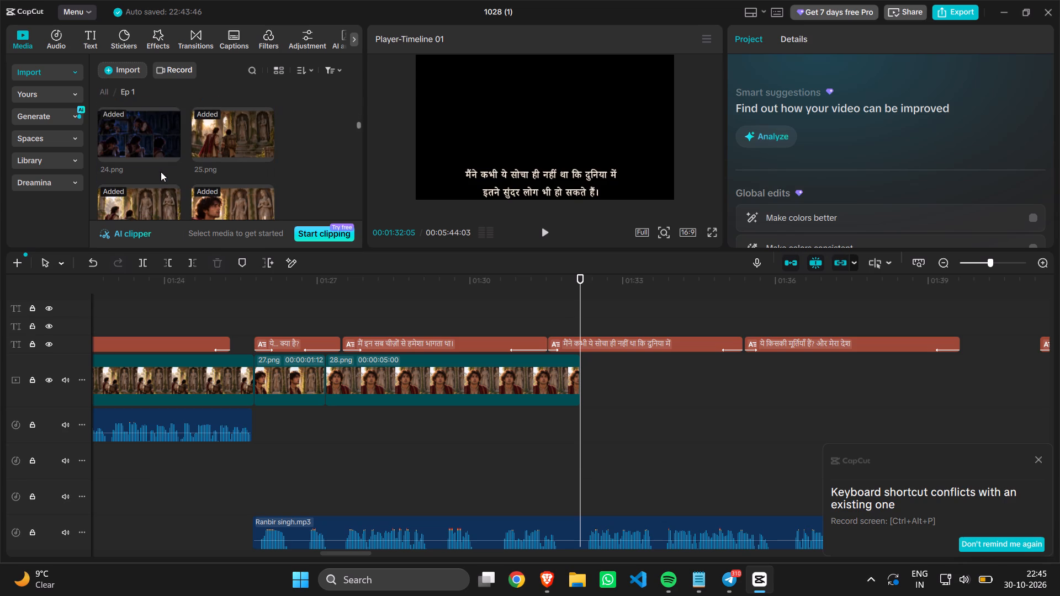
scroll(161, 172, "down", 1)
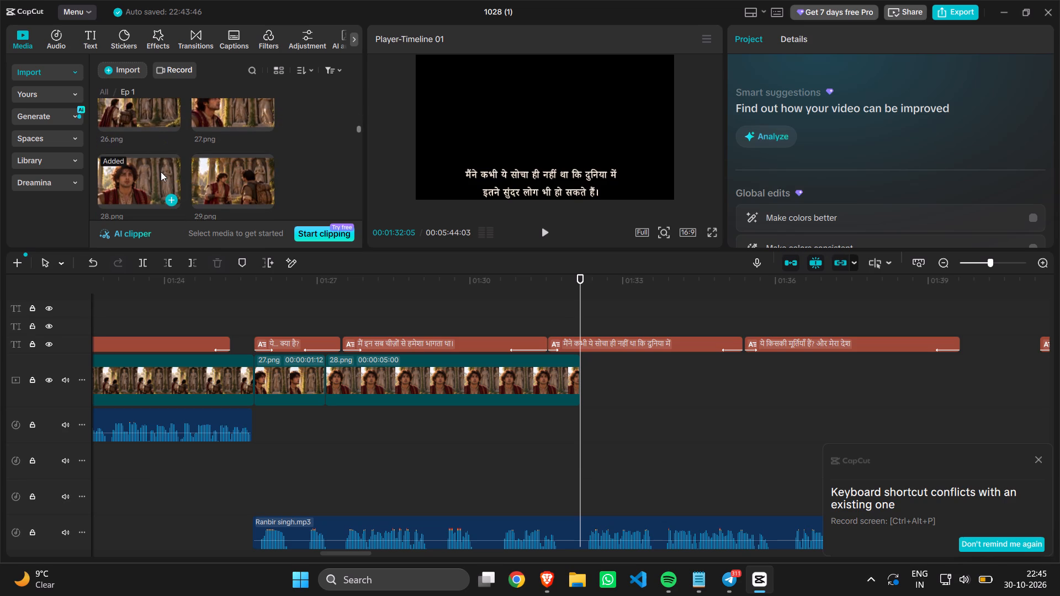
scroll(161, 172, "down", 2)
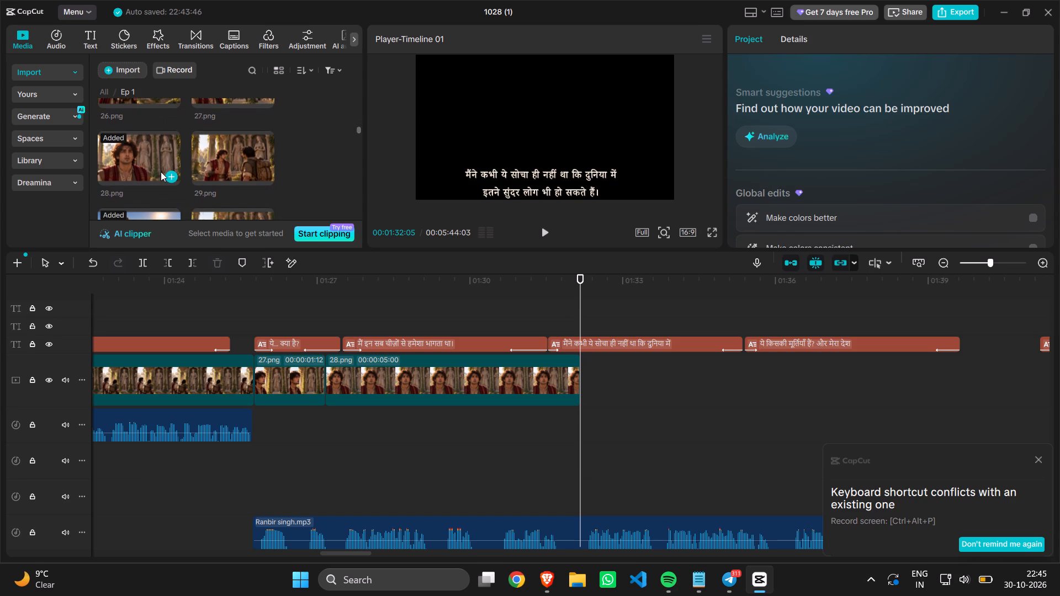
left_click(266, 177)
scroll(169, 178, "down", 1)
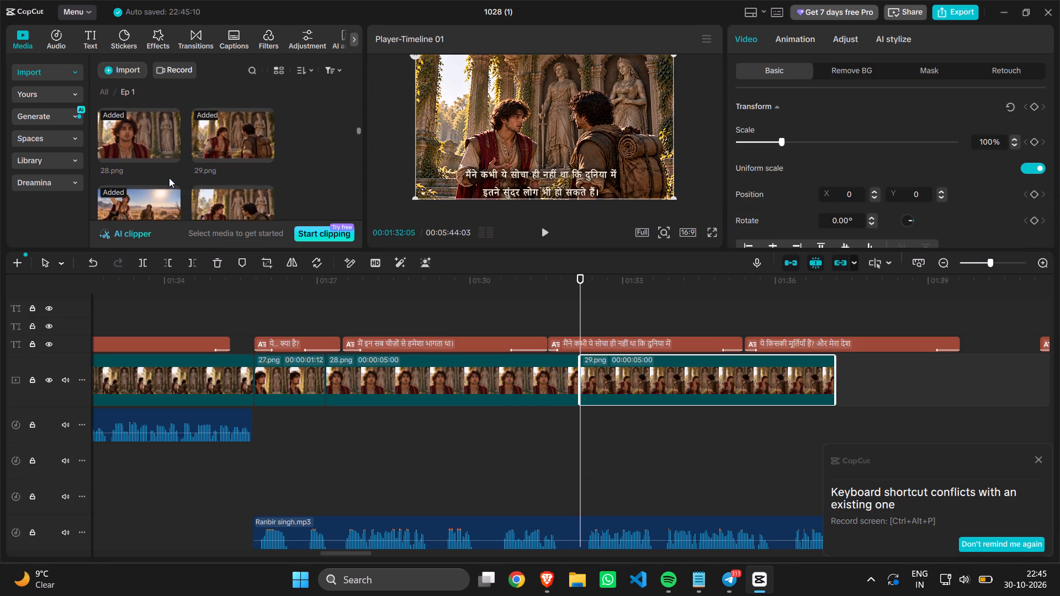
scroll(169, 178, "down", 2)
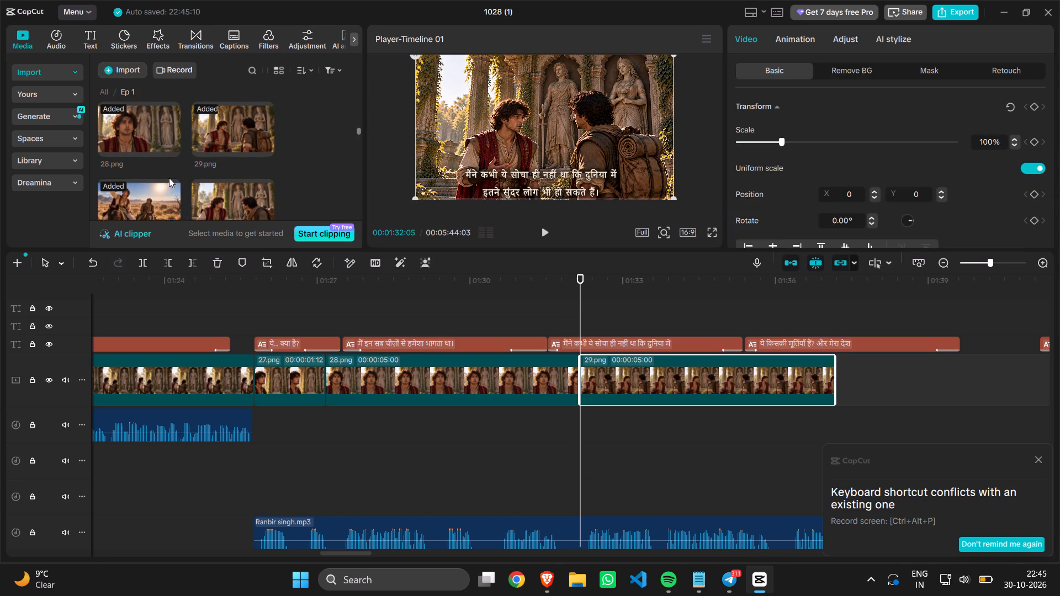
scroll(169, 178, "down", 2)
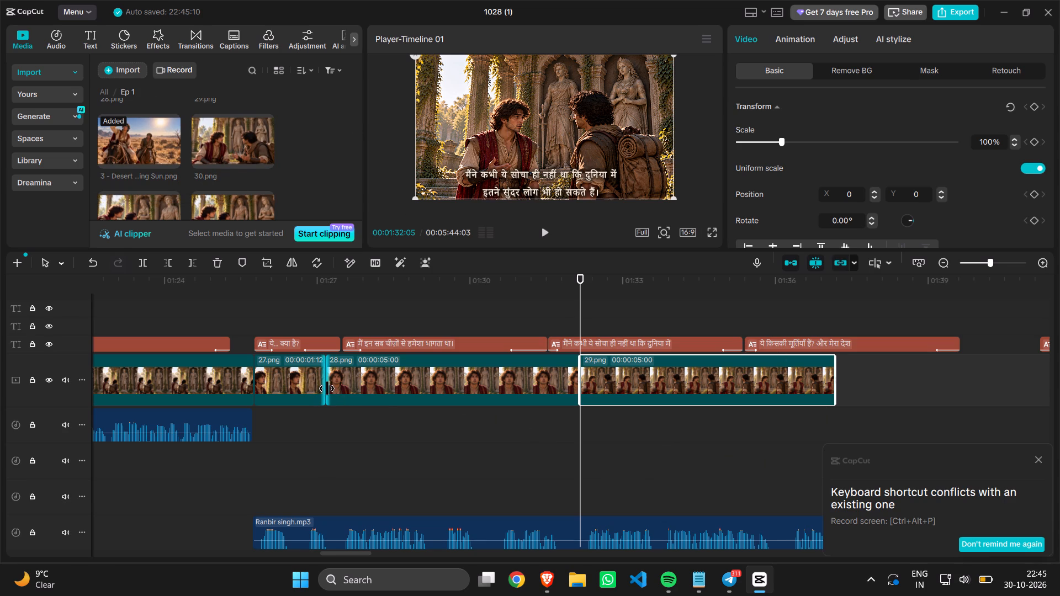
Shift the cut between 27.png and 28.png so that 27.png lasts 00:00:02:09 and 28.png lasts 00:00:04:03.
left_click_drag(327, 389, 363, 392)
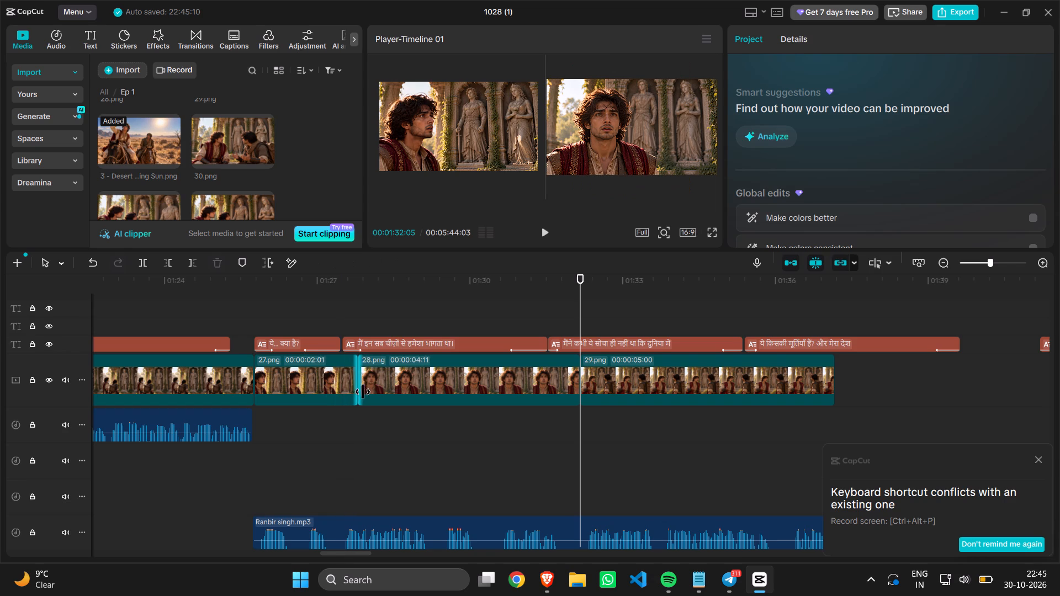
left_click_drag(363, 392, 373, 392)
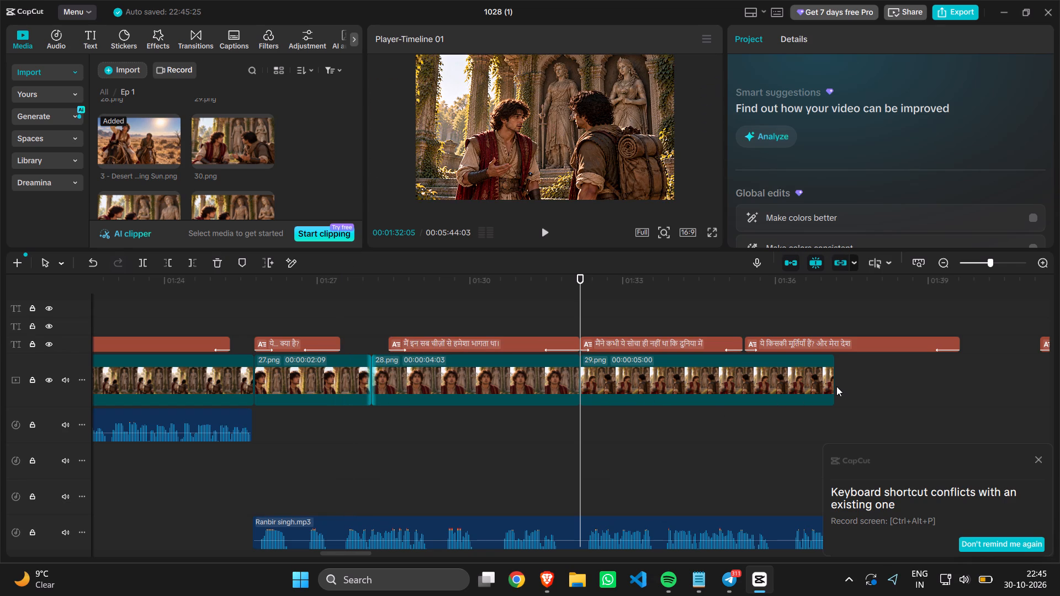
Extend the end of 29.png to the end of the caption "ये किसकी मूर्तियाँ हैं? और मेरा देश", for a duration of 00:00:07:14.
left_click_drag(834, 386, 963, 401)
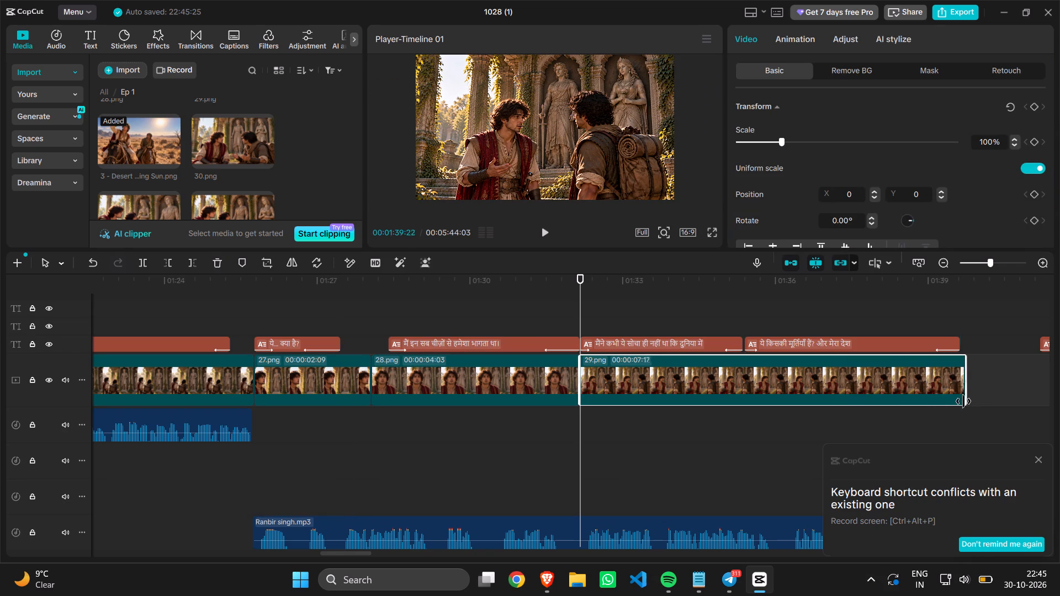
left_click_drag(963, 401, 961, 401)
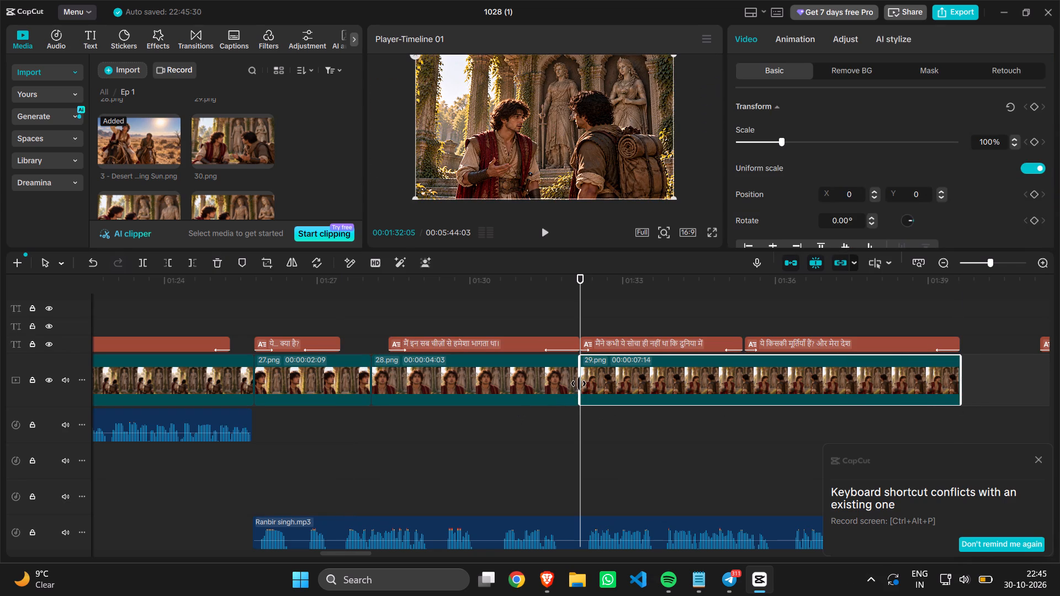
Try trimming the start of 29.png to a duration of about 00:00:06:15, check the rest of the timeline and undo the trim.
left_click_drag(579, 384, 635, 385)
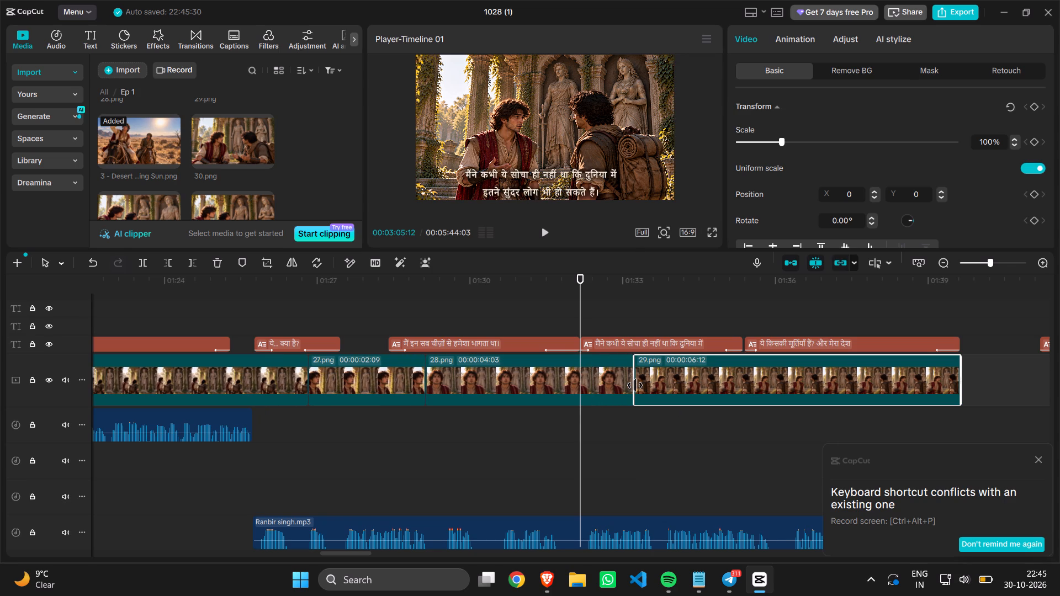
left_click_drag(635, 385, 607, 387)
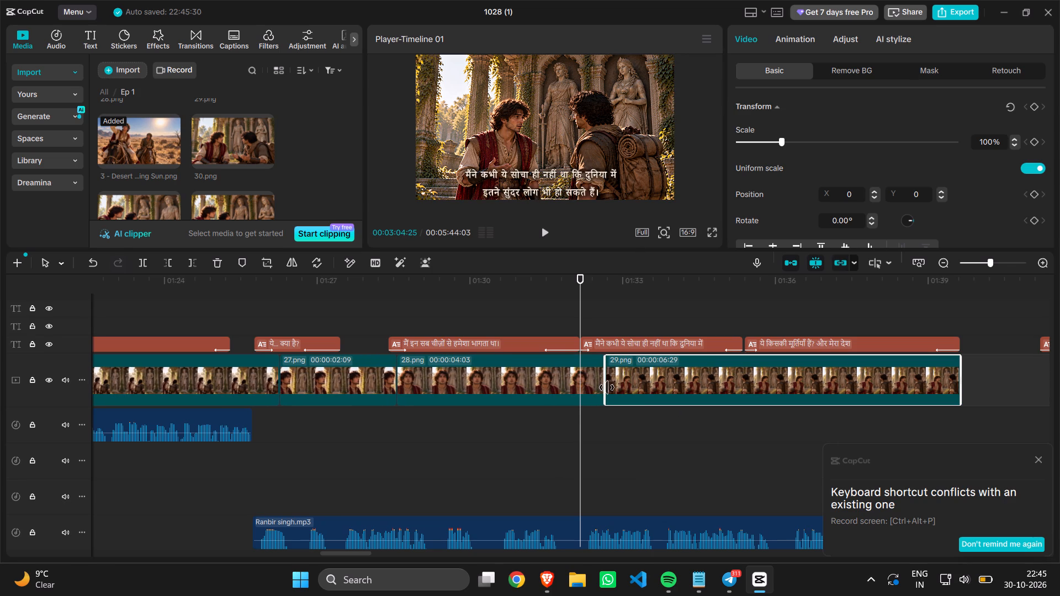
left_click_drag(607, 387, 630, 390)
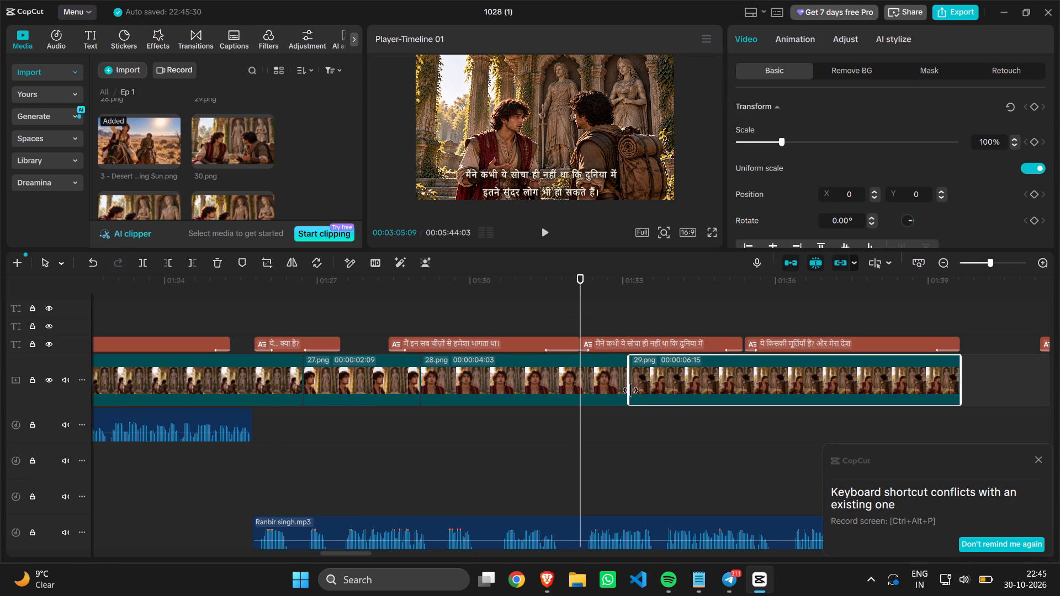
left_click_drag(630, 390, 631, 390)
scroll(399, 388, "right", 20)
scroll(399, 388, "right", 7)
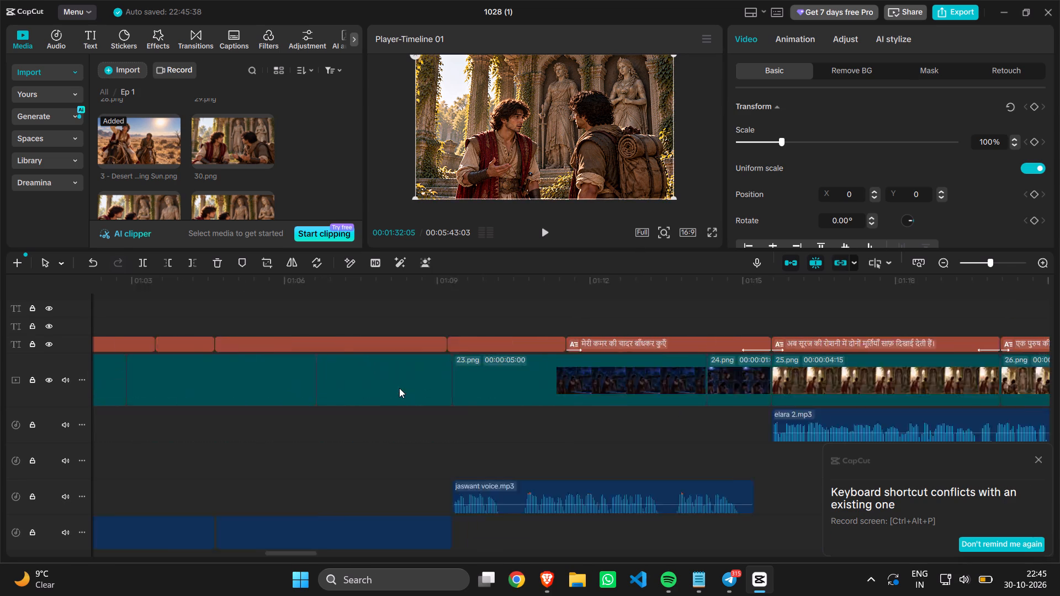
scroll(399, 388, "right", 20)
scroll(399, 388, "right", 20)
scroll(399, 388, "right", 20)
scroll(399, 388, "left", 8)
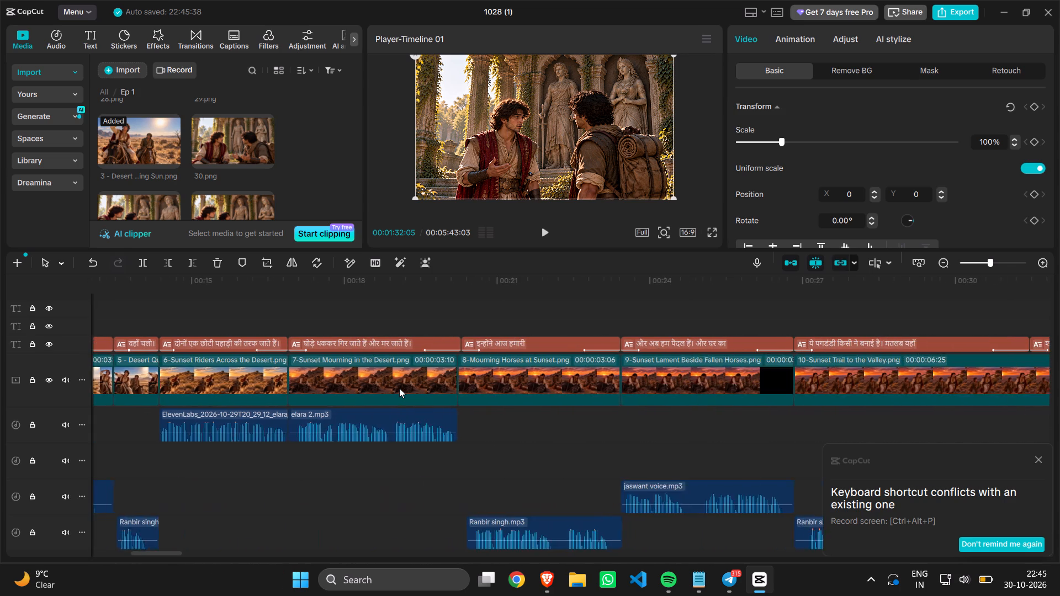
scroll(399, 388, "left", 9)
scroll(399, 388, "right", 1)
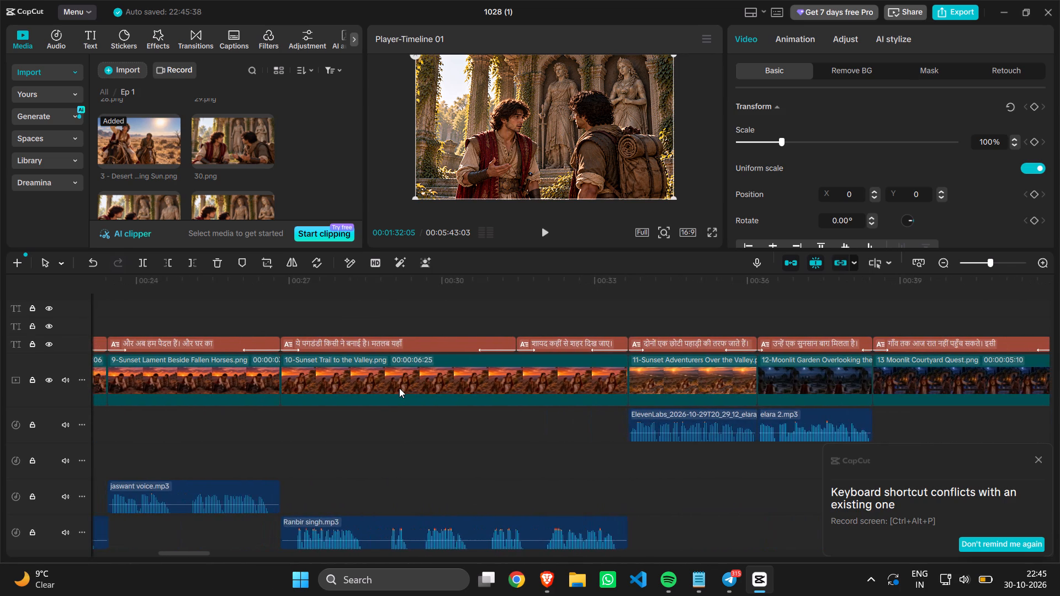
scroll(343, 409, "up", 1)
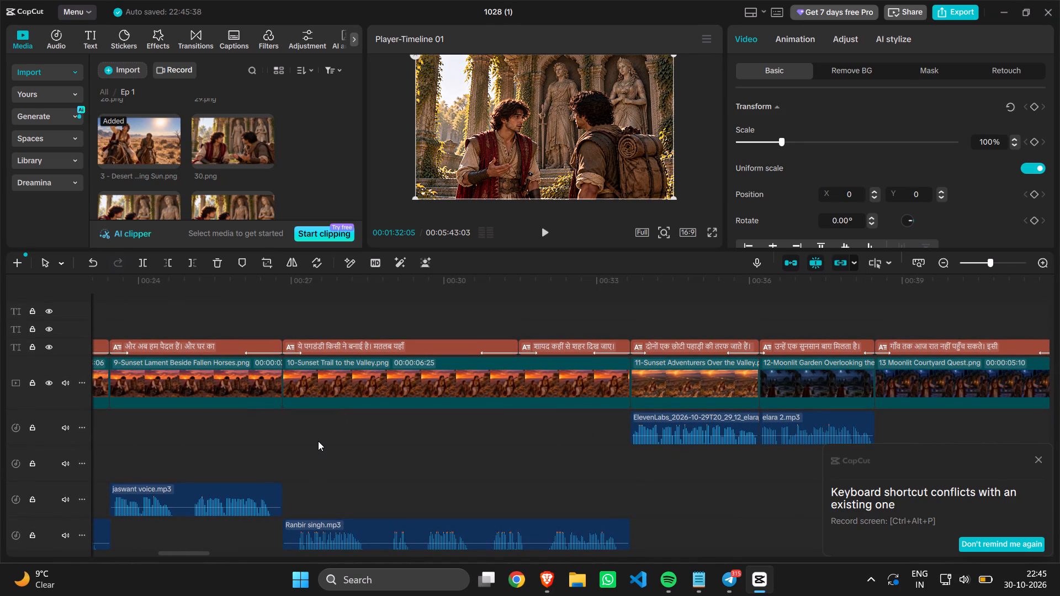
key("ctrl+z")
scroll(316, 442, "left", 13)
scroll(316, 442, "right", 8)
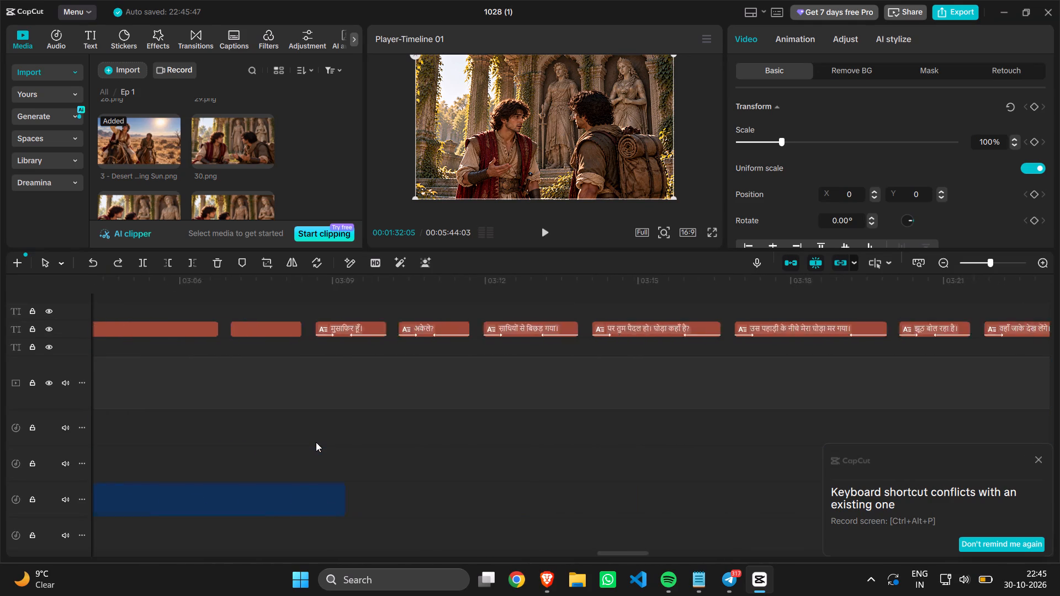
Undo the recent edits to 27.png, 28.png and 29.png, back to before 29.png was inserted.
scroll(316, 442, "right", 2)
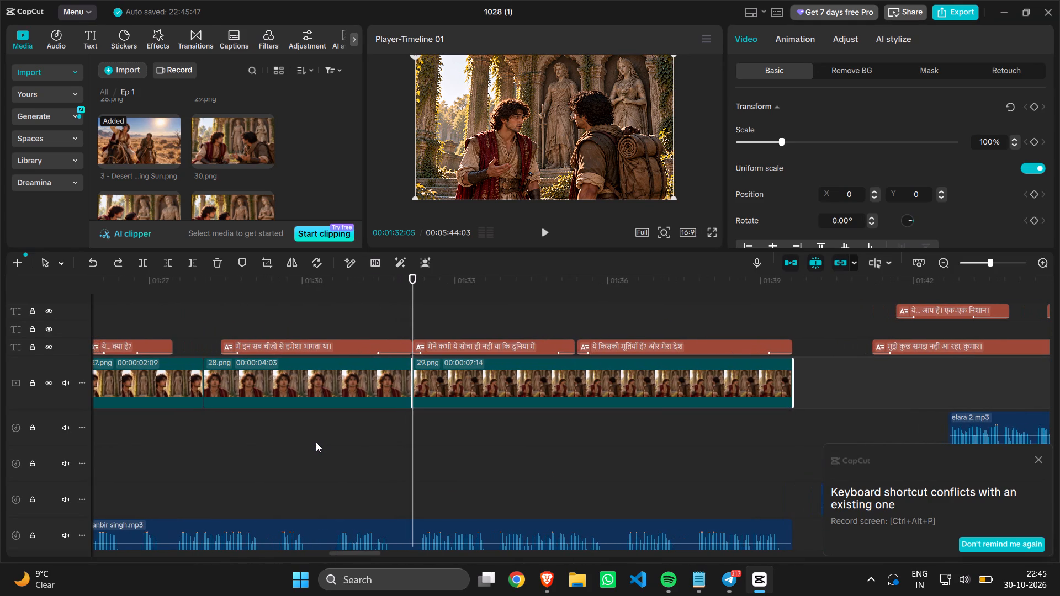
key("ctrl+z")
key("ctrl+z")
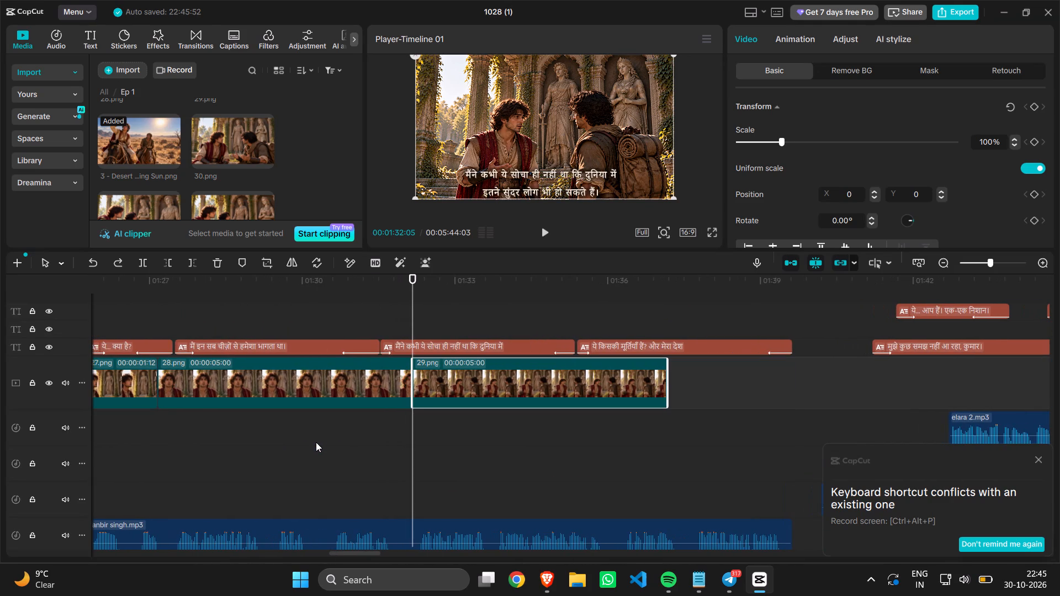
key("ctrl+z")
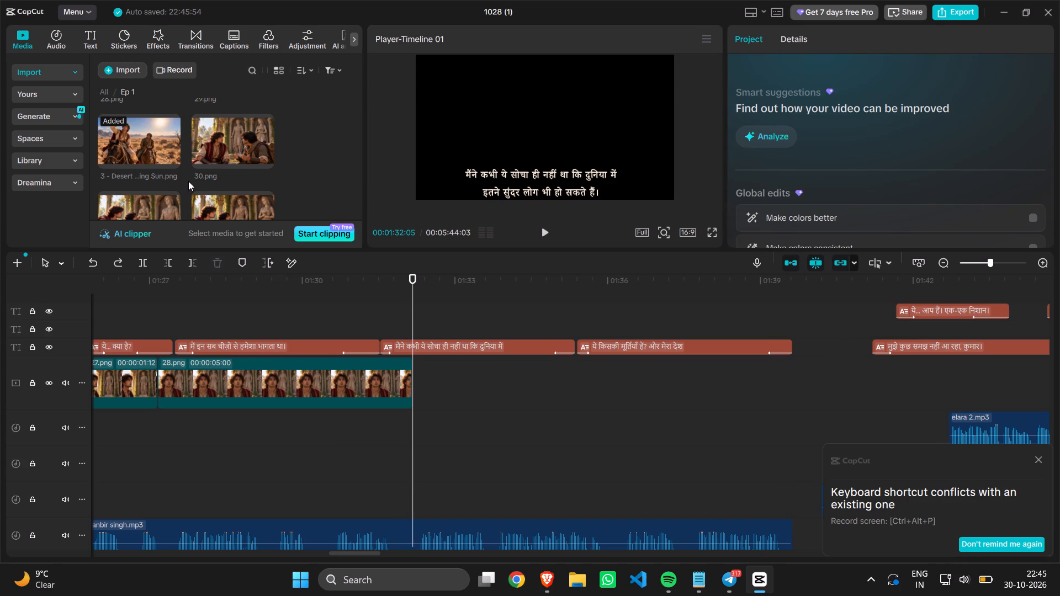
Insert 29.png from the Ep 1 media folder directly after 28.png on the main track, at 00:01:32:05.
scroll(188, 181, "up", 1)
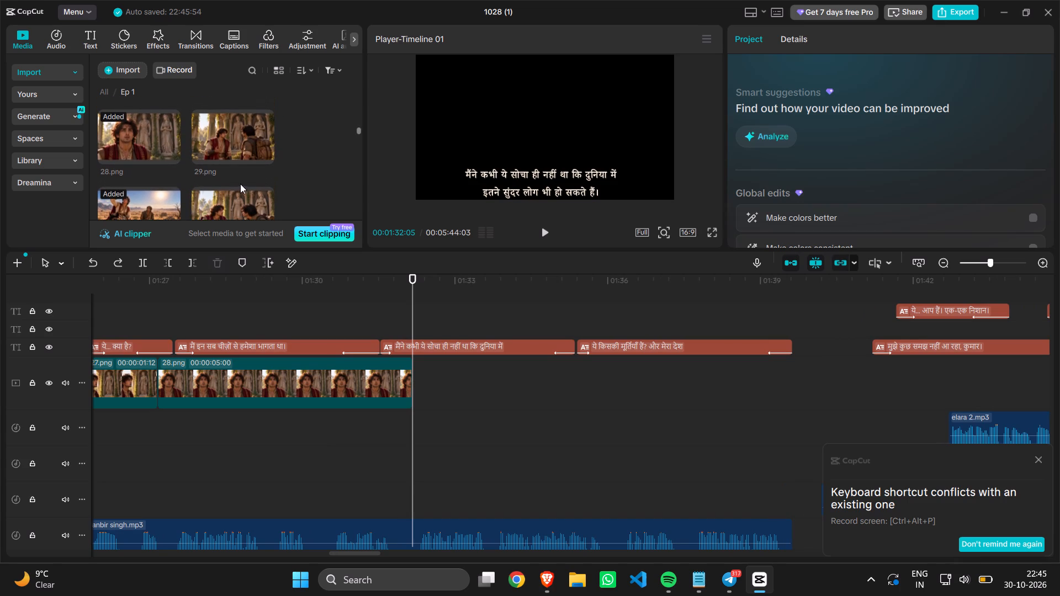
left_click(265, 161)
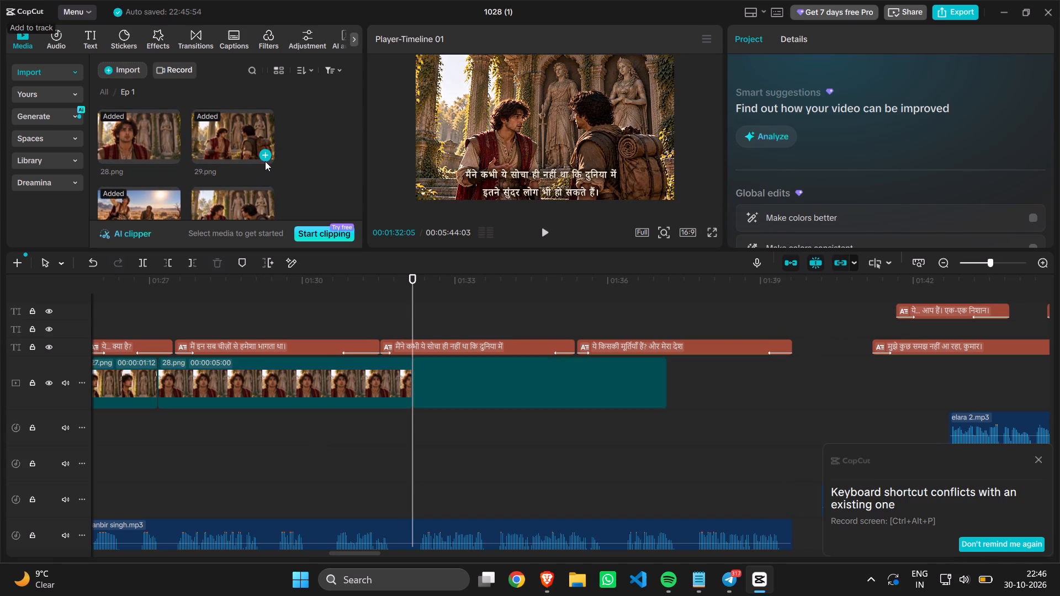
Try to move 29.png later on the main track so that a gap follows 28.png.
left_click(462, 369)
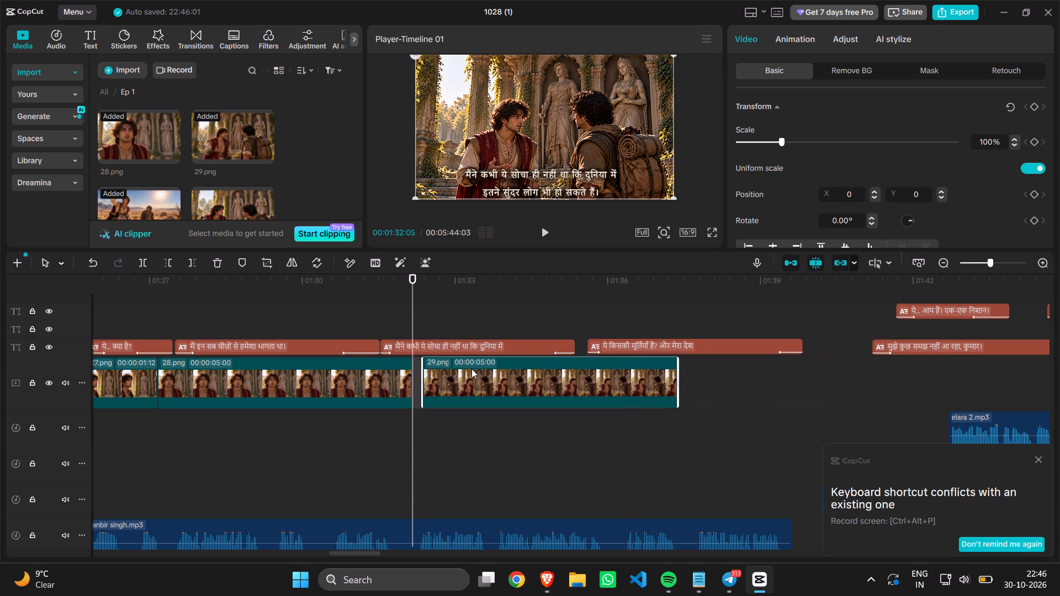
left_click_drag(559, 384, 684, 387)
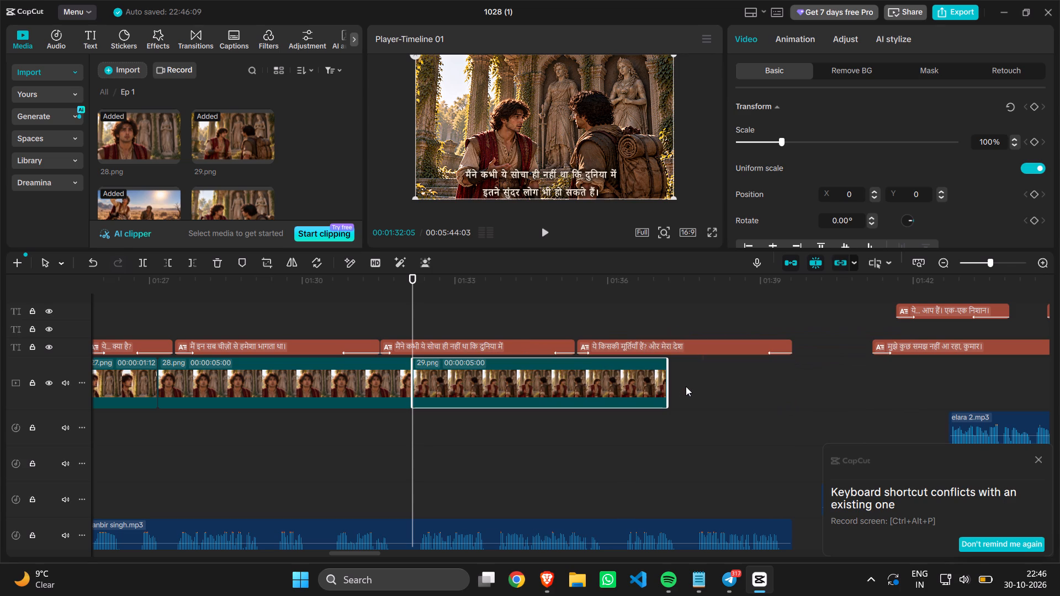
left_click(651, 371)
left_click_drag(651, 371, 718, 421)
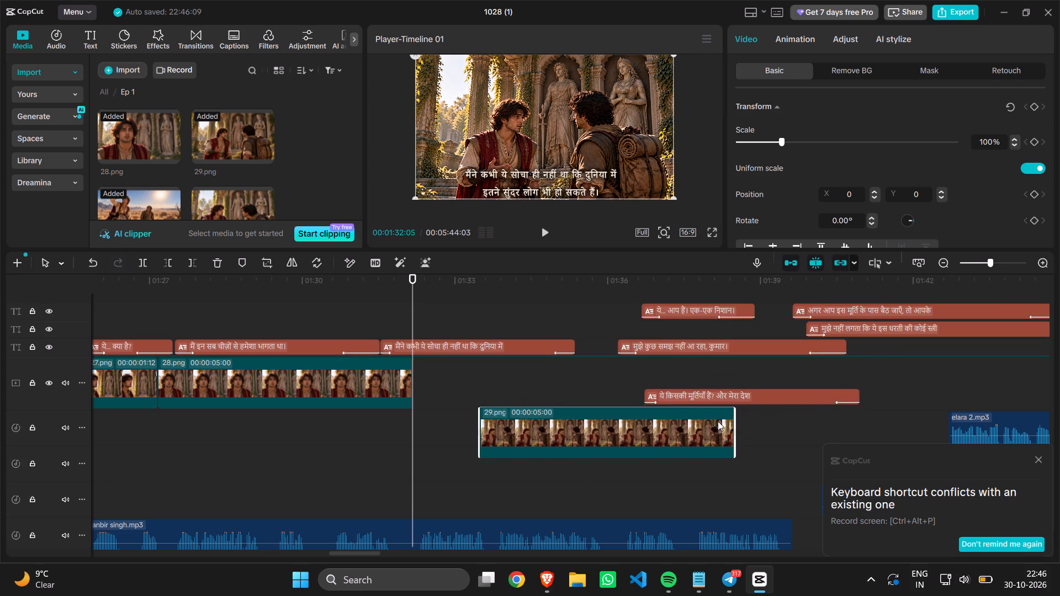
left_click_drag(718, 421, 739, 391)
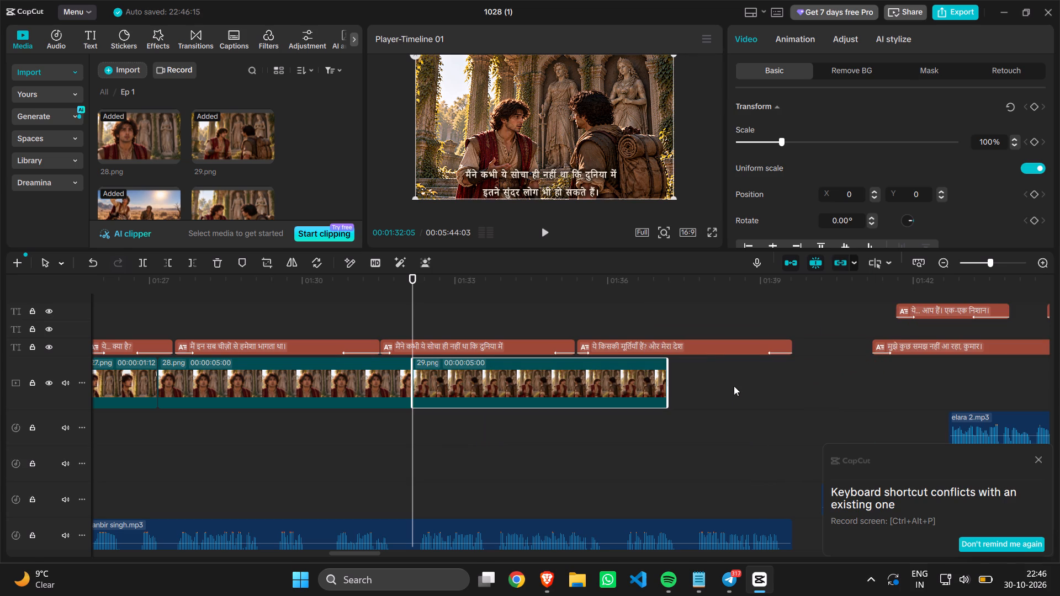
Move the caption "ये किसकी मूर्तियाँ हैं? और मेरा देश" up to the empty stretch of the caption track above, starting at about 01:36.
left_click_drag(714, 349, 761, 348)
left_click_drag(599, 380, 673, 381)
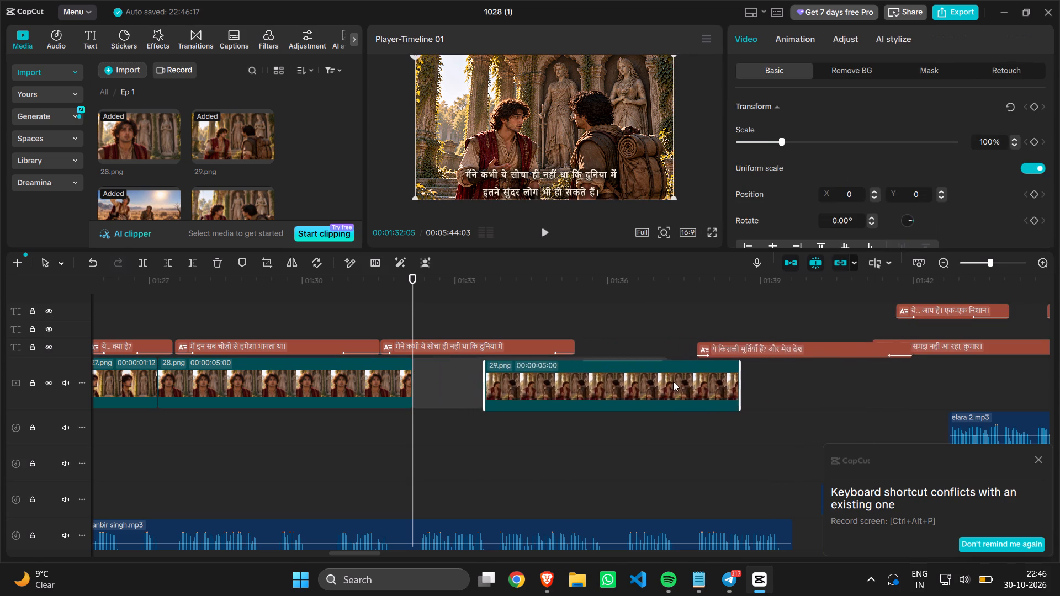
left_click_drag(673, 381, 683, 374)
left_click_drag(660, 351, 649, 327)
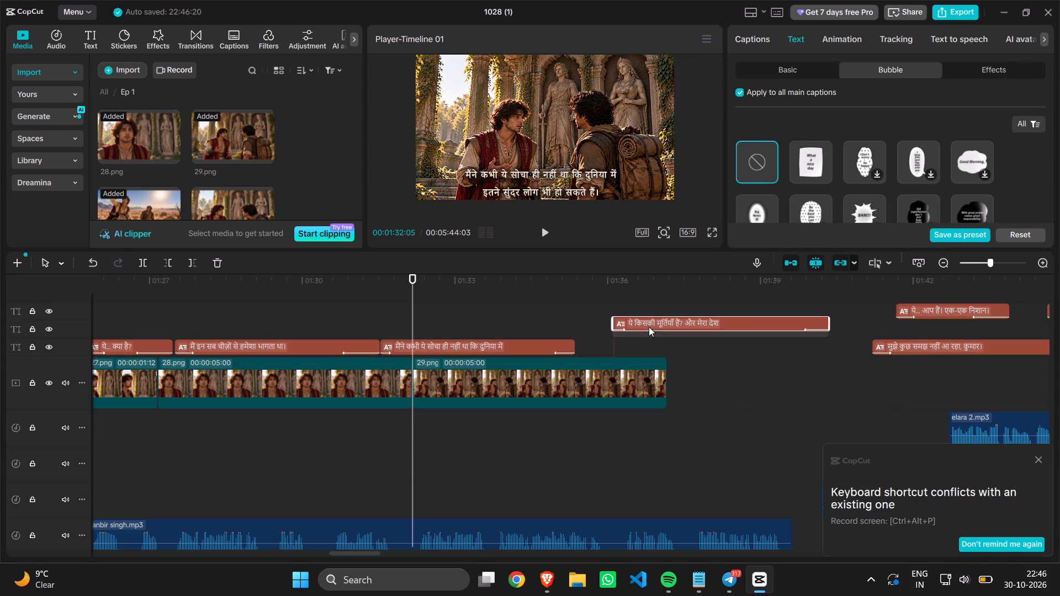
left_click_drag(649, 327, 648, 327)
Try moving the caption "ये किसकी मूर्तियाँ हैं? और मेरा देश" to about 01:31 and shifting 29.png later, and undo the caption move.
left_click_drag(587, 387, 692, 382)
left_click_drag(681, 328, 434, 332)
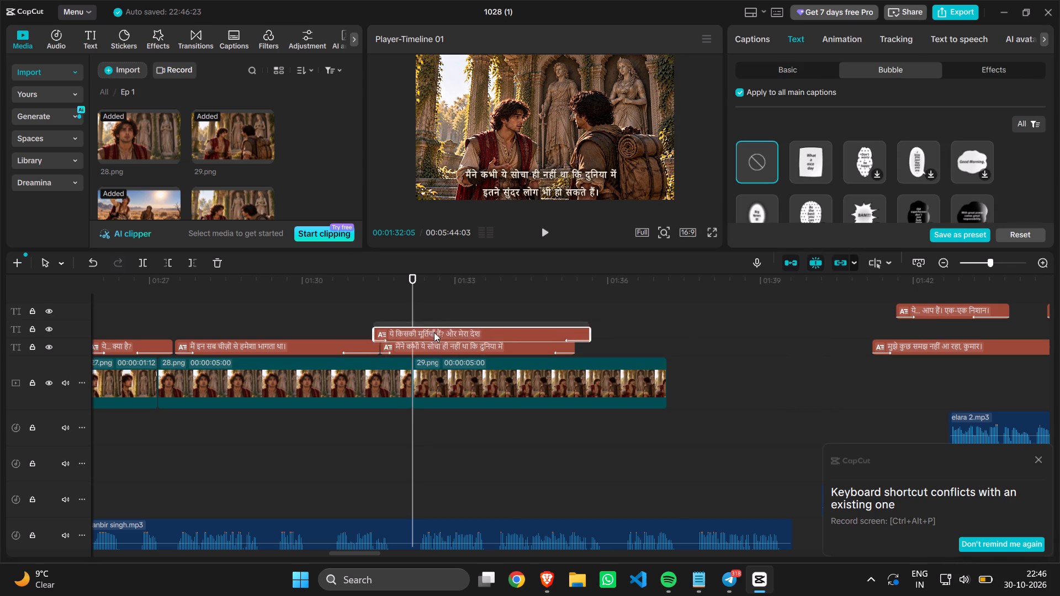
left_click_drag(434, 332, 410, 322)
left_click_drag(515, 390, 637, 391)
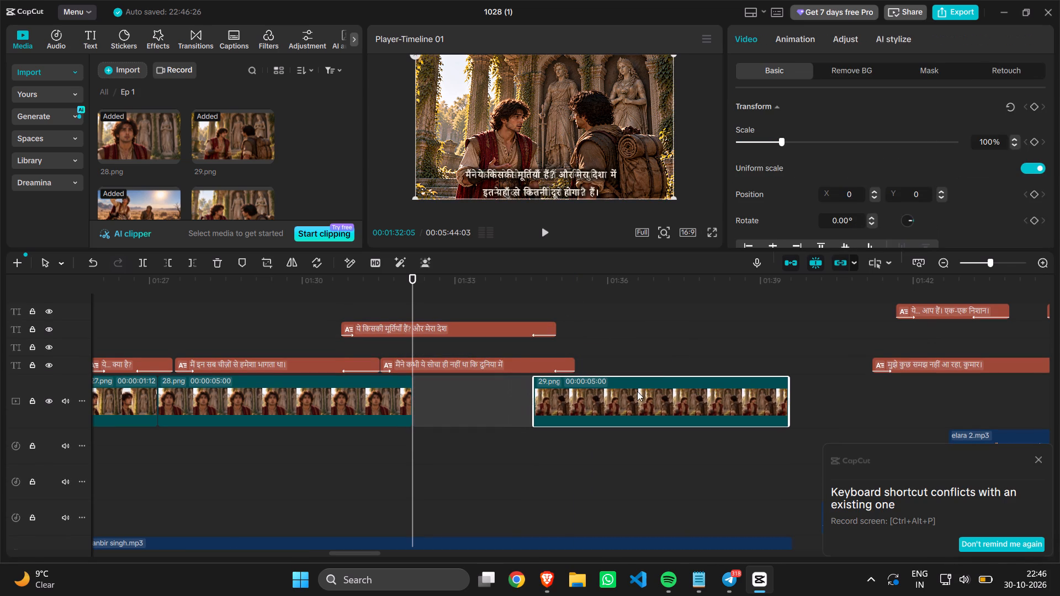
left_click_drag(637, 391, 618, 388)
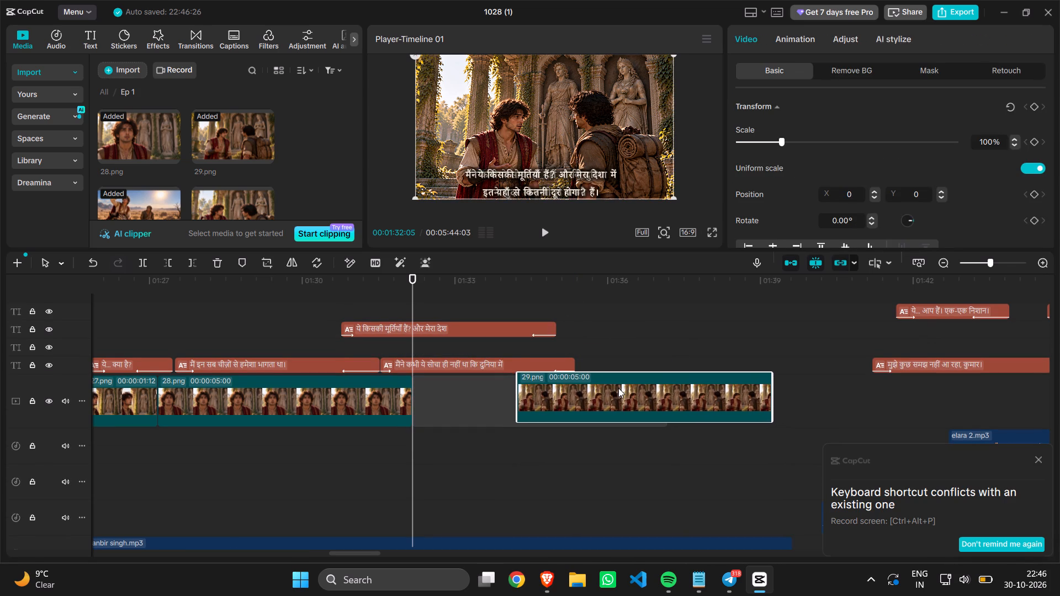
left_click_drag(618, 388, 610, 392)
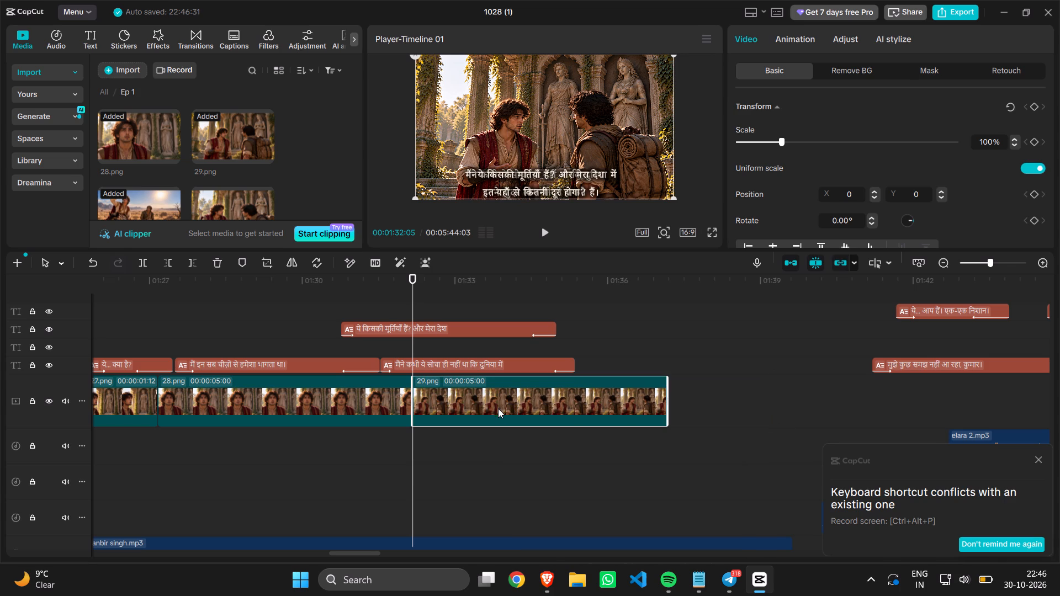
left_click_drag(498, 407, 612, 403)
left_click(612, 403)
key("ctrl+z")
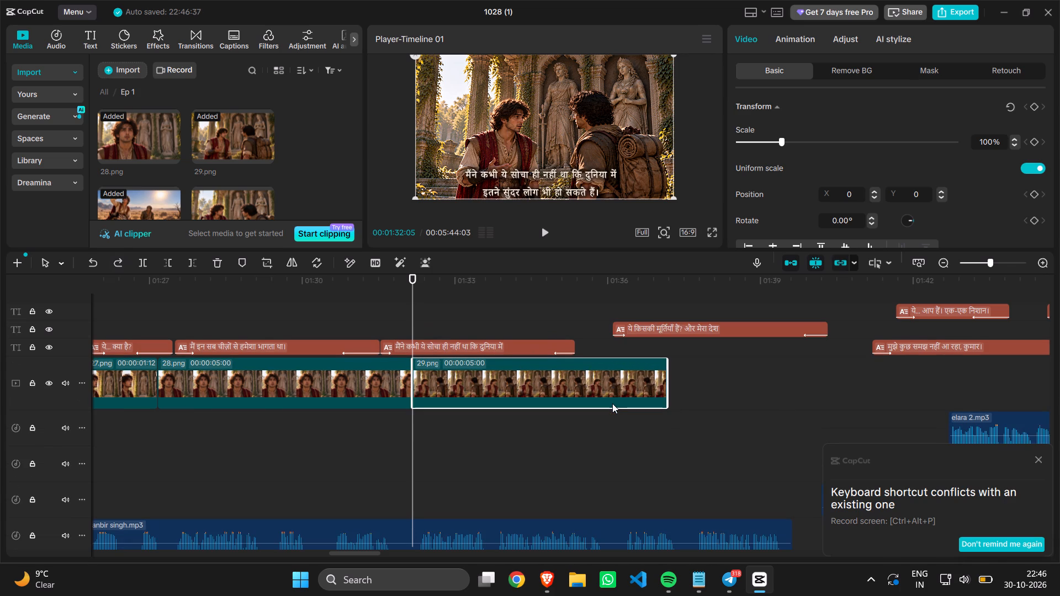
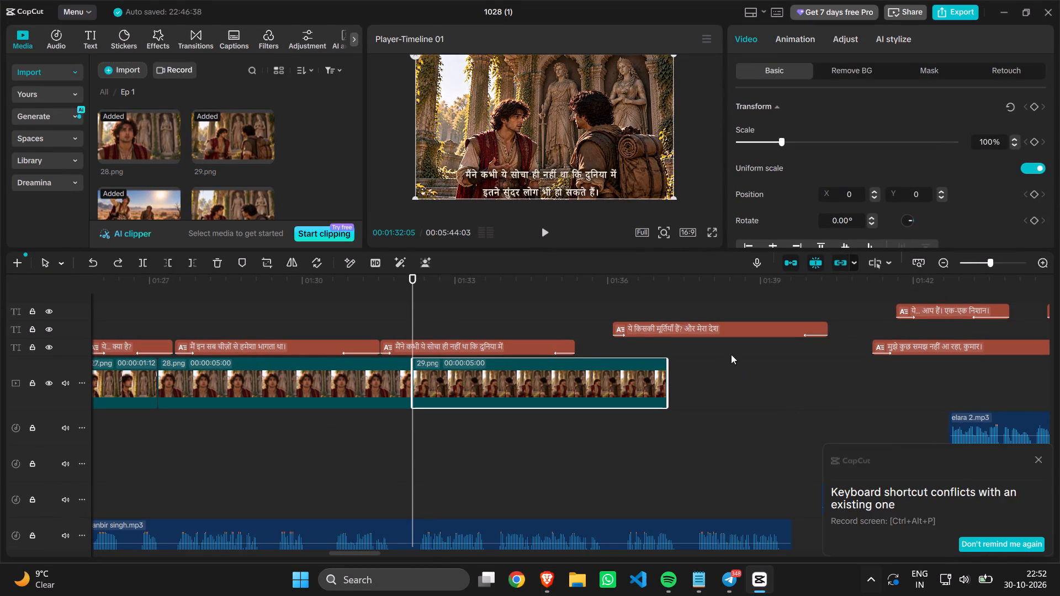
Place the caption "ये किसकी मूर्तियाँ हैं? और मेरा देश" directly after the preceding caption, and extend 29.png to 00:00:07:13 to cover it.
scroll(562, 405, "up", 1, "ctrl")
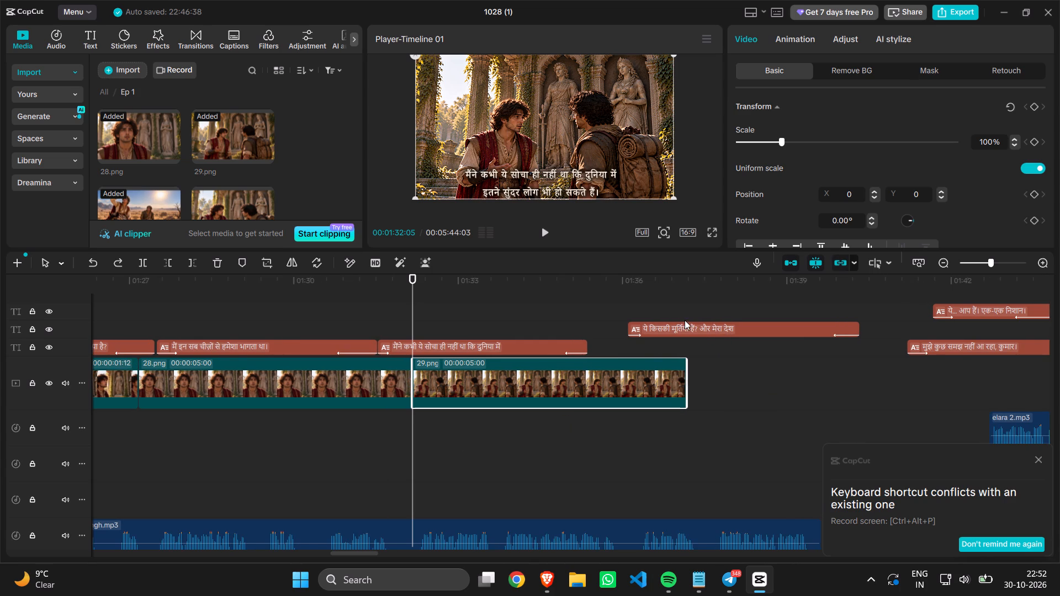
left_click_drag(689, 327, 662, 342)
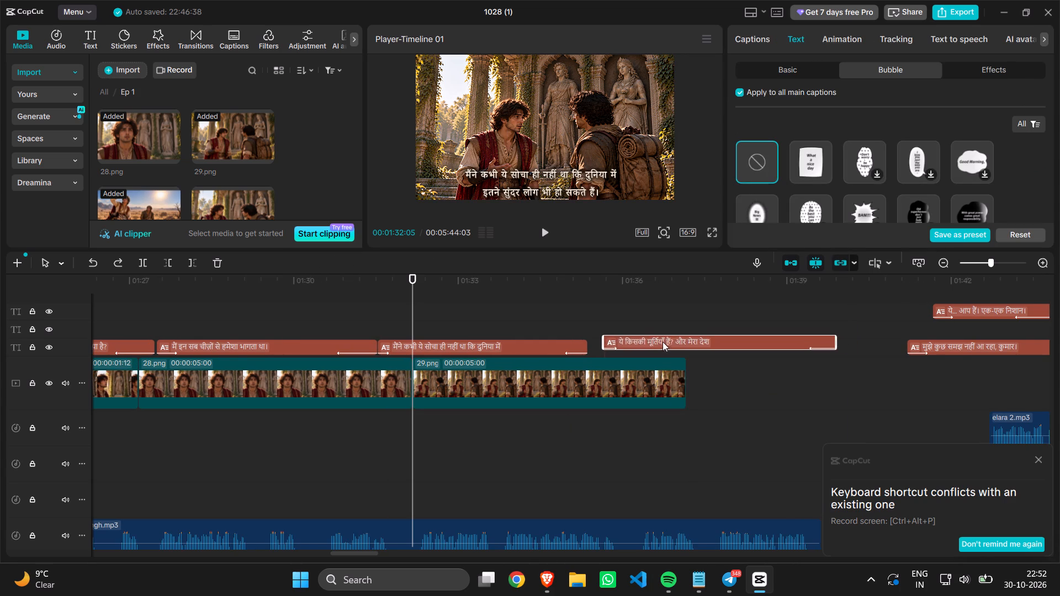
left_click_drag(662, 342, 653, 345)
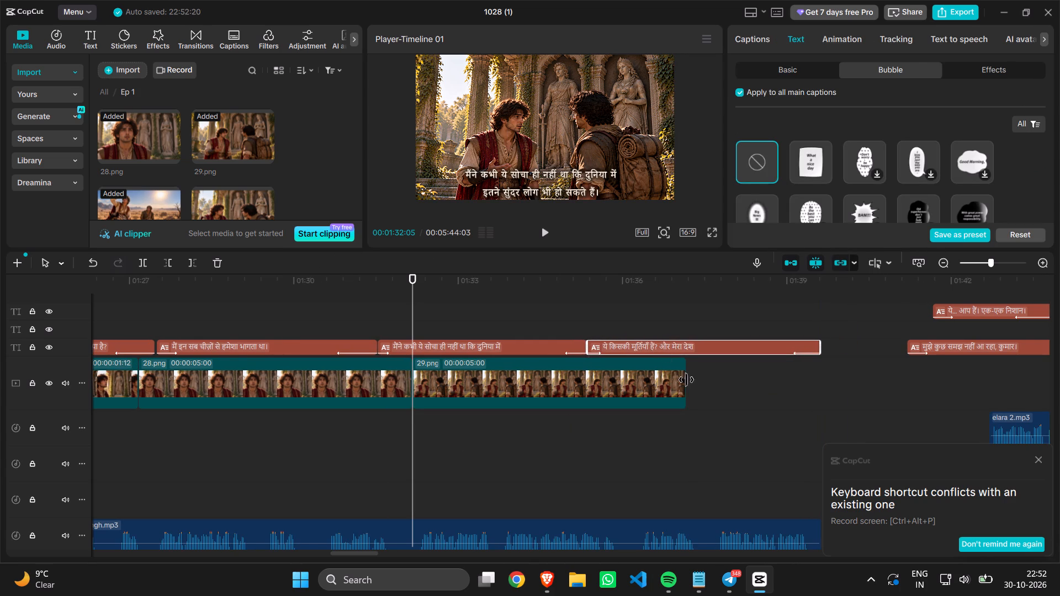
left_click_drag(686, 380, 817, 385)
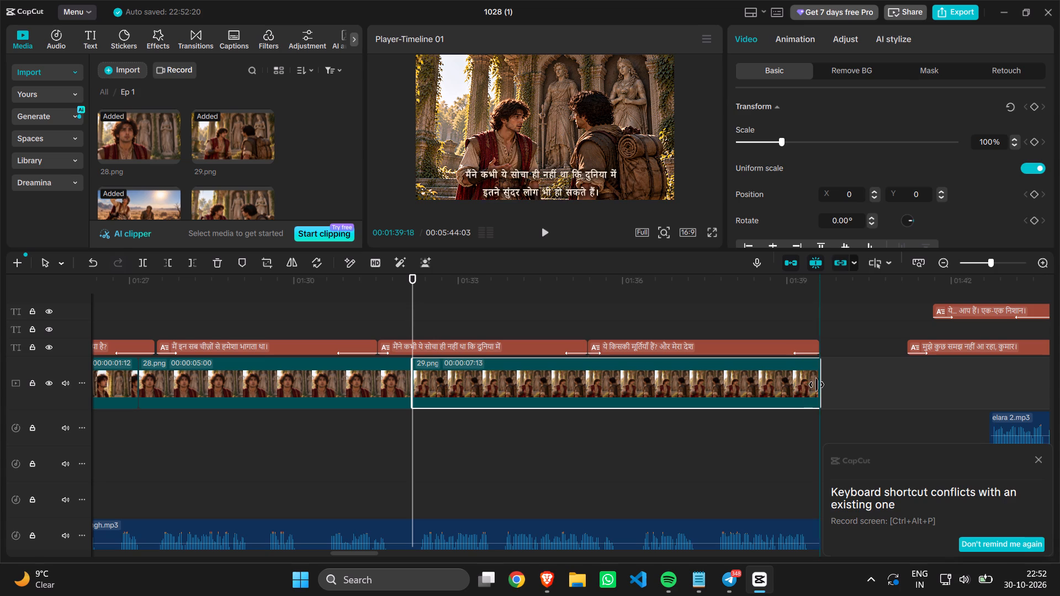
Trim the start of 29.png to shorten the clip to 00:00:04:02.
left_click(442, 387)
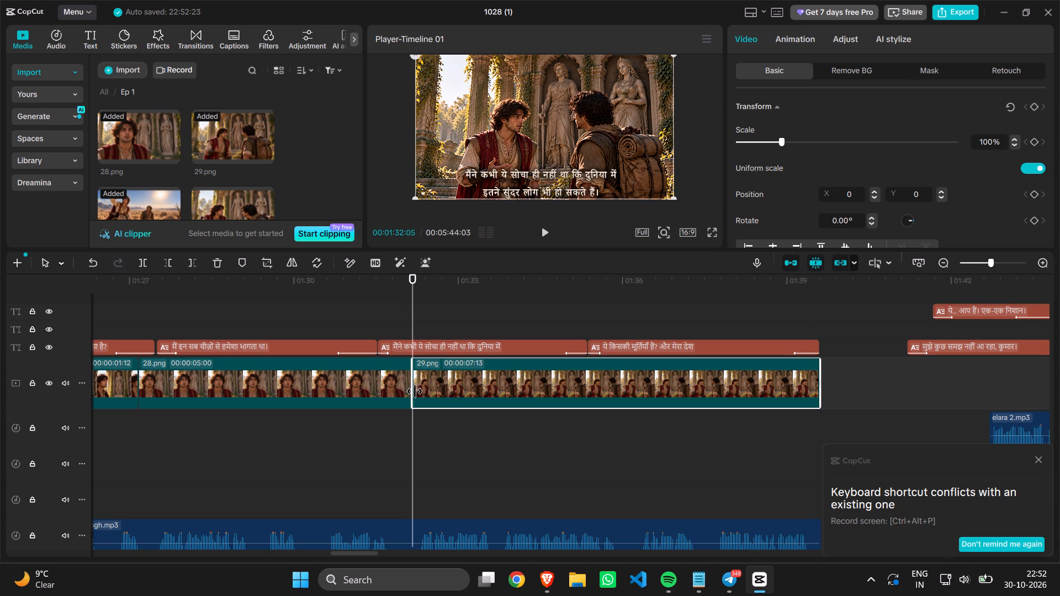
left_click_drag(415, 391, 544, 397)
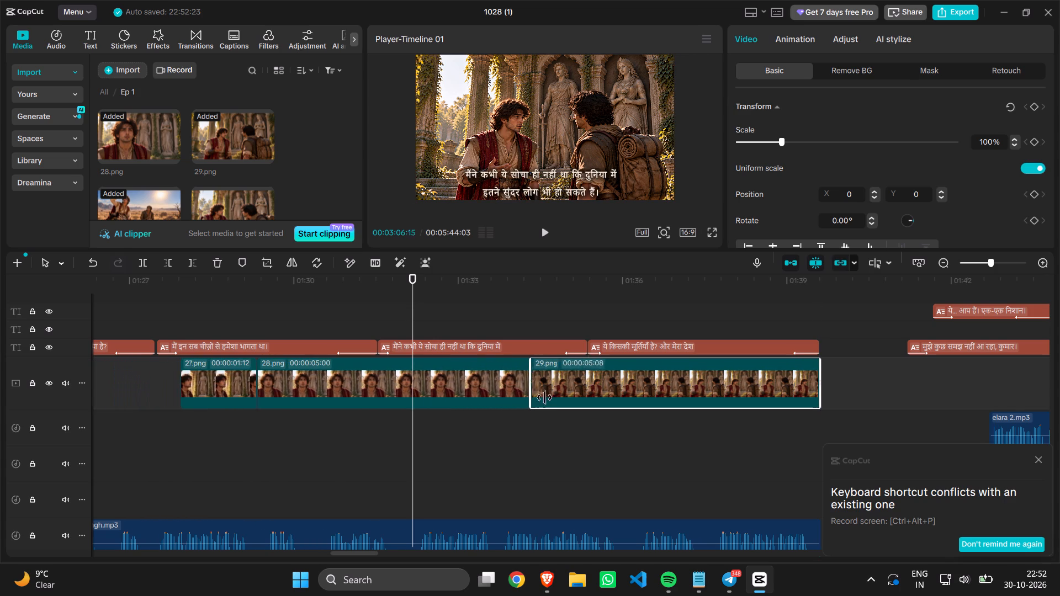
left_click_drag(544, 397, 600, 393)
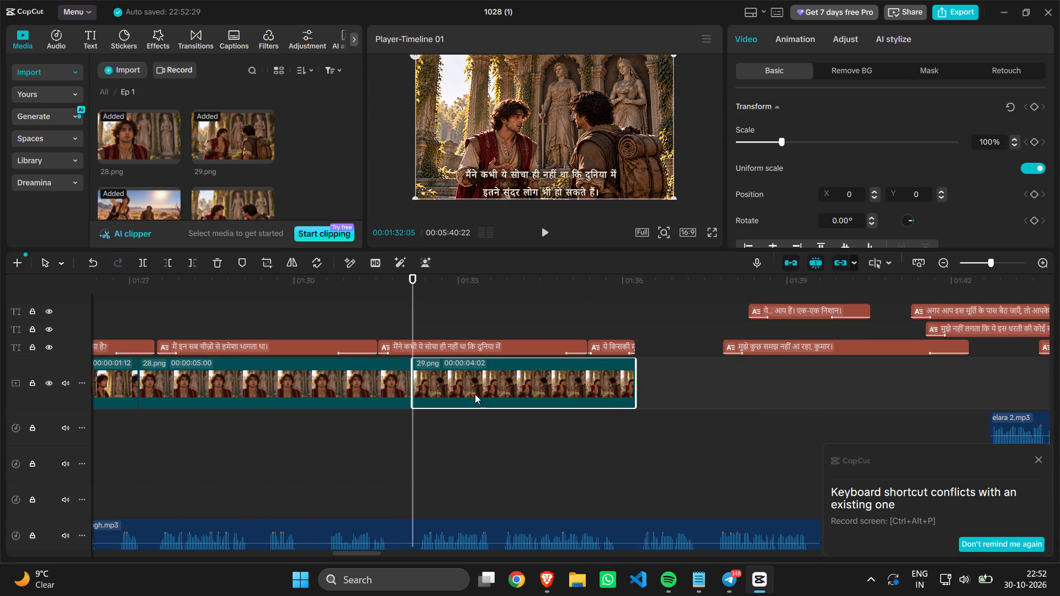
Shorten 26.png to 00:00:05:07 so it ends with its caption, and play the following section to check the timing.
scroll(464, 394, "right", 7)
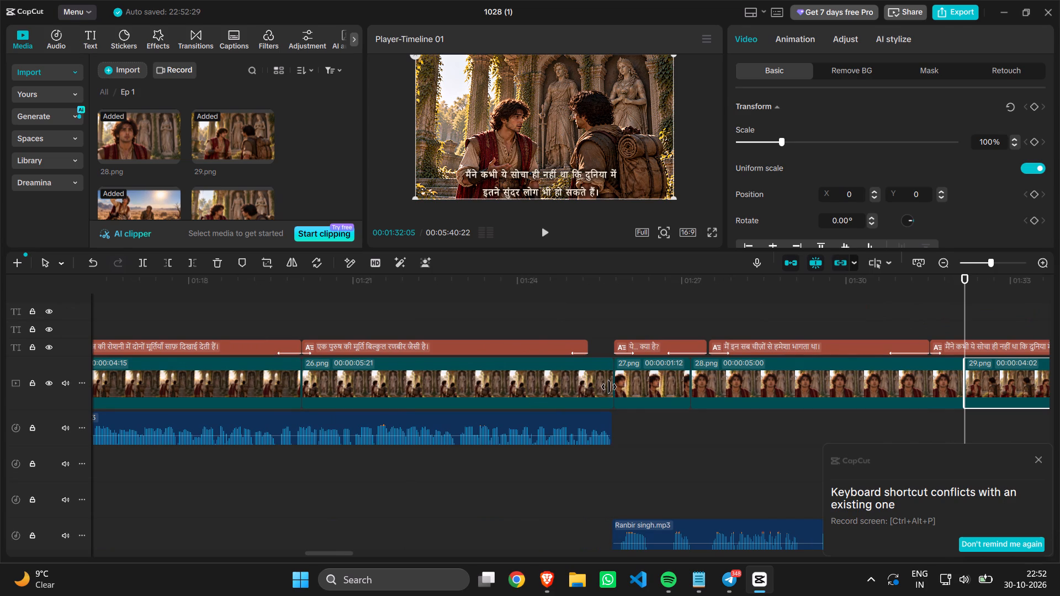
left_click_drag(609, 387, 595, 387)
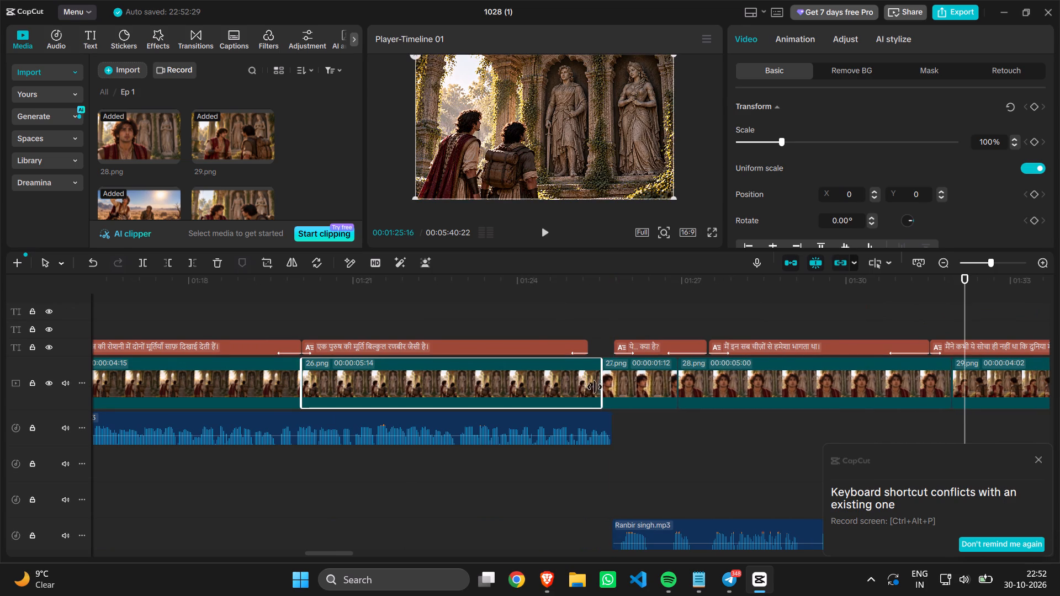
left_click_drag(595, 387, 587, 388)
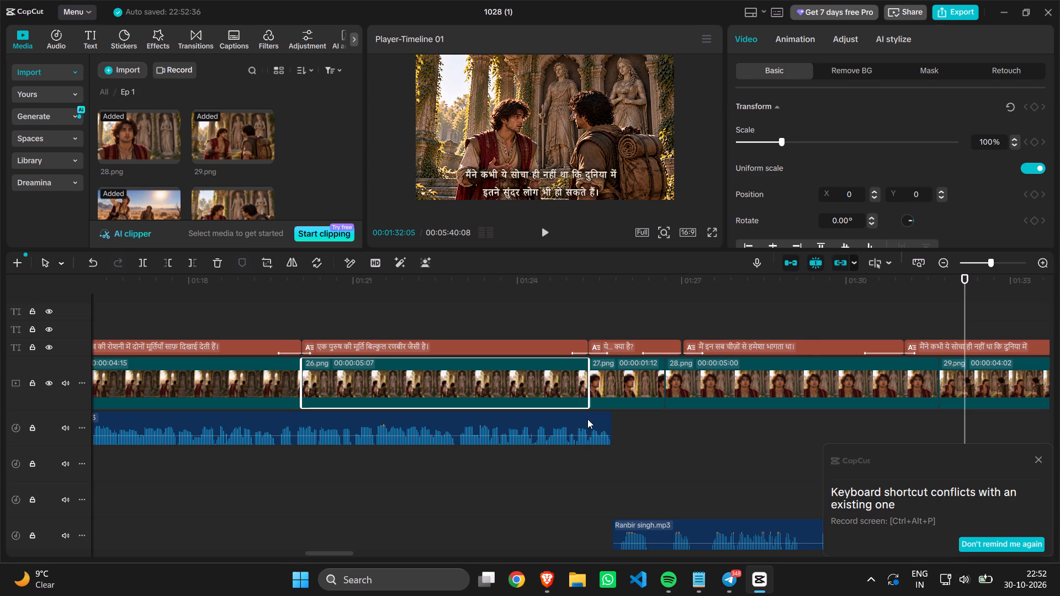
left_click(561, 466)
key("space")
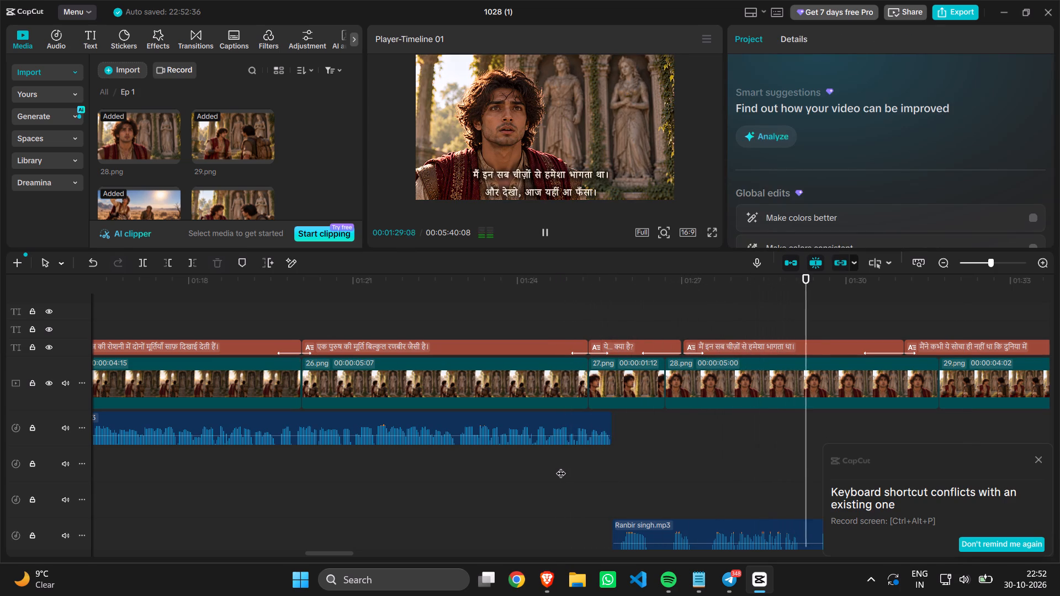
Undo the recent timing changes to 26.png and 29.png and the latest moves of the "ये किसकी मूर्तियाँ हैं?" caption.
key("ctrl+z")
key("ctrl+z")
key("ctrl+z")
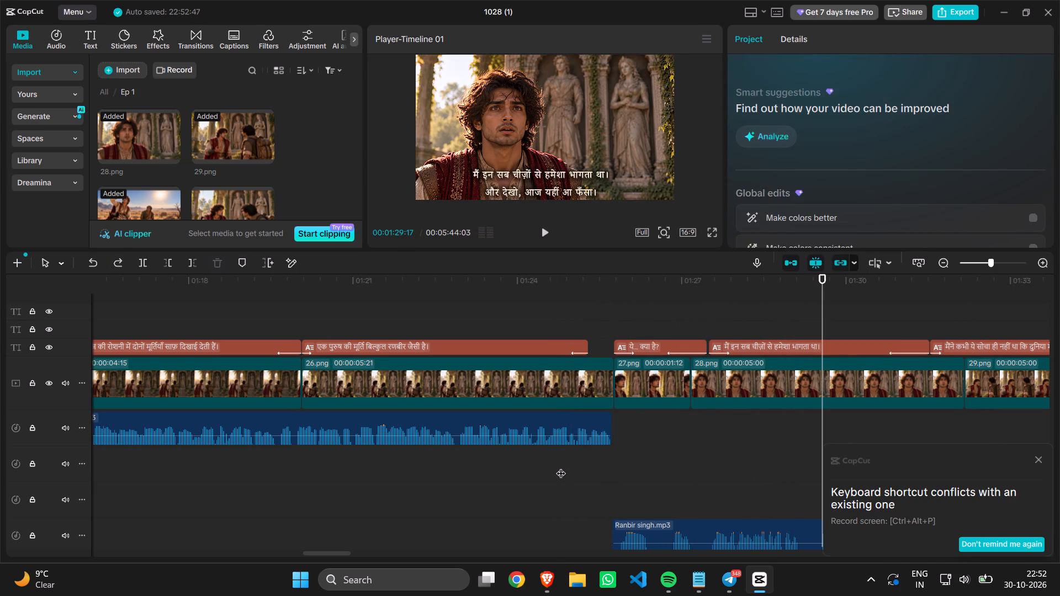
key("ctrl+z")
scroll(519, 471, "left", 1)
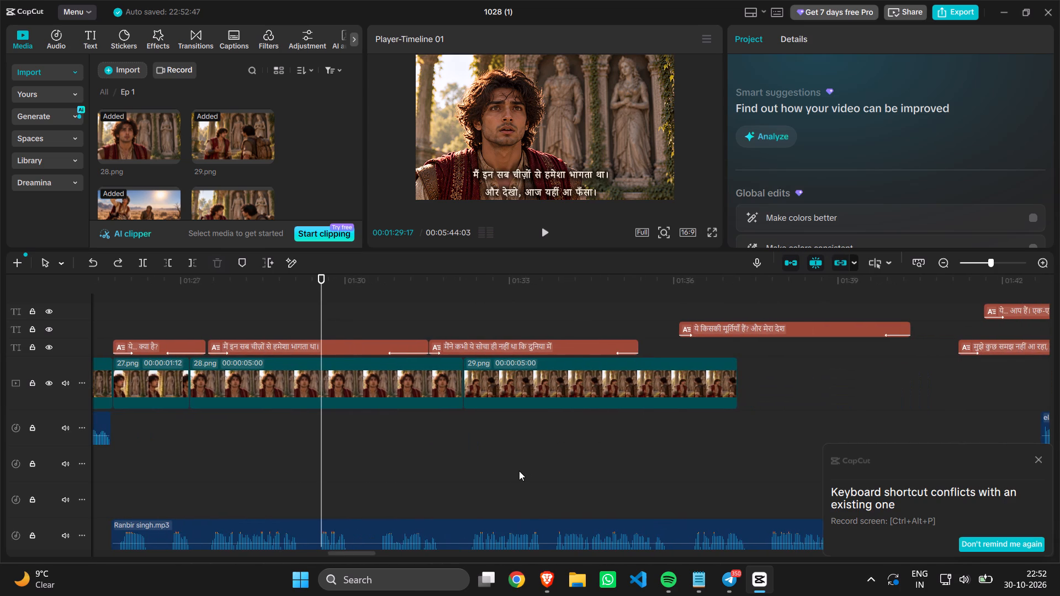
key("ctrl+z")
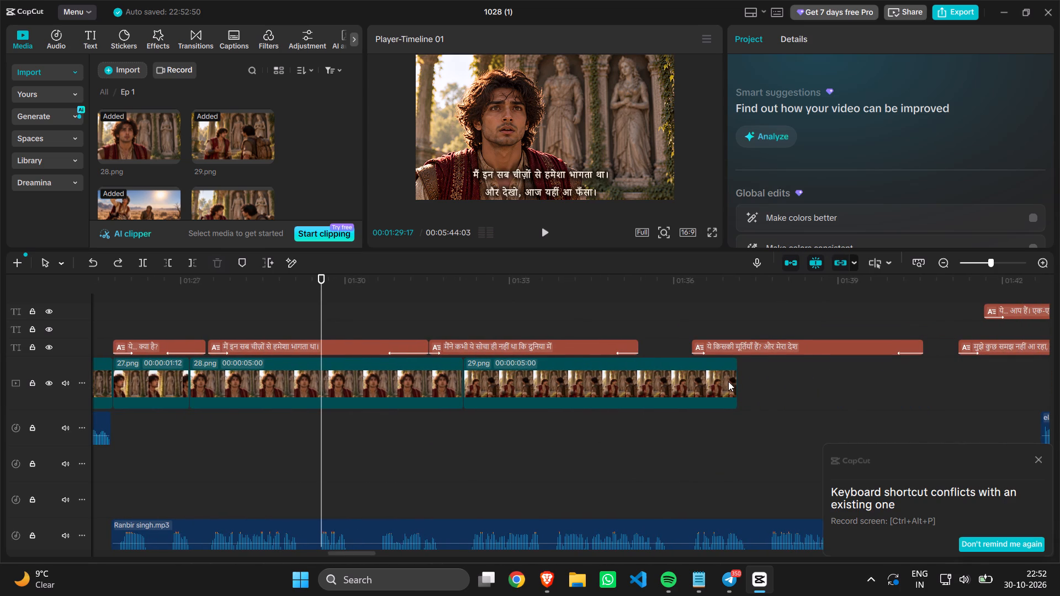
Move the caption "ये किसकी मूर्तियाँ हैं? और मेरा देश" earlier to start directly after the caption "मैंने कभी ये सोचा ही नहीं था".
scroll(728, 381, "left", 4)
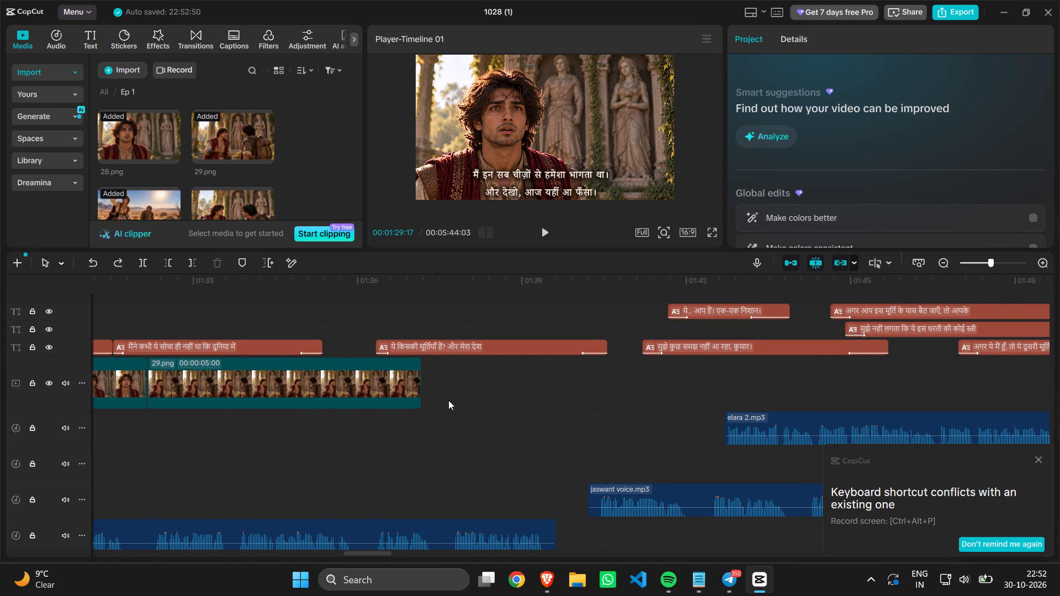
left_click_drag(447, 337, 379, 337)
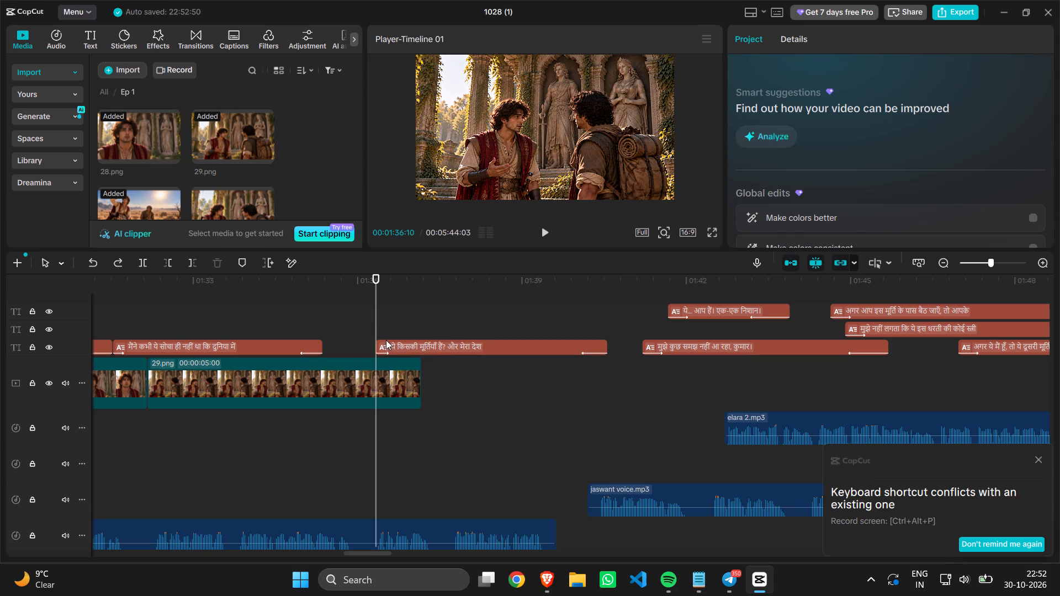
left_click_drag(395, 342, 348, 343)
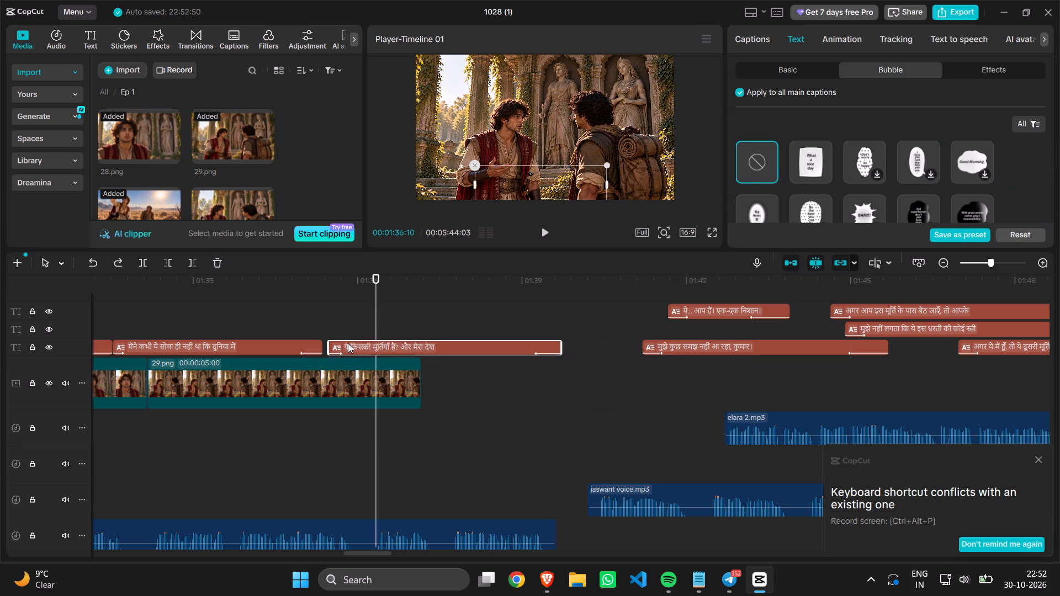
left_click_drag(348, 343, 347, 343)
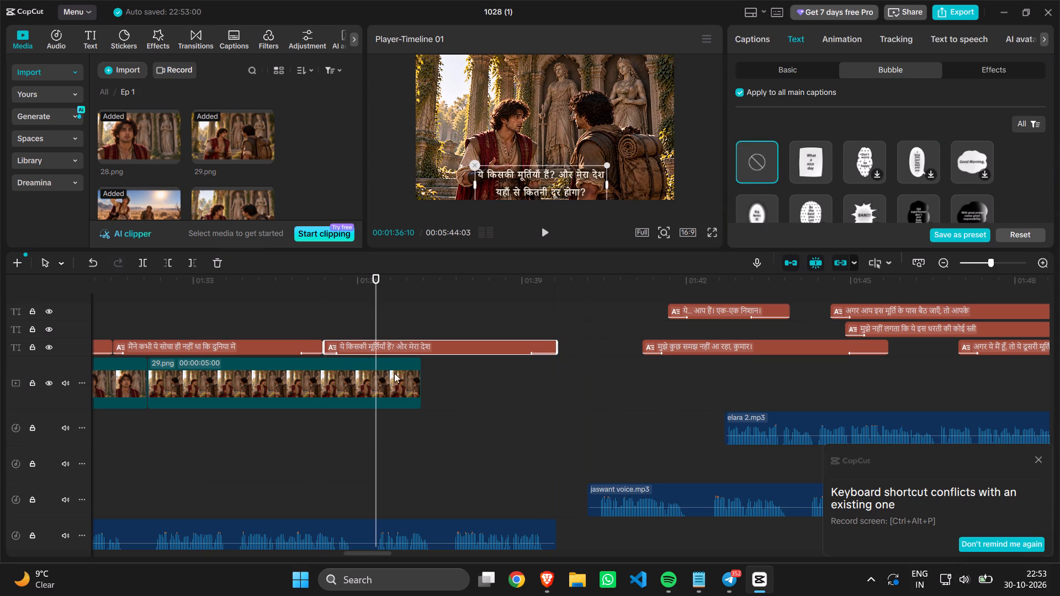
Extend 29.png to 00:00:07:14 so it ends together with the "ये किसकी मूर्तियाँ हैं?" caption.
left_click_drag(421, 385, 550, 404)
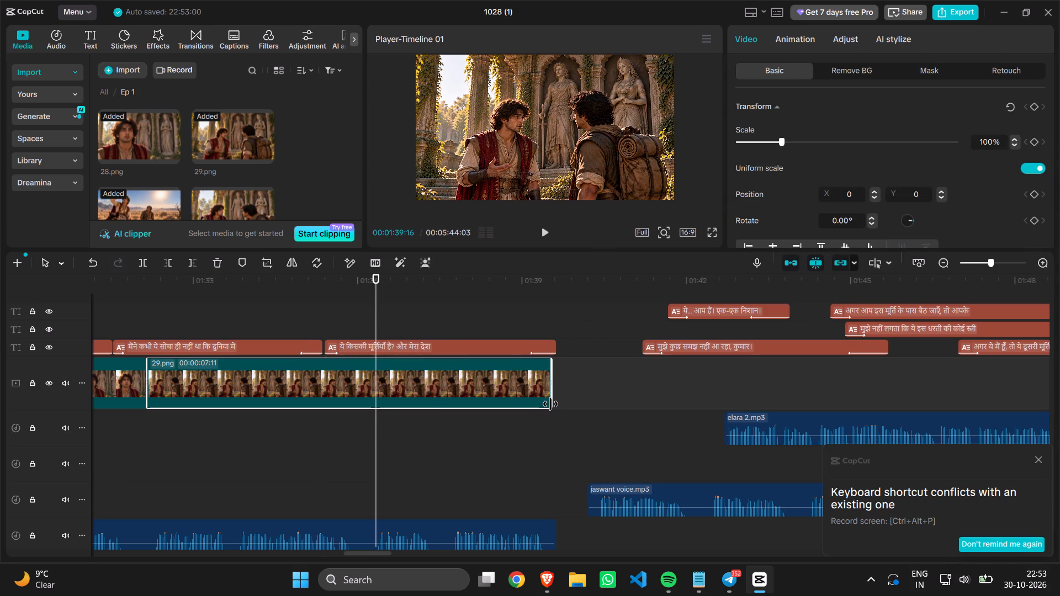
left_click_drag(550, 404, 554, 405)
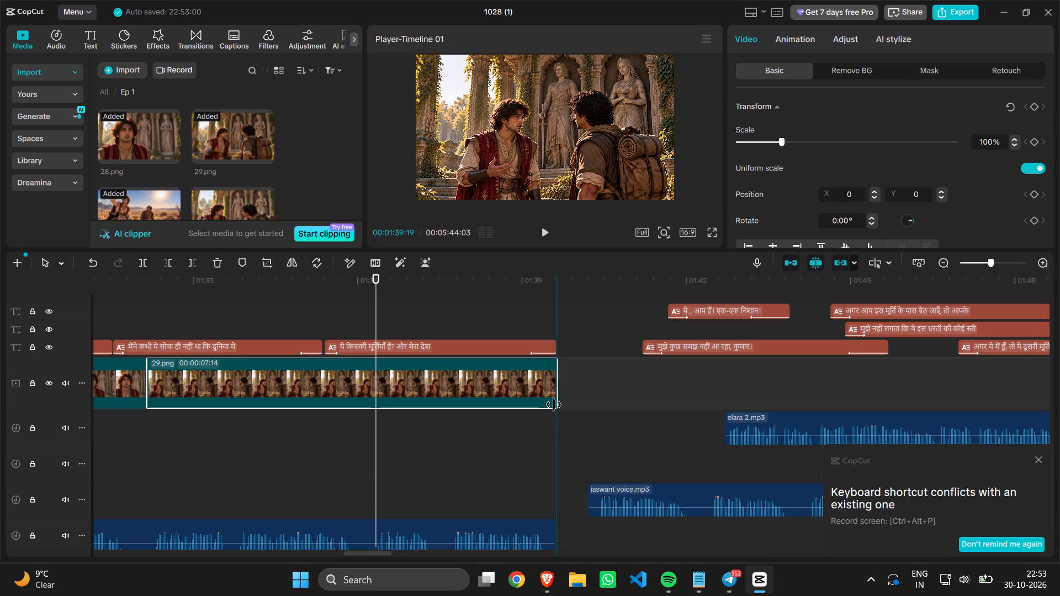
left_click_drag(554, 405, 554, 405)
Play past the end of 29.png, move jaswant voice.mp3 earlier to start right where 29.png ends, and listen to its opening.
key("space")
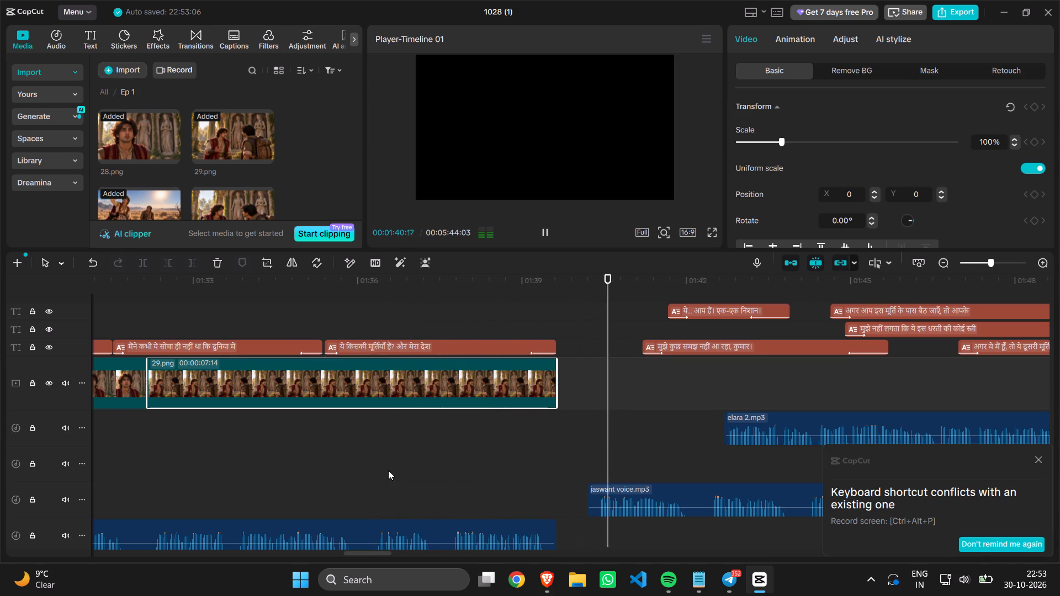
key("space")
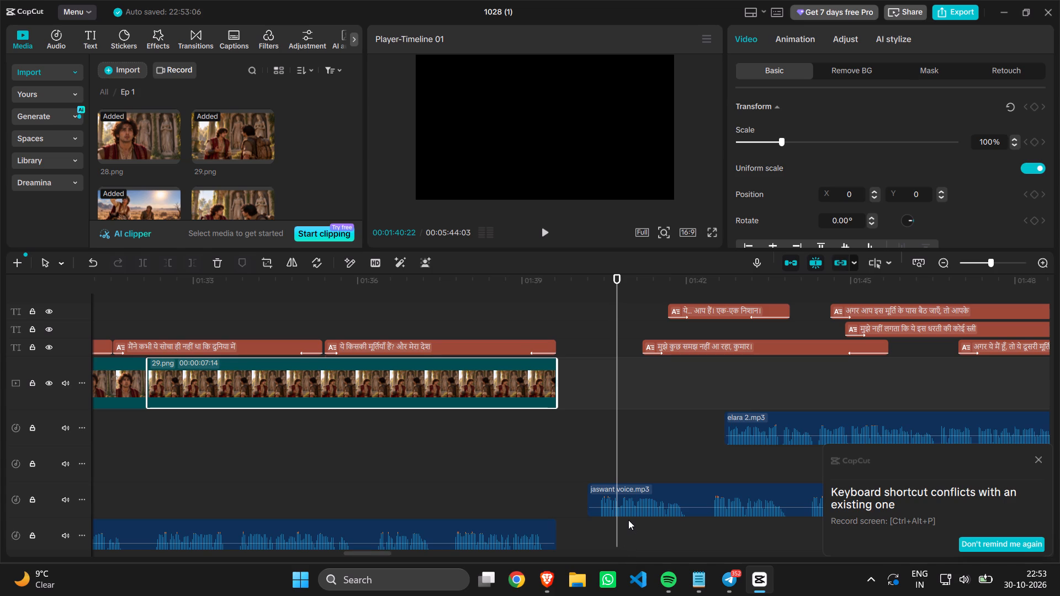
left_click_drag(630, 499, 608, 498)
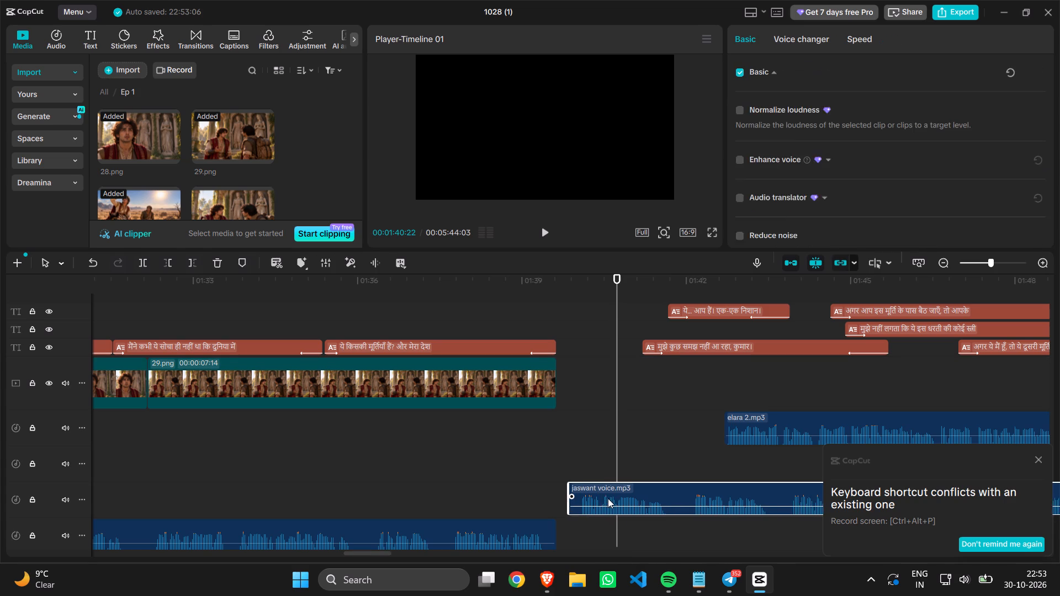
left_click_drag(608, 498, 599, 500)
key("space")
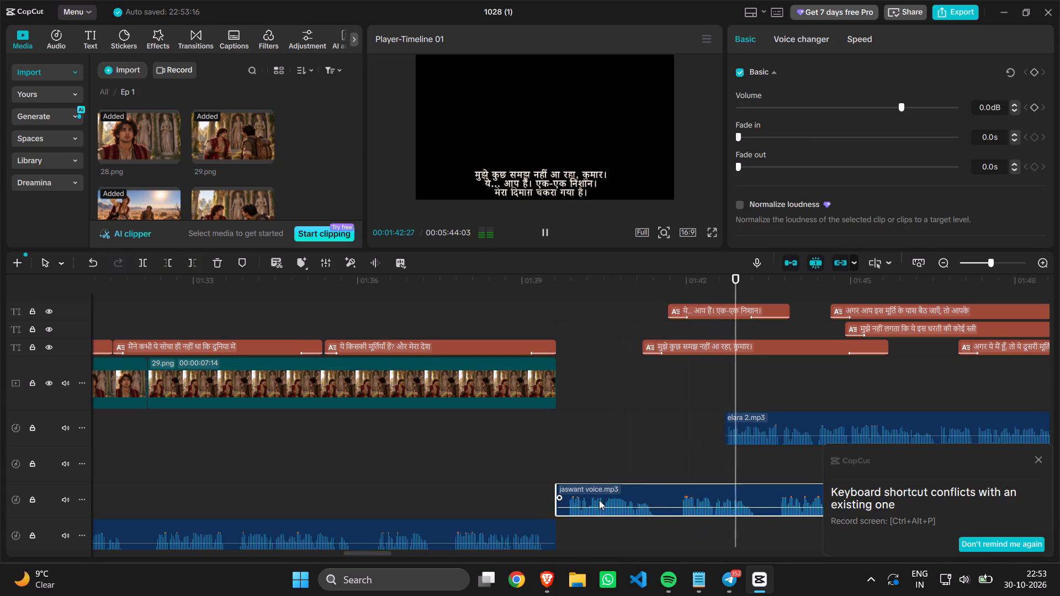
key("space")
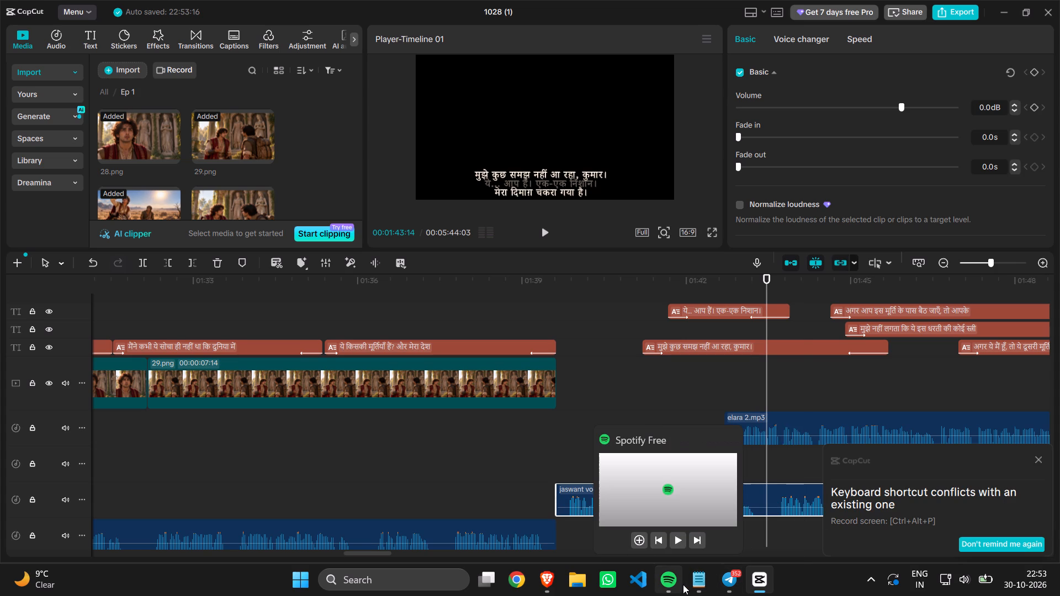
Open the episode script in Notepad and check Jasvant's dialogue lines that follow Ranbir's question about the statues.
left_click(711, 583)
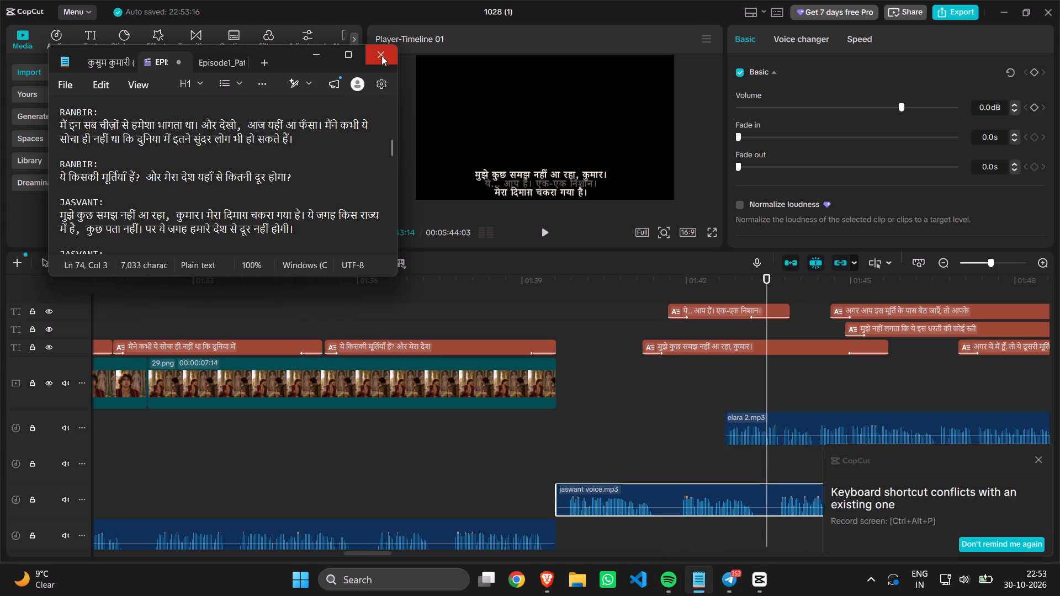
scroll(292, 187, "down", 1)
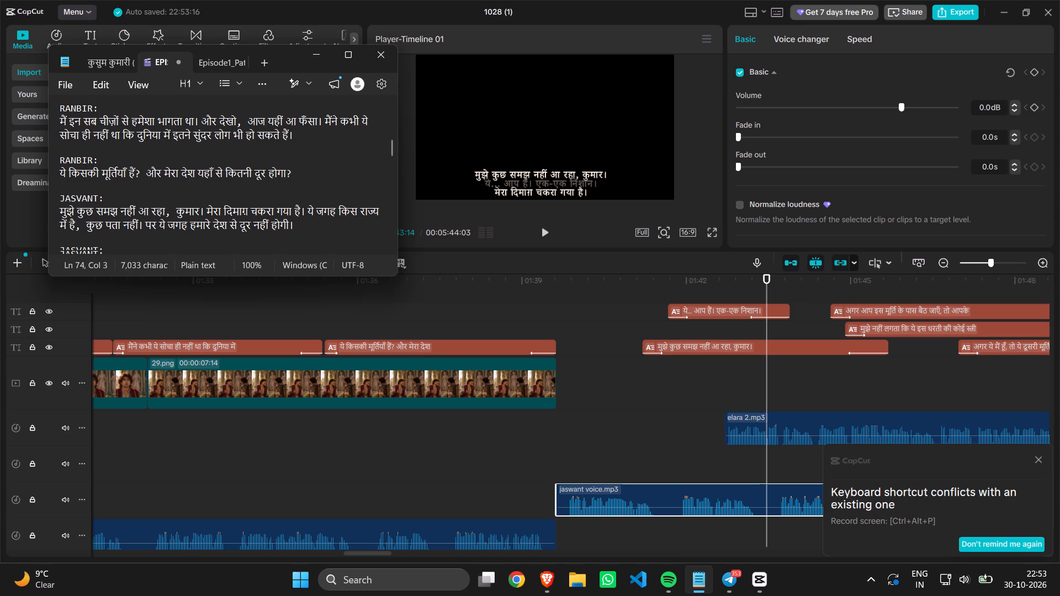
scroll(292, 187, "down", 1)
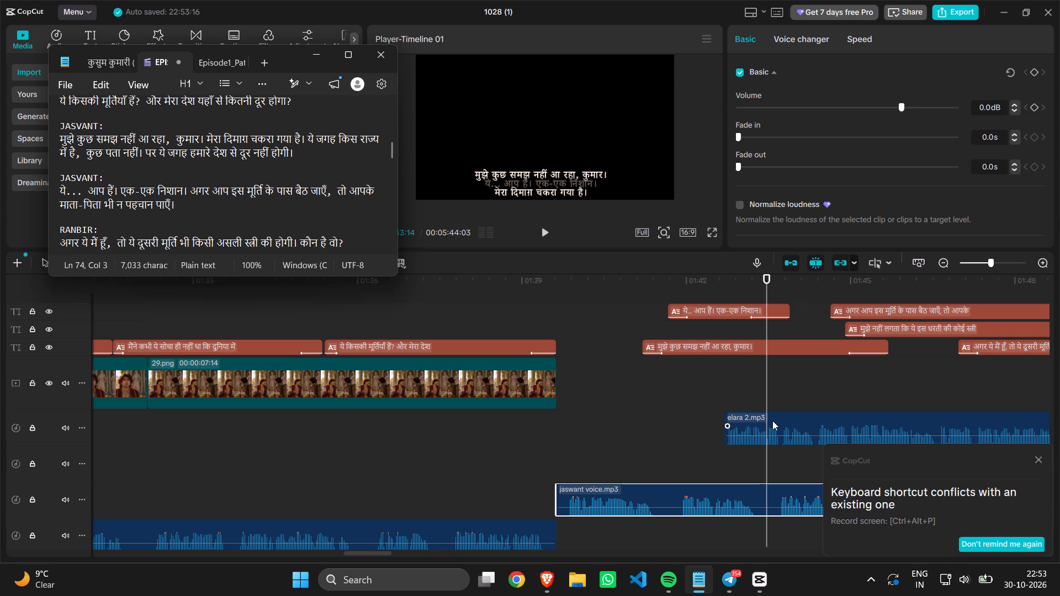
Move elara 2.mp3 later to start at about 01:51, clear of Jasvant's opening lines, and play the section.
left_click_drag(775, 422, 1059, 408)
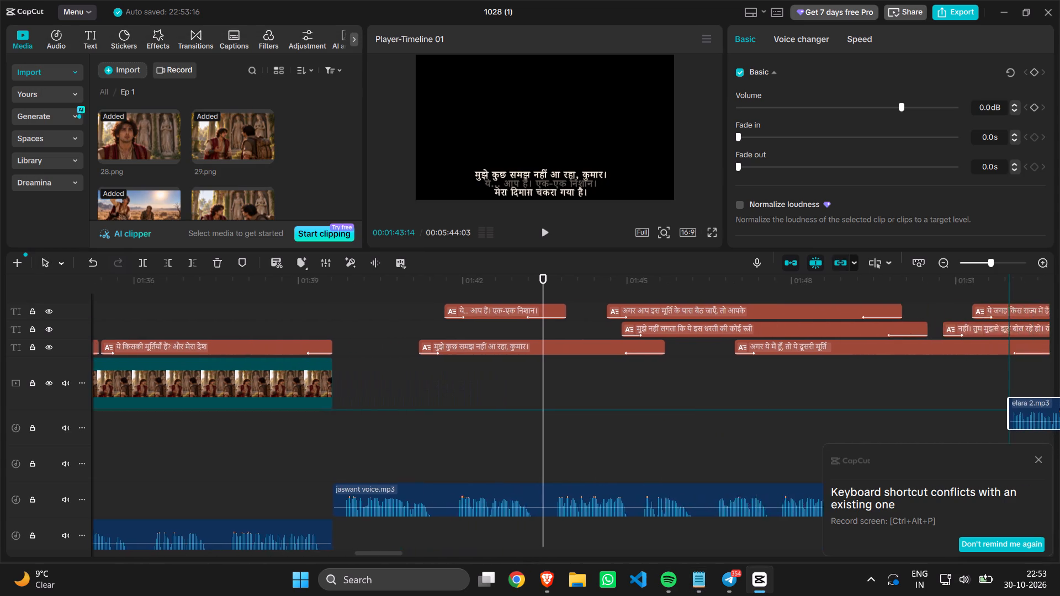
left_click_drag(1059, 408, 809, 421)
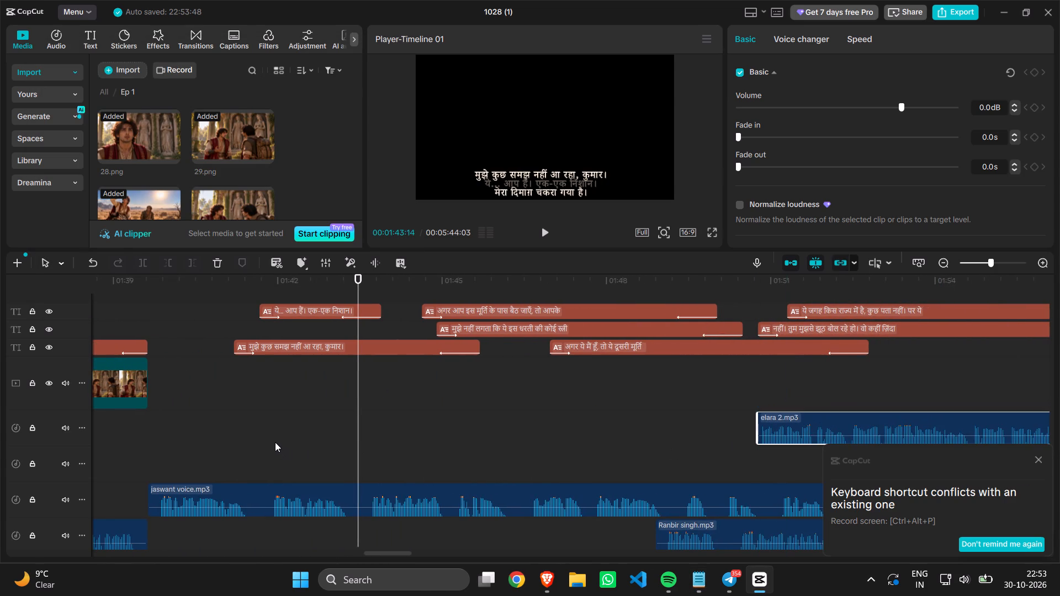
scroll(275, 442, "right", 2)
key("space")
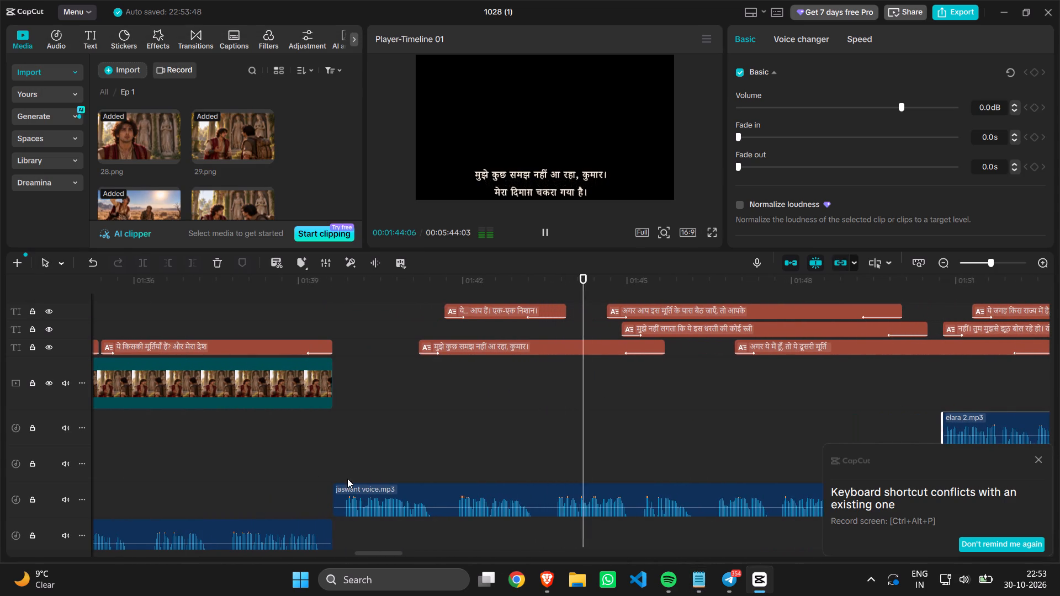
Check the statue-scene dialogue in the Notepad script and replay the timeline around 01:48 and from the opening of jaswant voice.mp3.
left_click(695, 588)
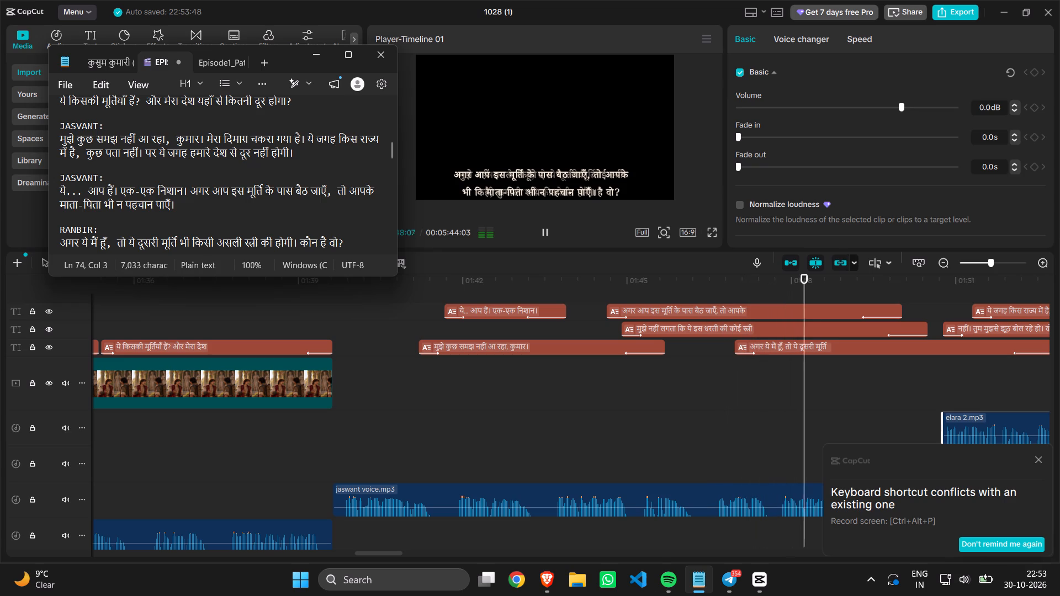
key("space")
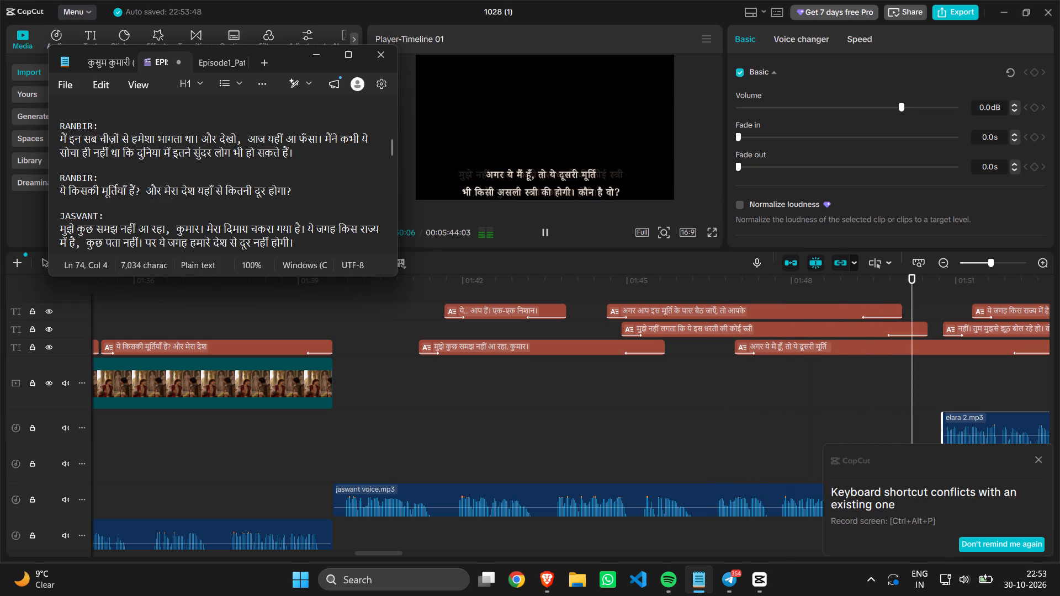
scroll(288, 178, "up", 1)
scroll(192, 183, "up", 3)
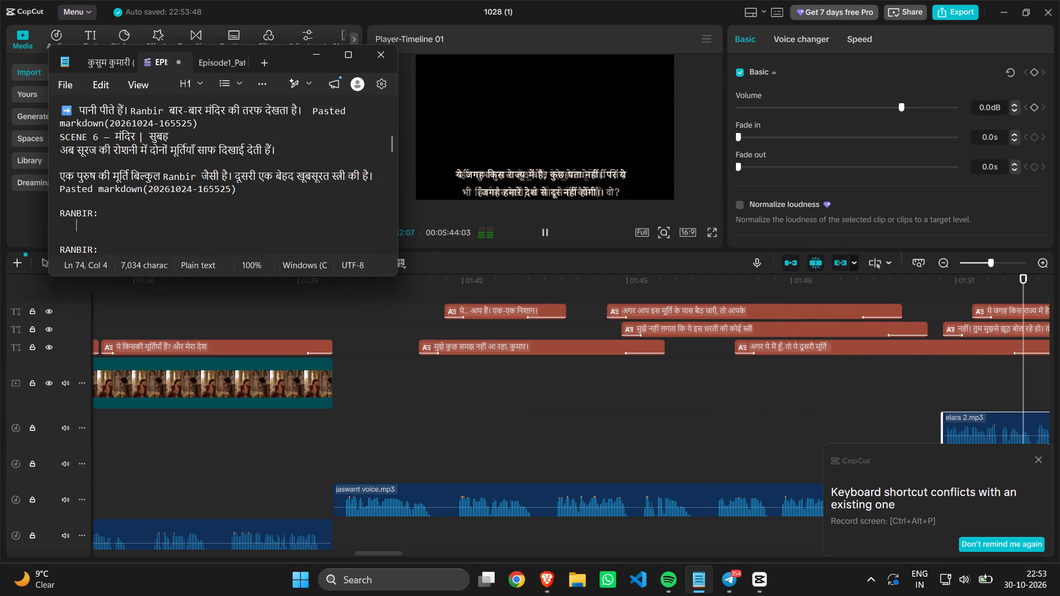
scroll(358, 373, "right", 15)
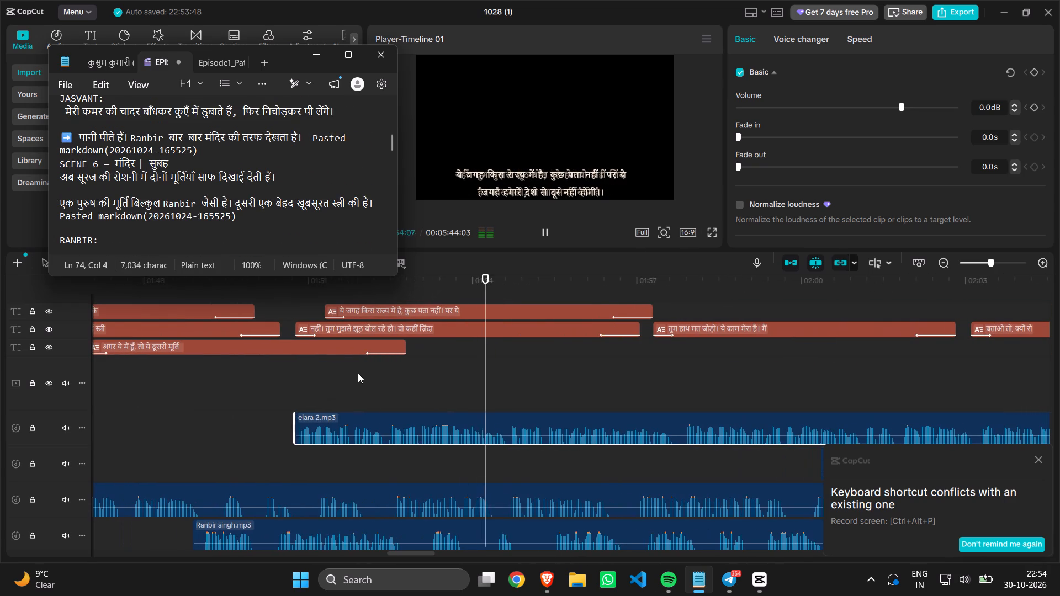
left_click(185, 406)
key("space")
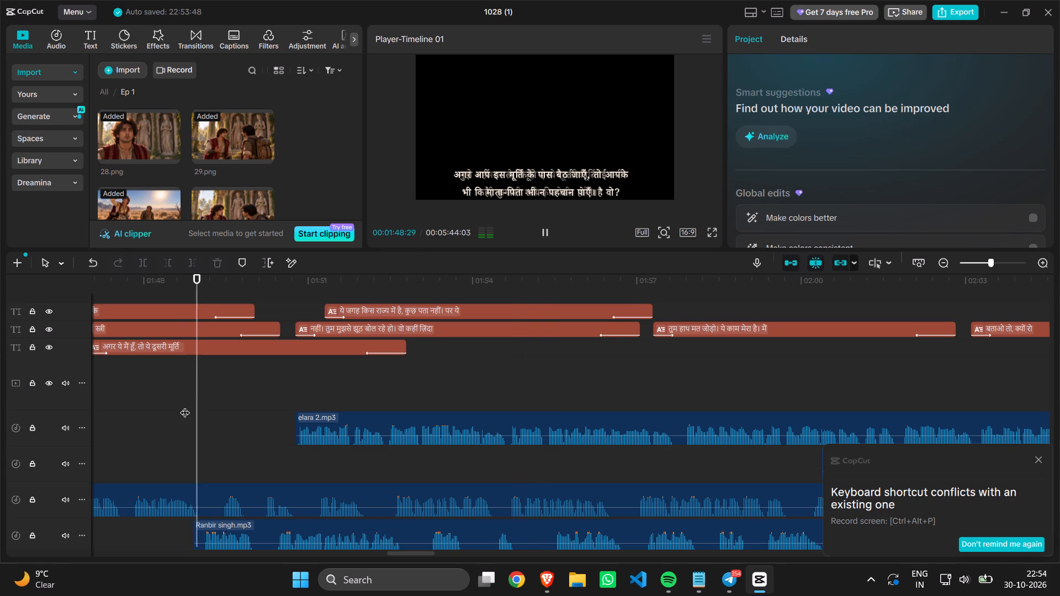
scroll(185, 406, "right", 8)
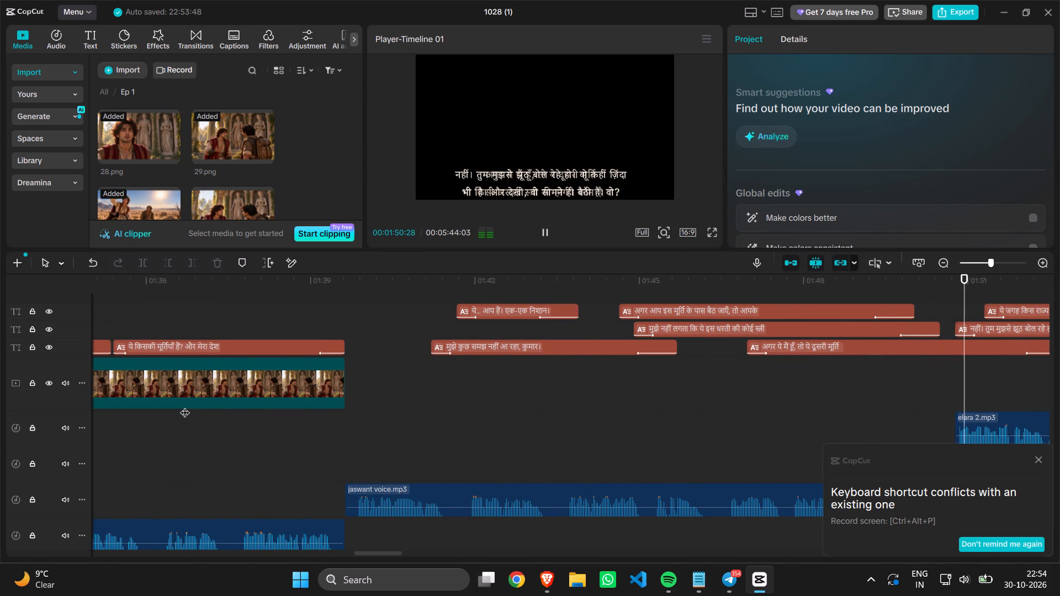
left_click(322, 464)
key("space")
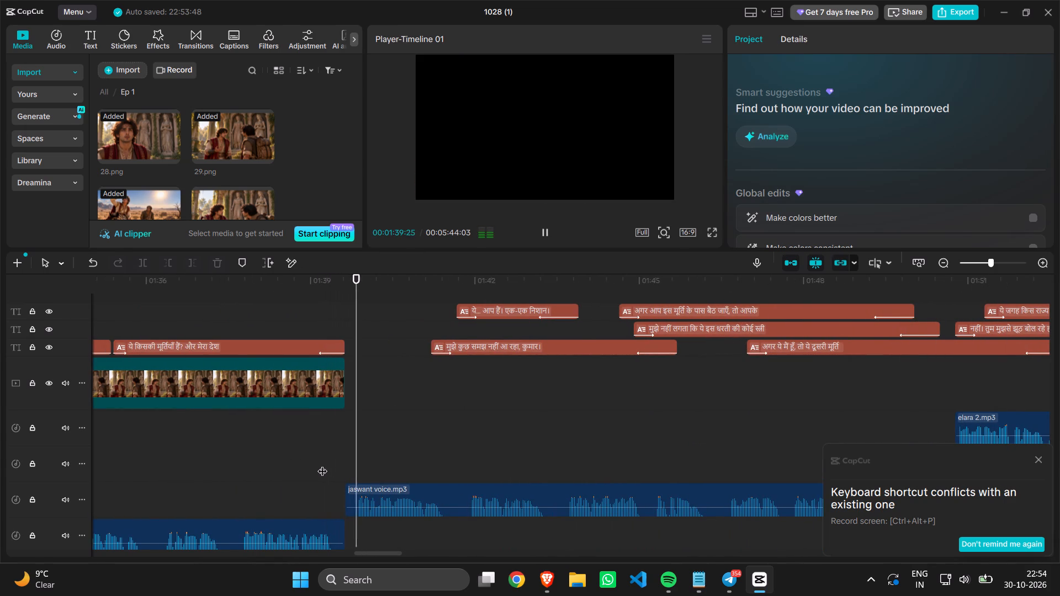
key("space")
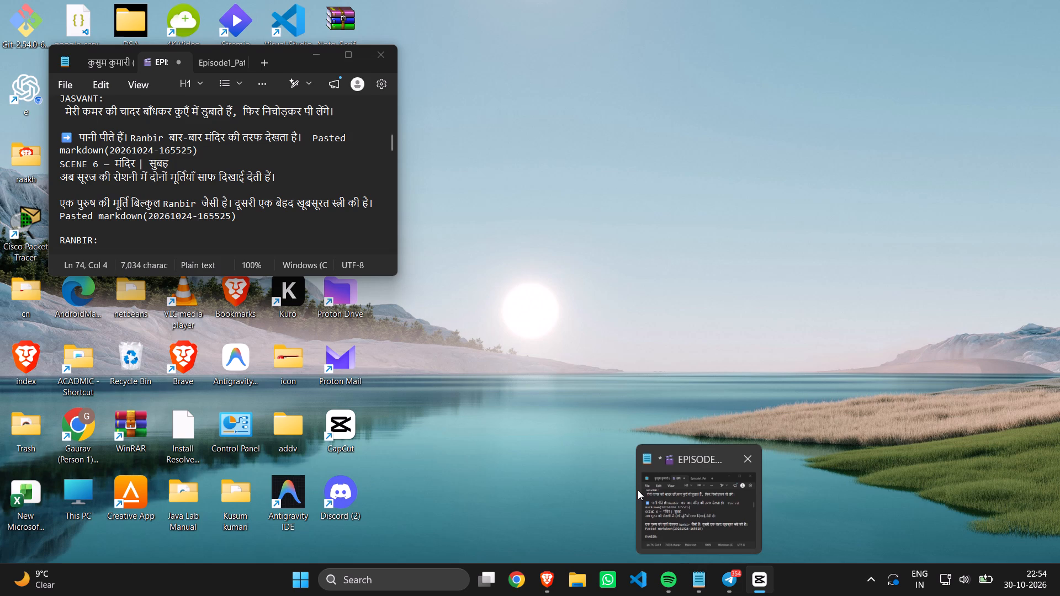
scroll(664, 458, "left", 1)
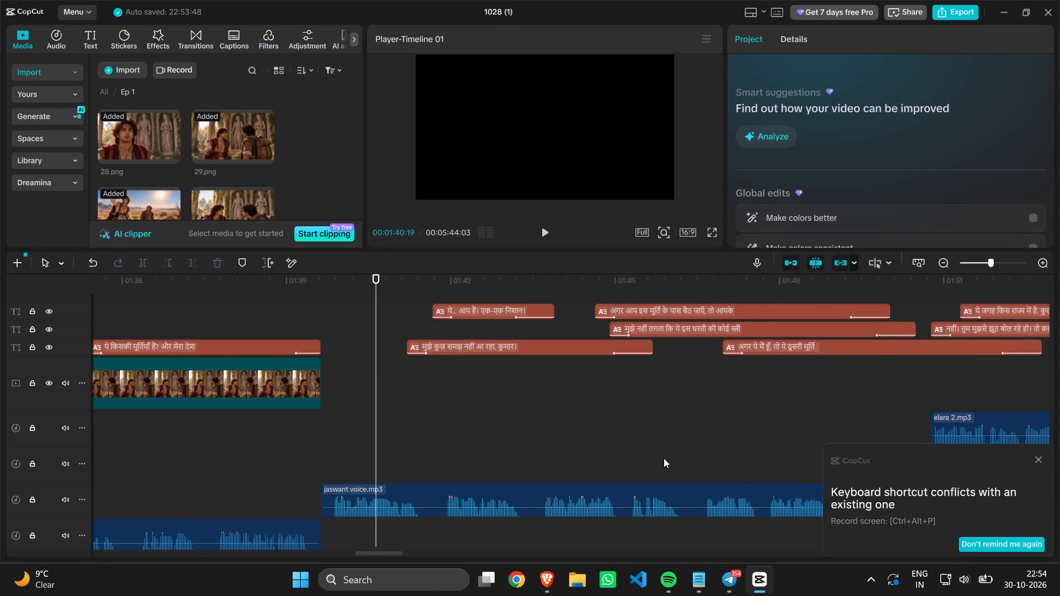
scroll(664, 458, "left", 4)
left_click_drag(605, 529, 715, 540)
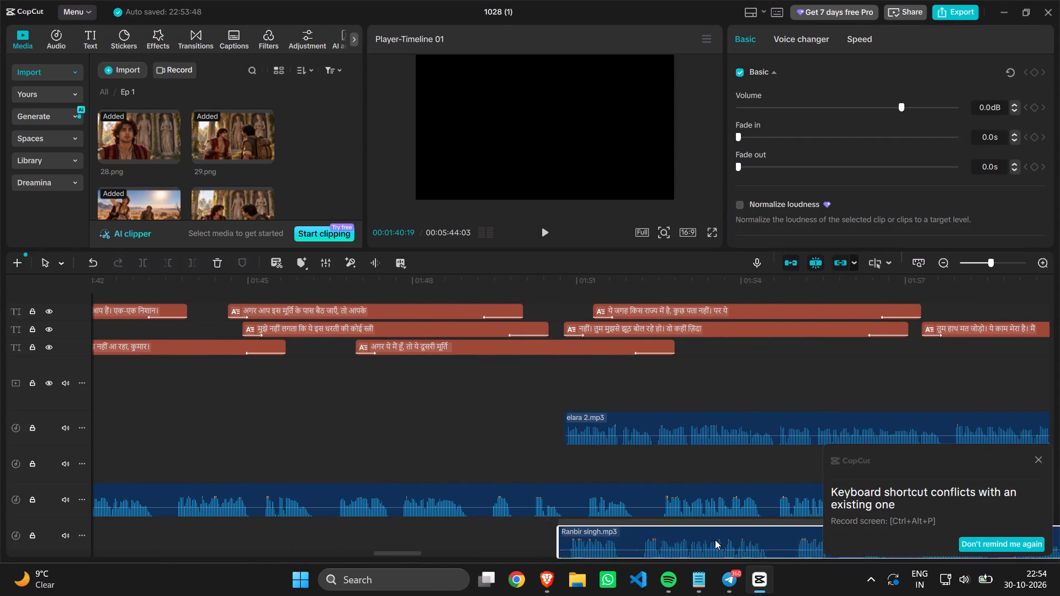
left_click_drag(715, 540, 839, 522)
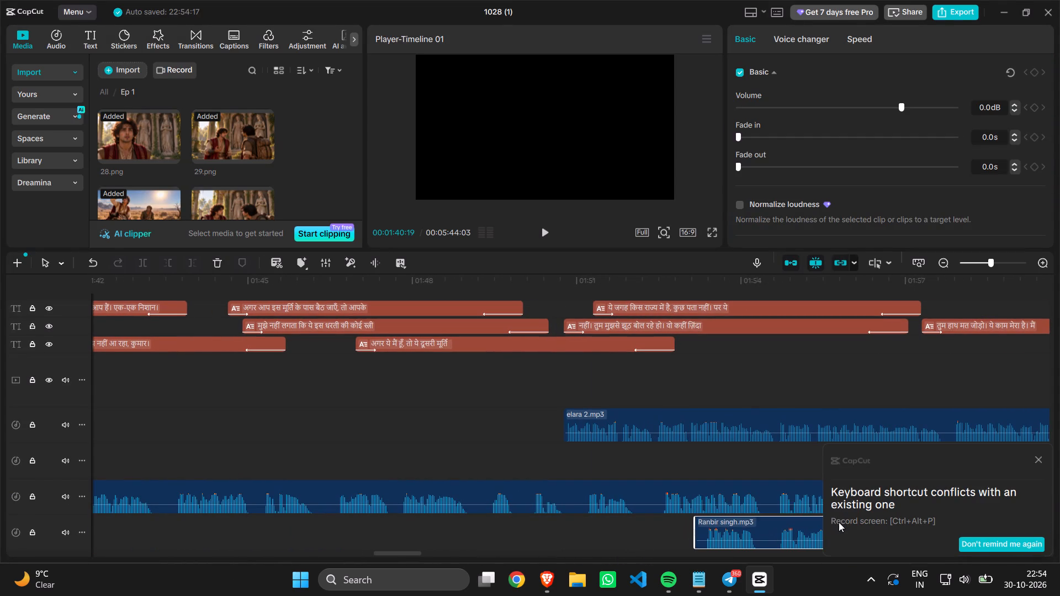
left_click_drag(649, 423, 891, 428)
left_click_drag(762, 531, 854, 519)
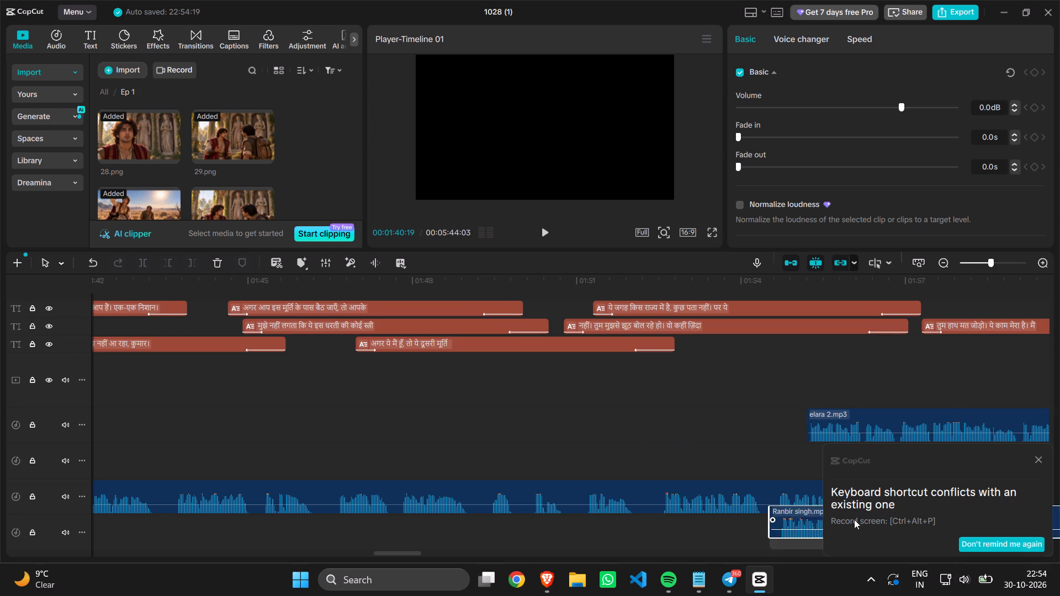
left_click_drag(854, 519, 888, 524)
scroll(471, 449, "right", 9)
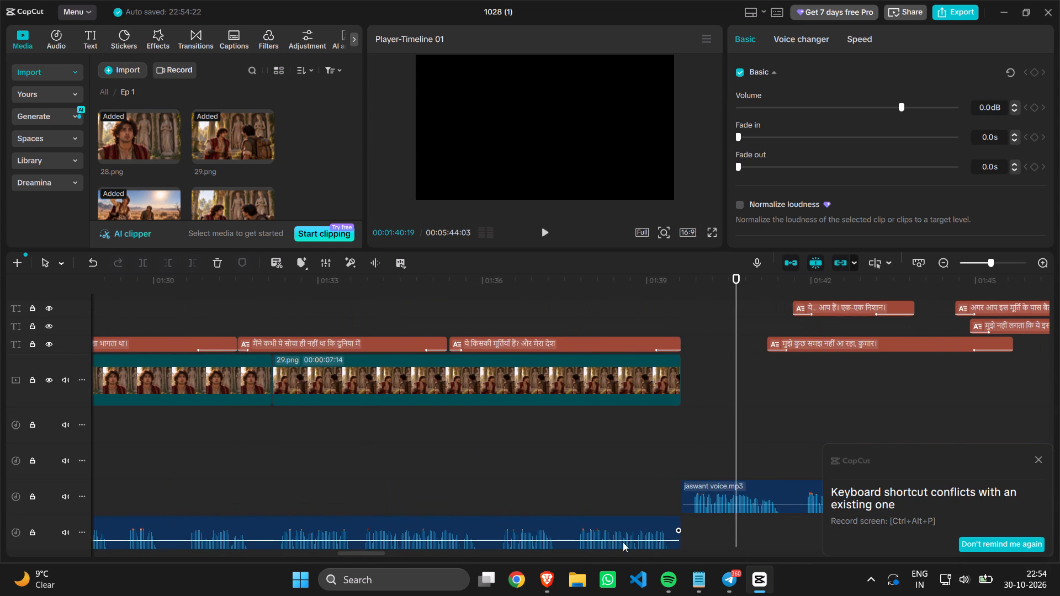
Read Scene 6 of the Notepad script, from Ranbir's lines through Jasvant's replies about the statues.
left_click(701, 582)
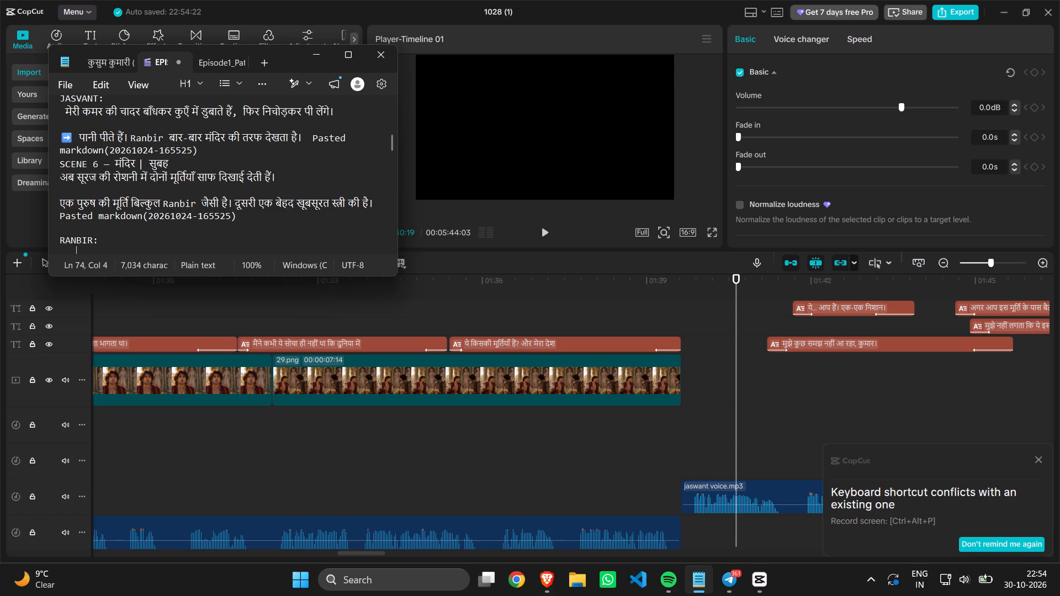
scroll(274, 172, "down", 1)
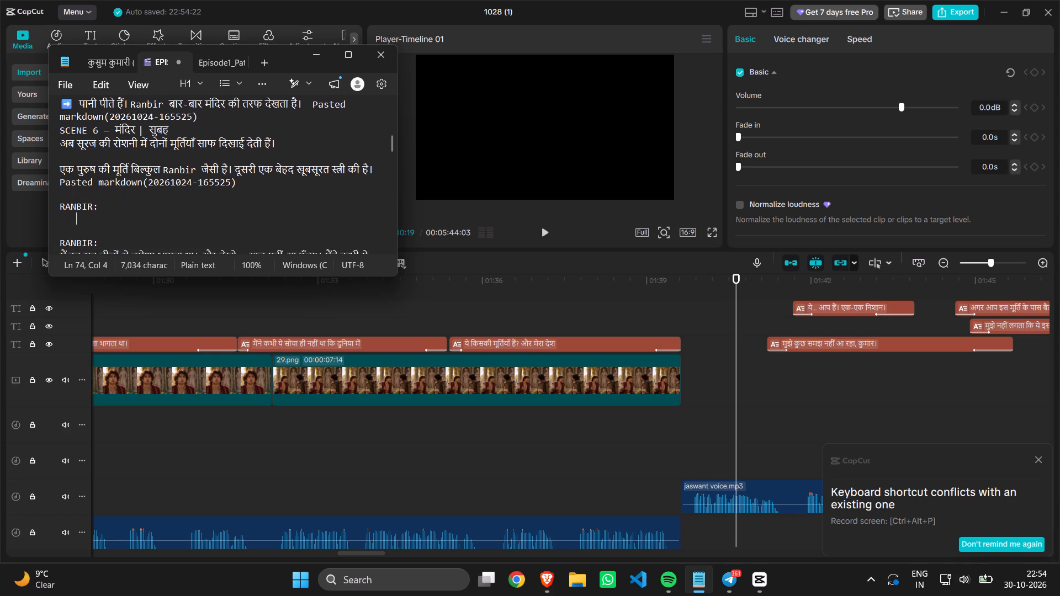
scroll(274, 172, "down", 2)
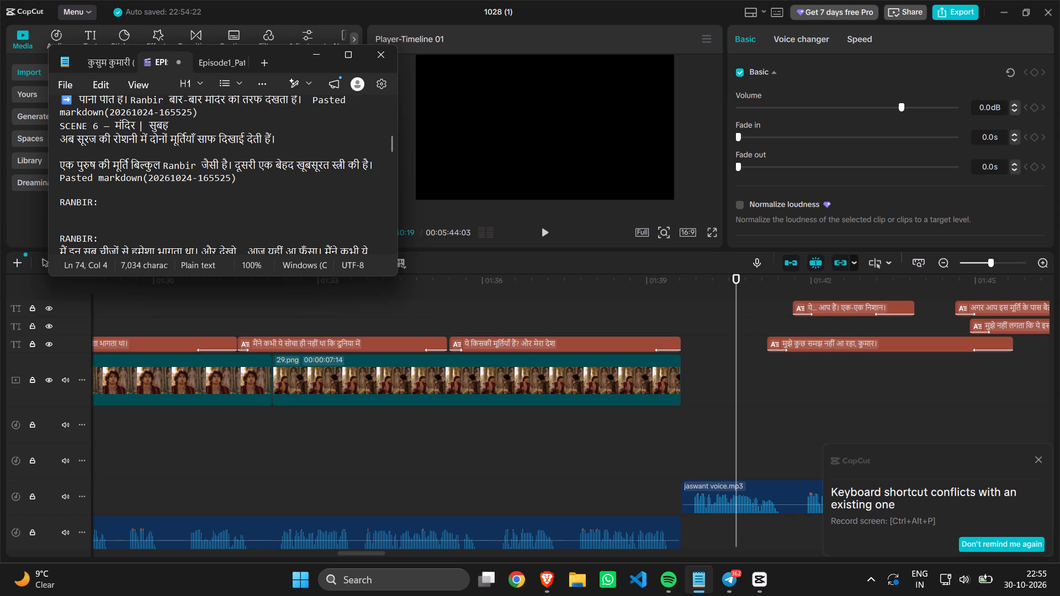
scroll(179, 205, "down", 1)
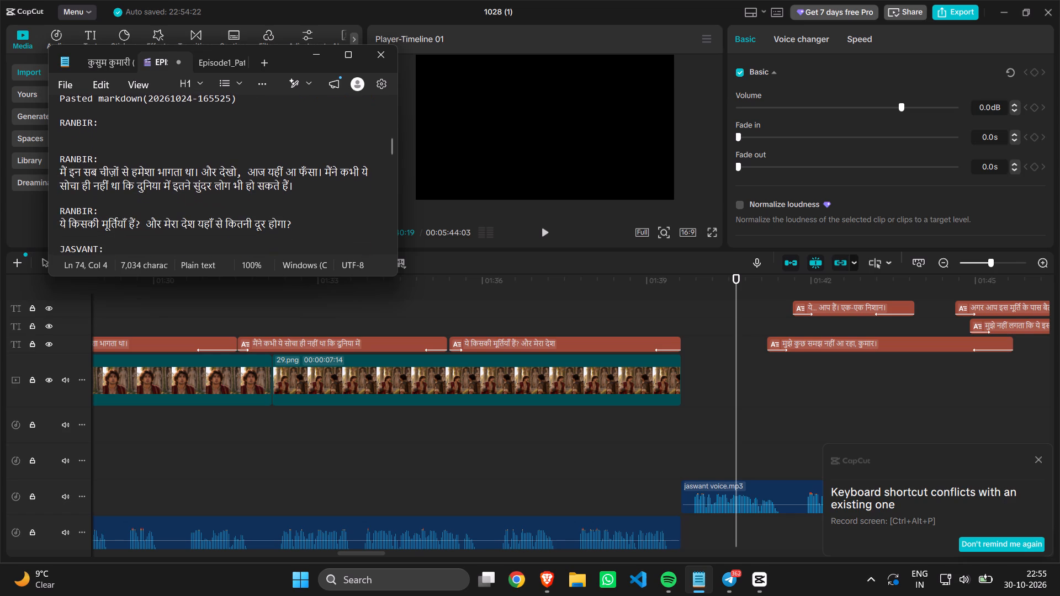
scroll(179, 205, "down", 1)
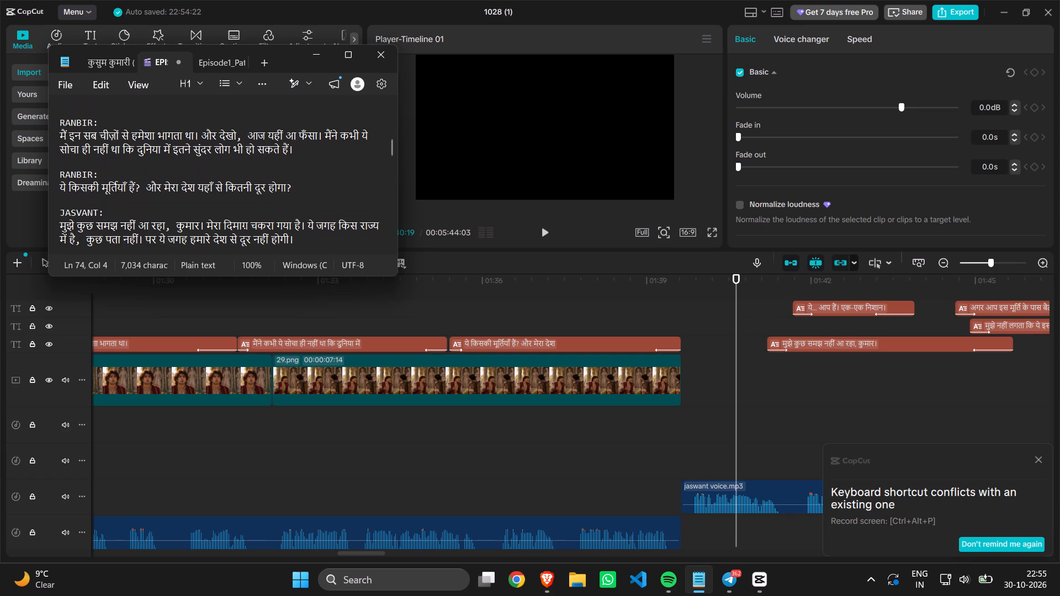
scroll(179, 205, "down", 1)
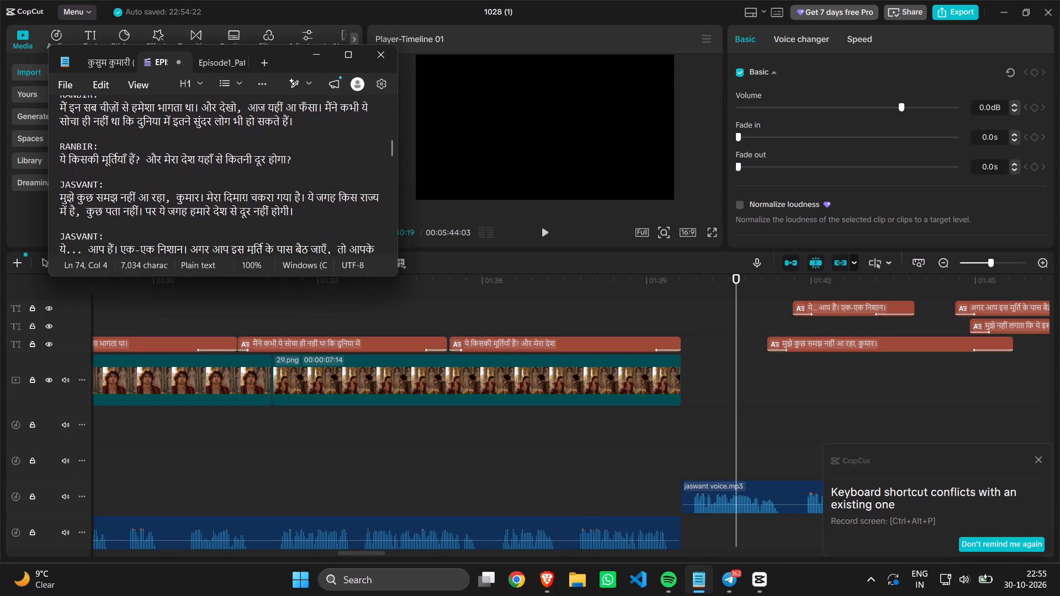
scroll(179, 205, "down", 1)
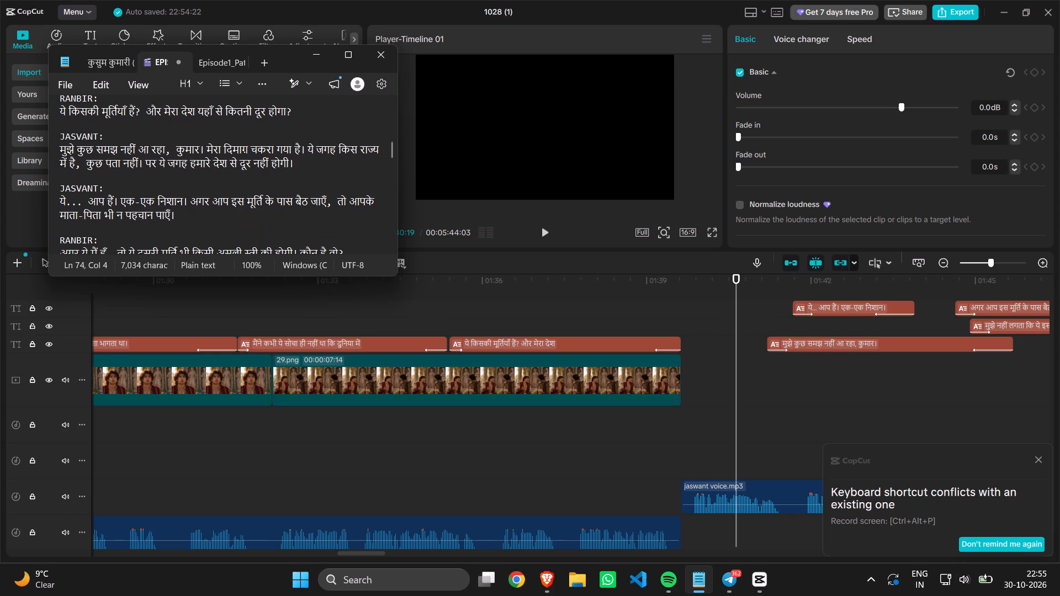
key("space")
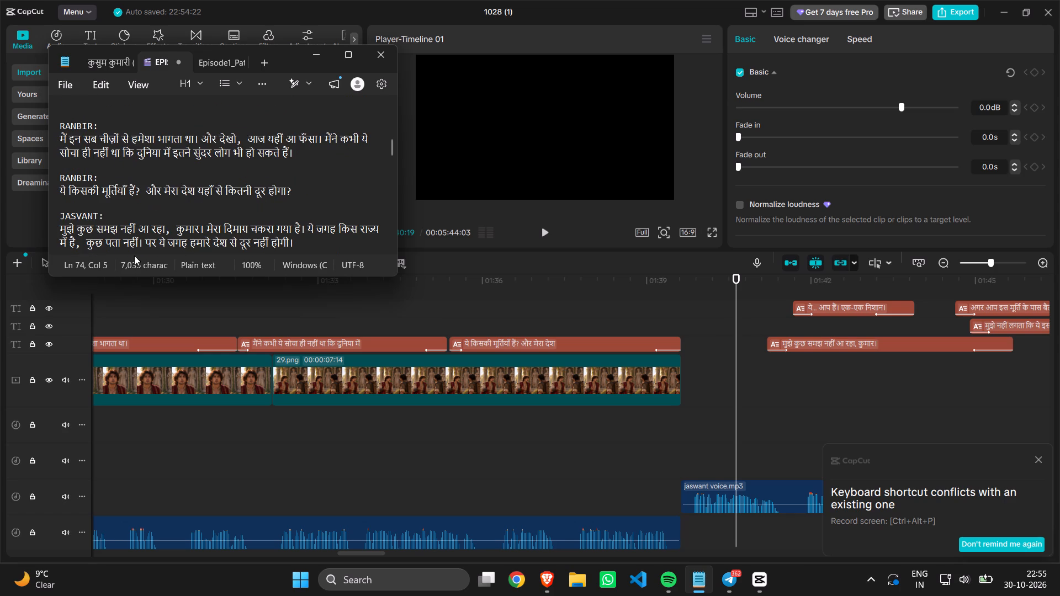
scroll(121, 214, "up", 1)
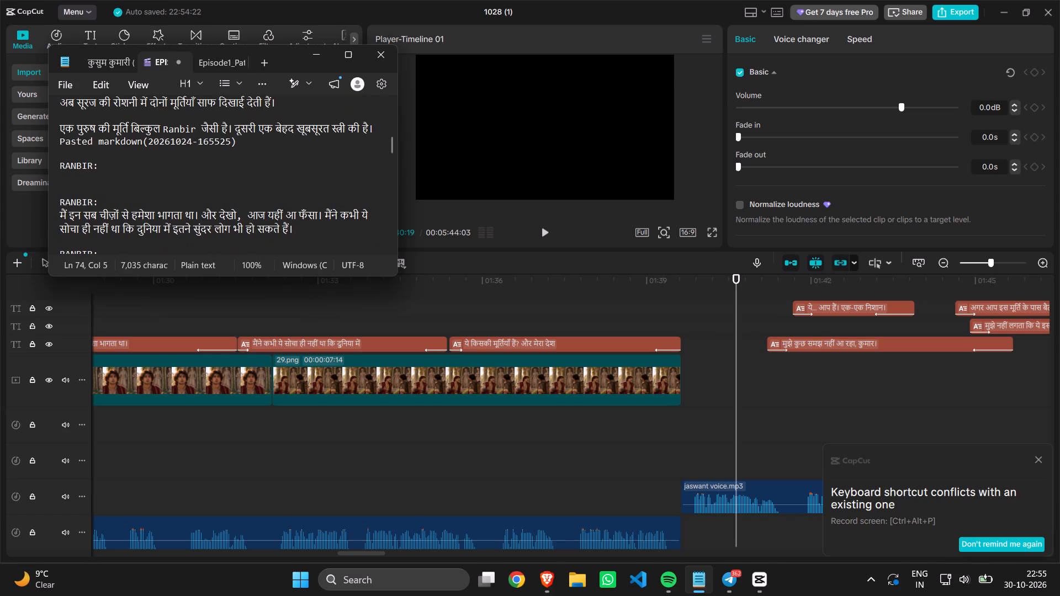
scroll(121, 214, "down", 2)
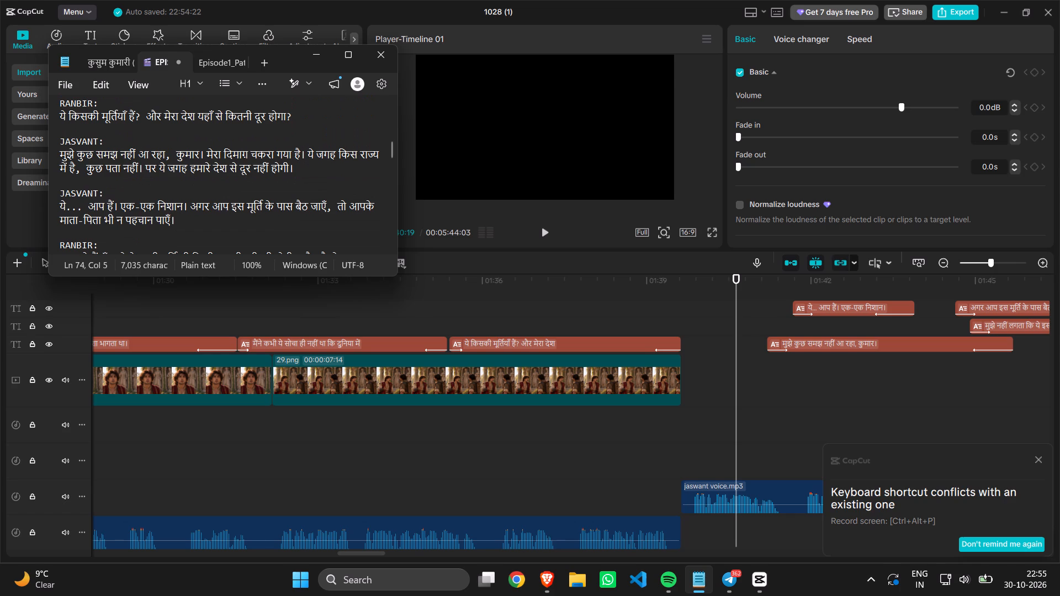
scroll(121, 214, "down", 1)
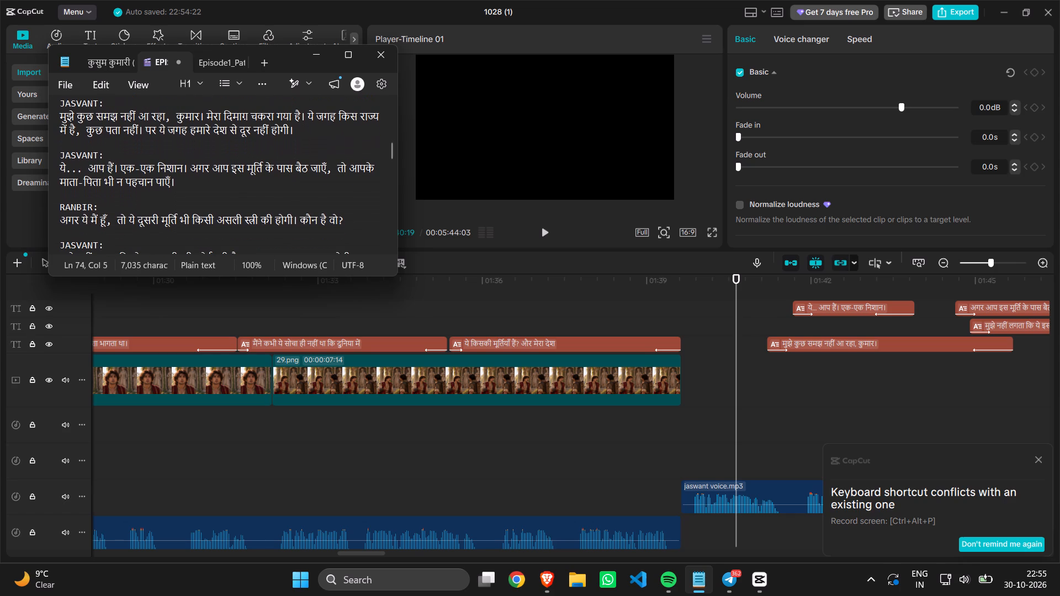
scroll(121, 214, "down", 1)
Move the "मुझे कुछ समझ नहीं आ रहा, कुमार।" caption earlier to start where 29.png ends, level with jaswant voice.mp3.
scroll(121, 214, "left", 1)
left_click_drag(831, 344, 754, 344)
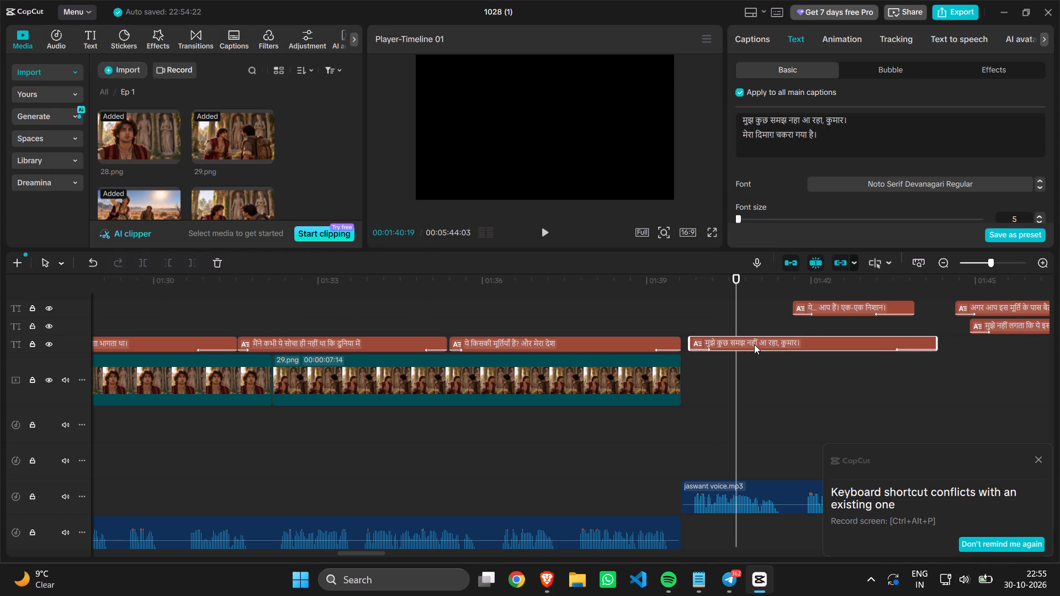
left_click_drag(754, 344, 746, 344)
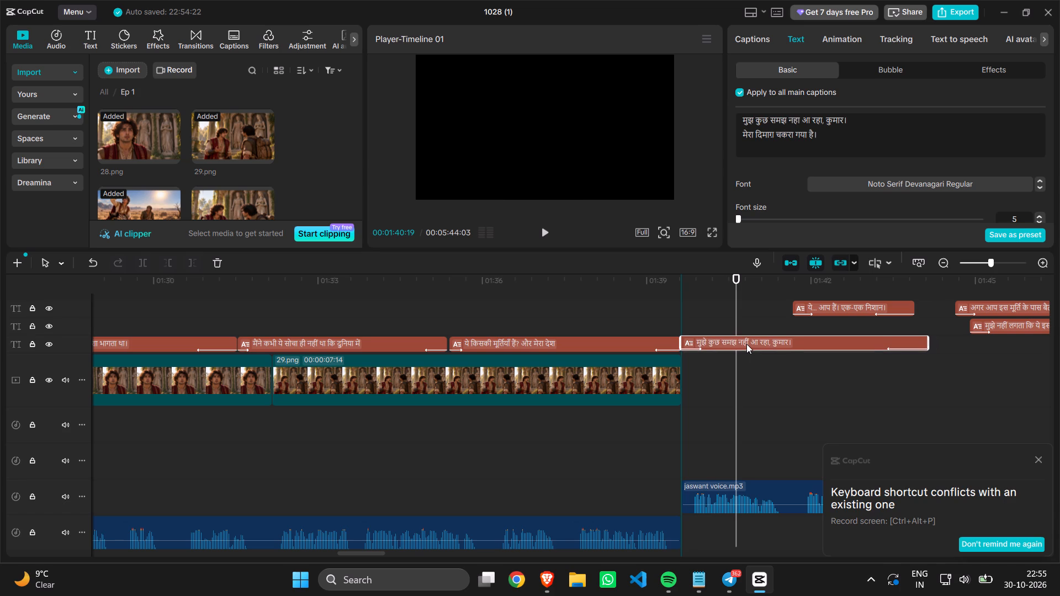
left_click_drag(746, 344, 747, 344)
Check Jasvant's next line in the Notepad script and move the "ये जगह किस राज्य में है" caption earlier to about 01:44 on a new lower caption track.
scroll(747, 344, "left", 1)
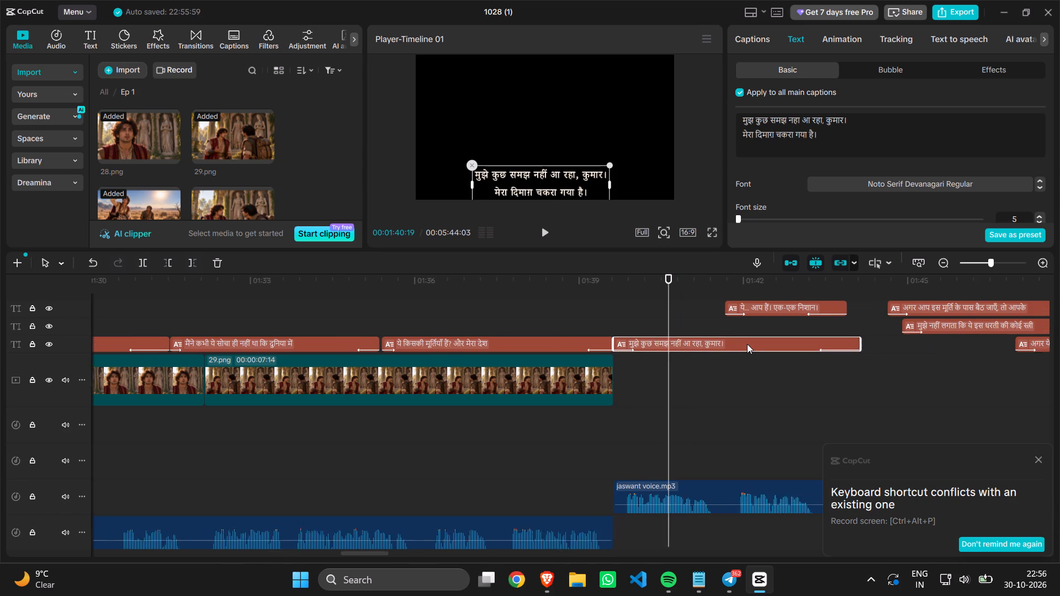
scroll(747, 344, "left", 1)
left_click(768, 378)
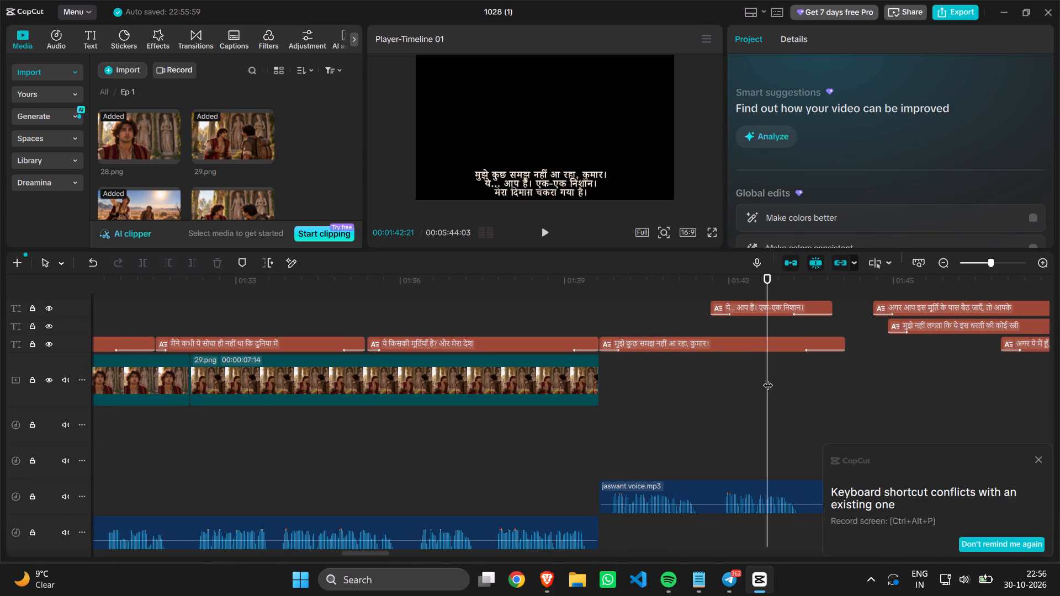
left_click(737, 378)
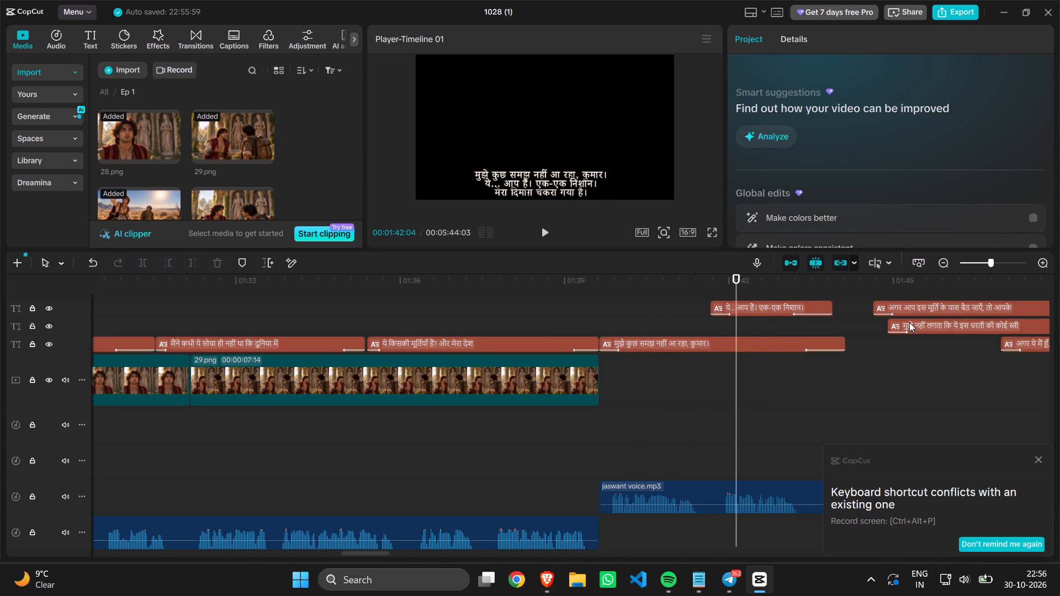
left_click(648, 343)
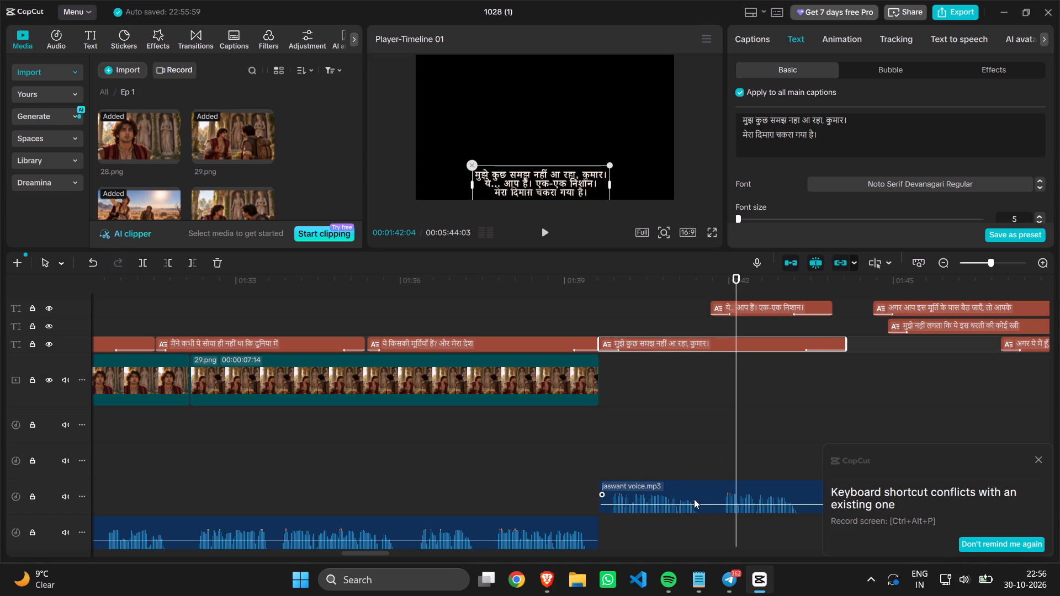
left_click(703, 568)
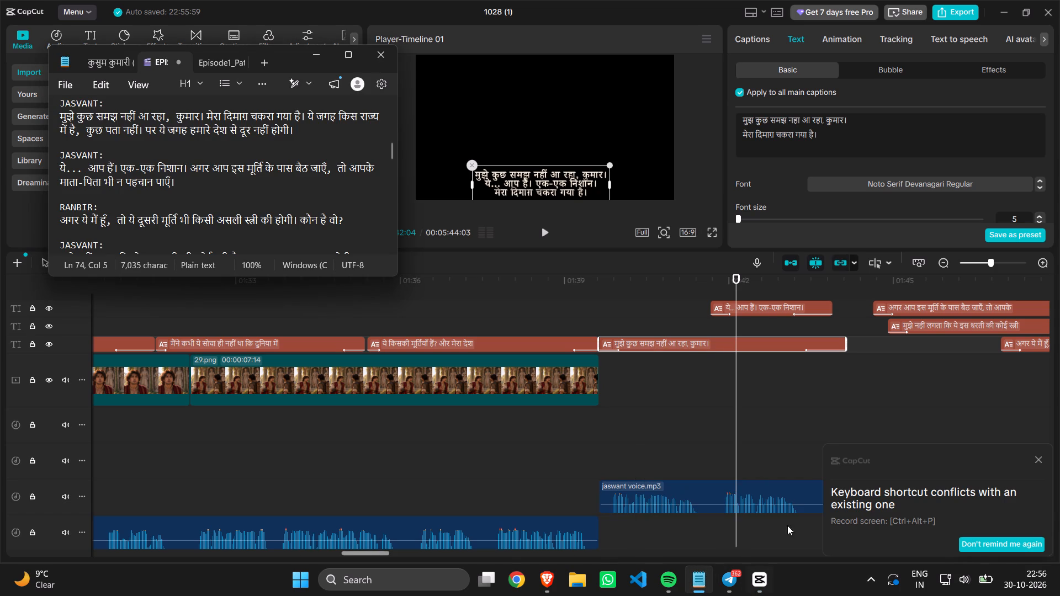
scroll(983, 349, "left", 1)
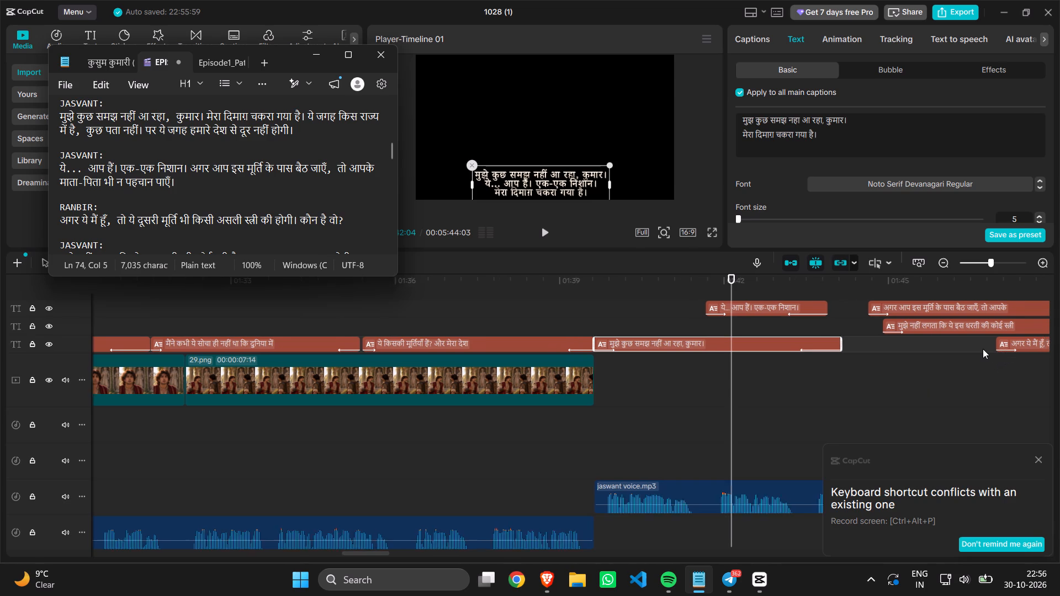
scroll(983, 349, "left", 1)
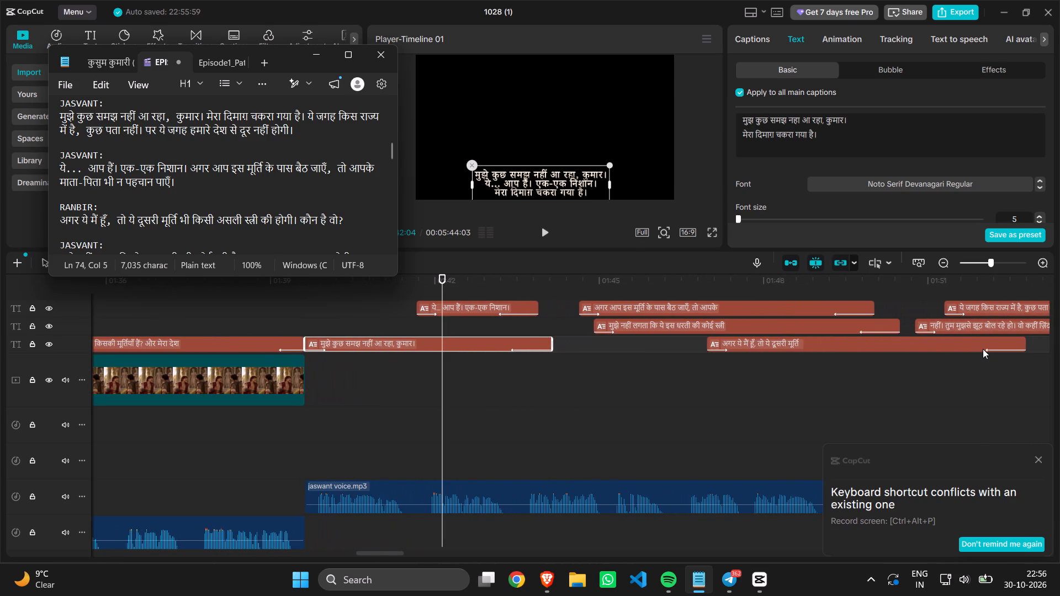
scroll(983, 349, "left", 1)
left_click_drag(996, 306, 991, 306)
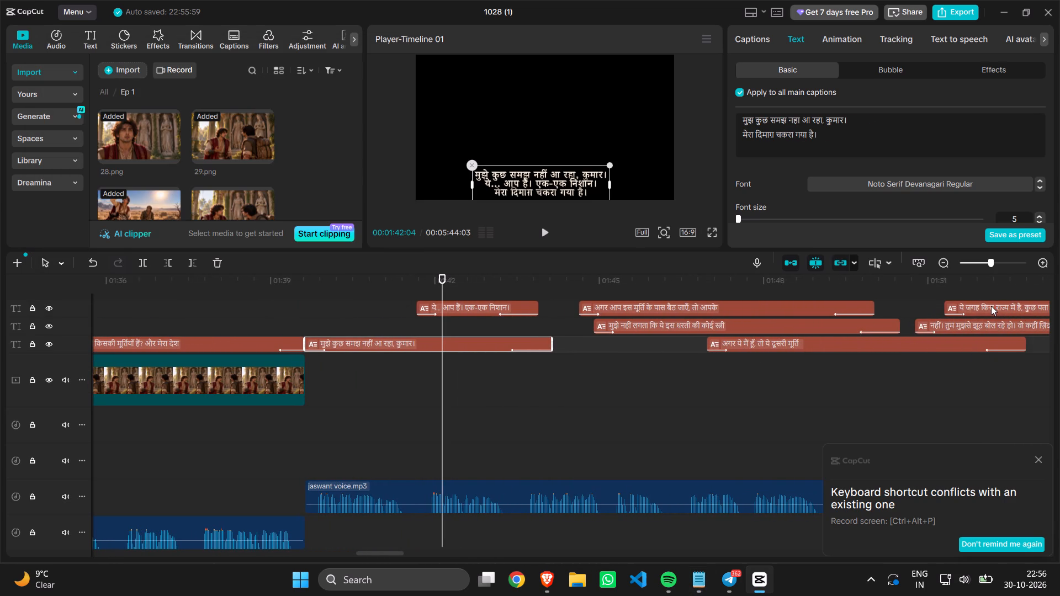
left_click_drag(991, 306, 571, 385)
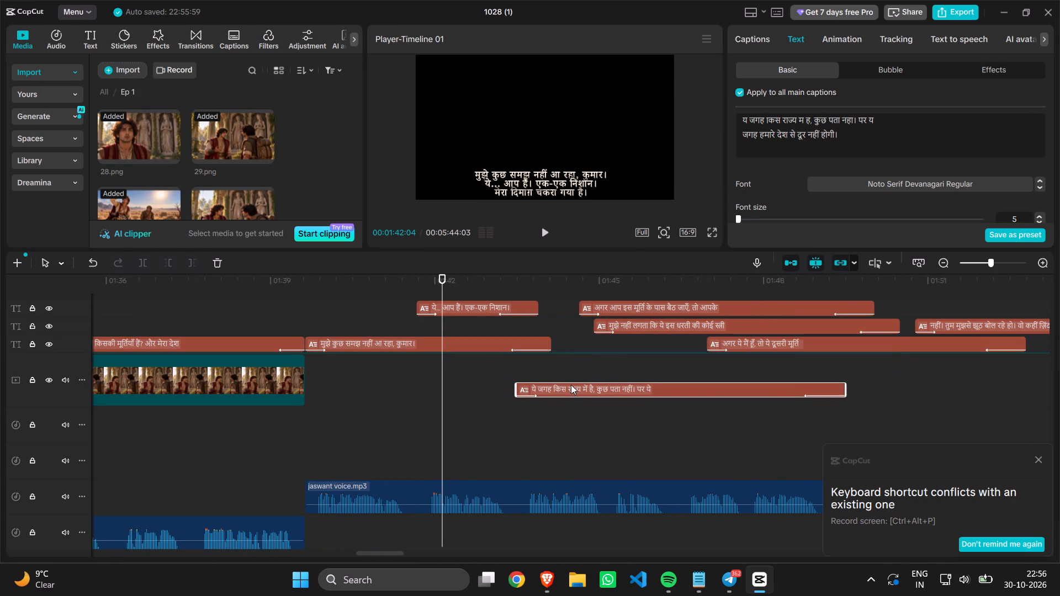
left_click_drag(571, 385, 601, 351)
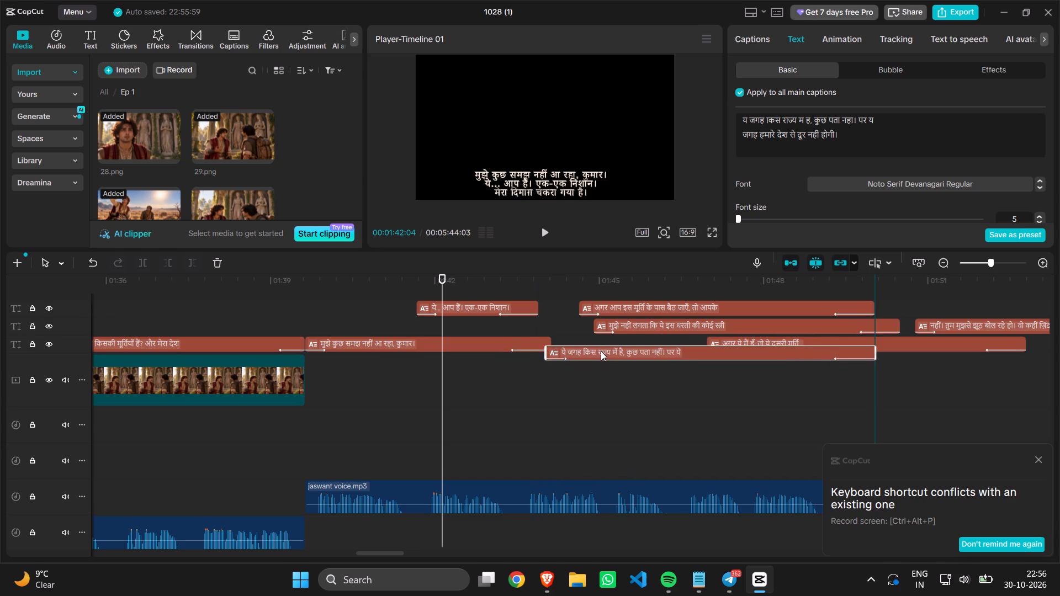
left_click_drag(601, 351, 612, 390)
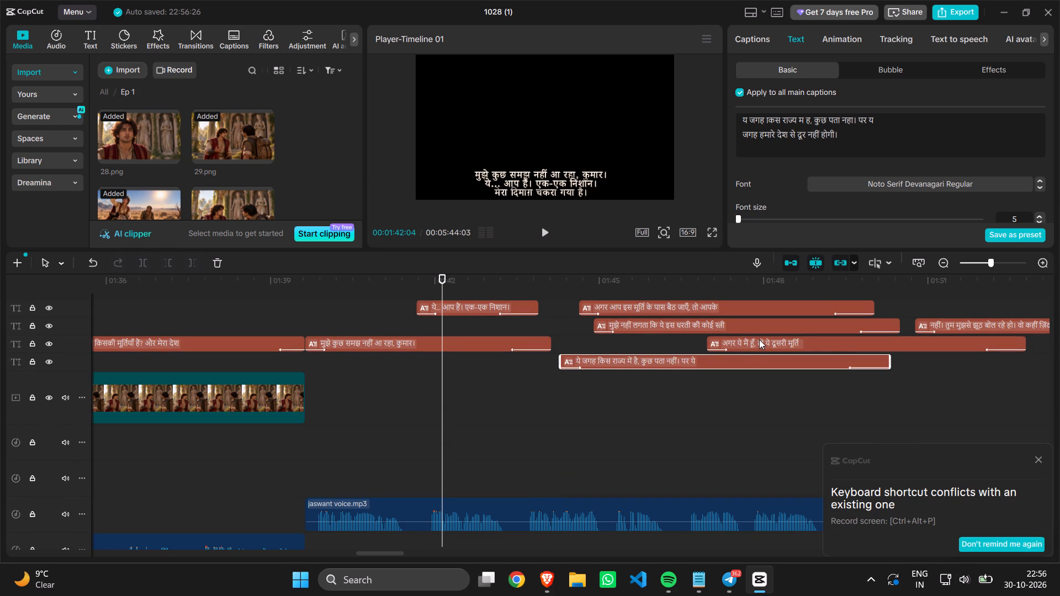
Move the "अगर ये मैं हूँ, तो ये दूसरी मूर्ति" caption later to about 01:51 on the topmost caption track.
left_click_drag(759, 339, 985, 304)
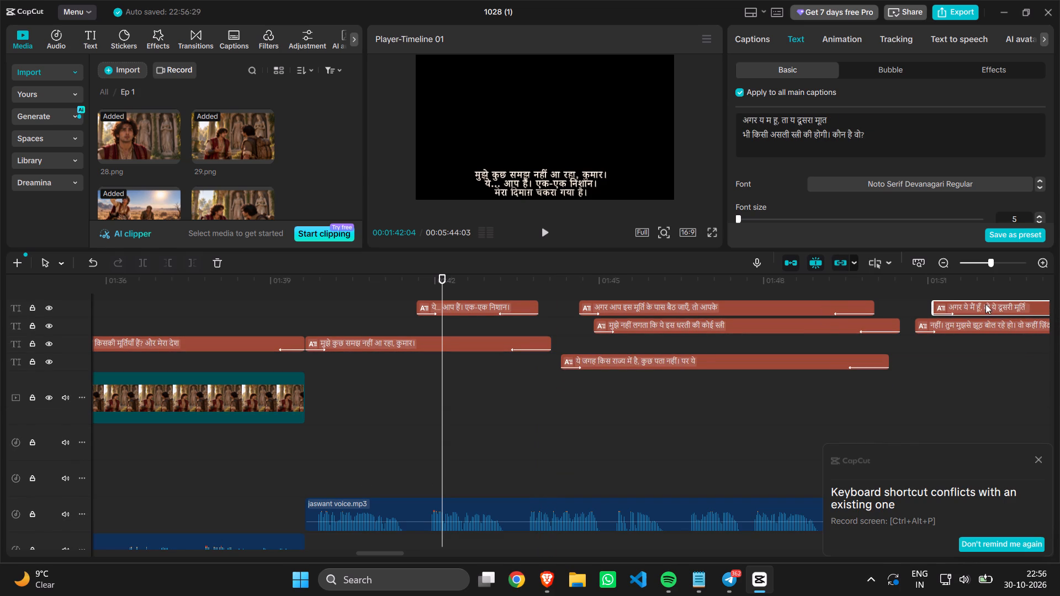
Move the "ये जगह किस राज्य में है" caption up one track to start directly after "मुझे कुछ समझ नहीं आ रहा, कुमार।".
left_click_drag(718, 370, 708, 354)
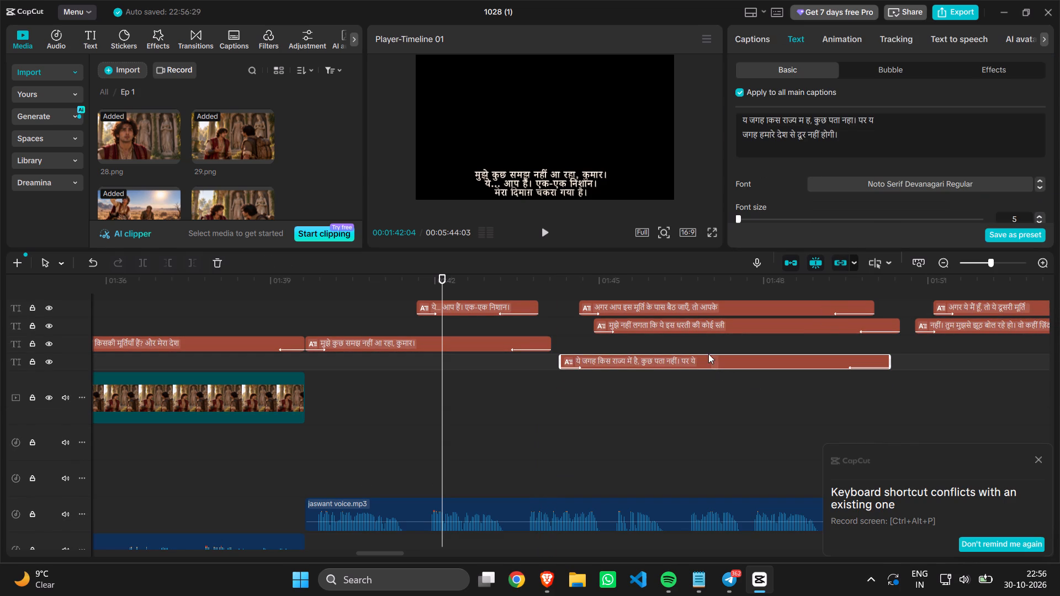
left_click_drag(708, 354, 695, 339)
left_click_drag(637, 355, 635, 340)
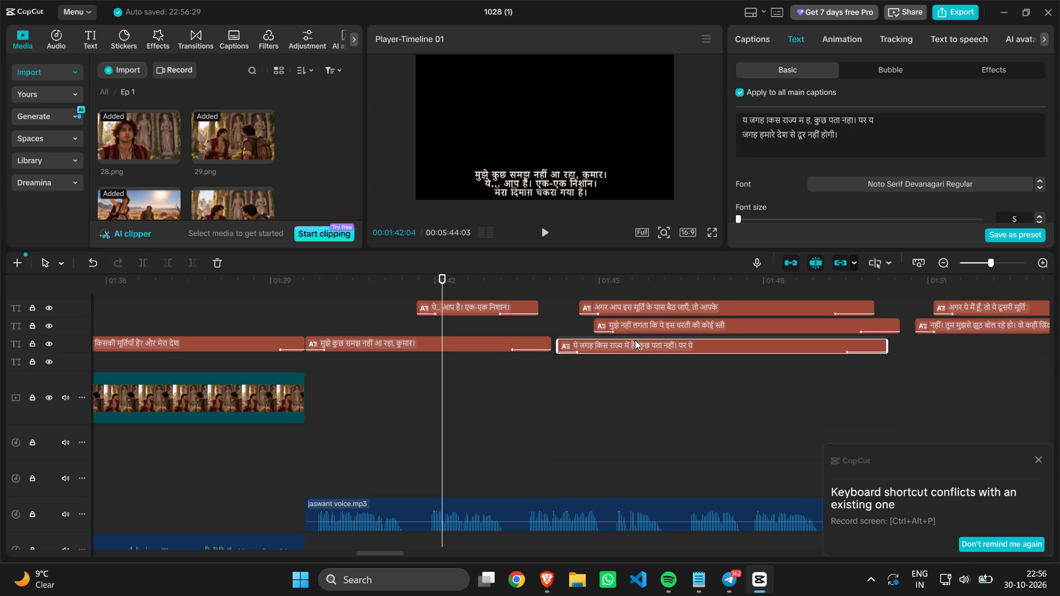
left_click_drag(635, 340, 629, 338)
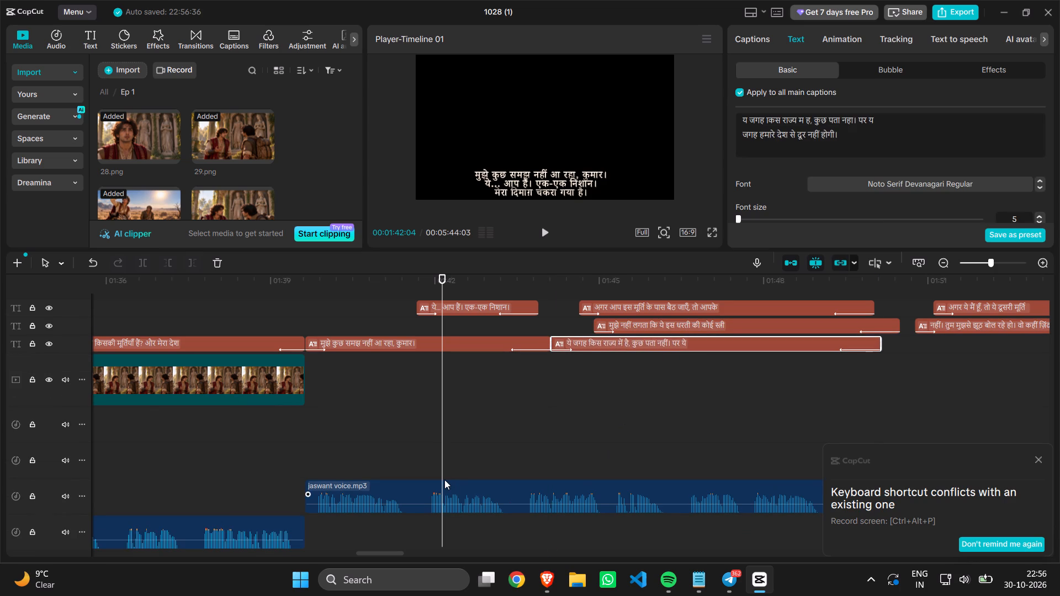
Replay the timeline from about 01:42 to compare jaswant voice.mp3 with the boundary between Jasvant's two consecutive captions.
key("space")
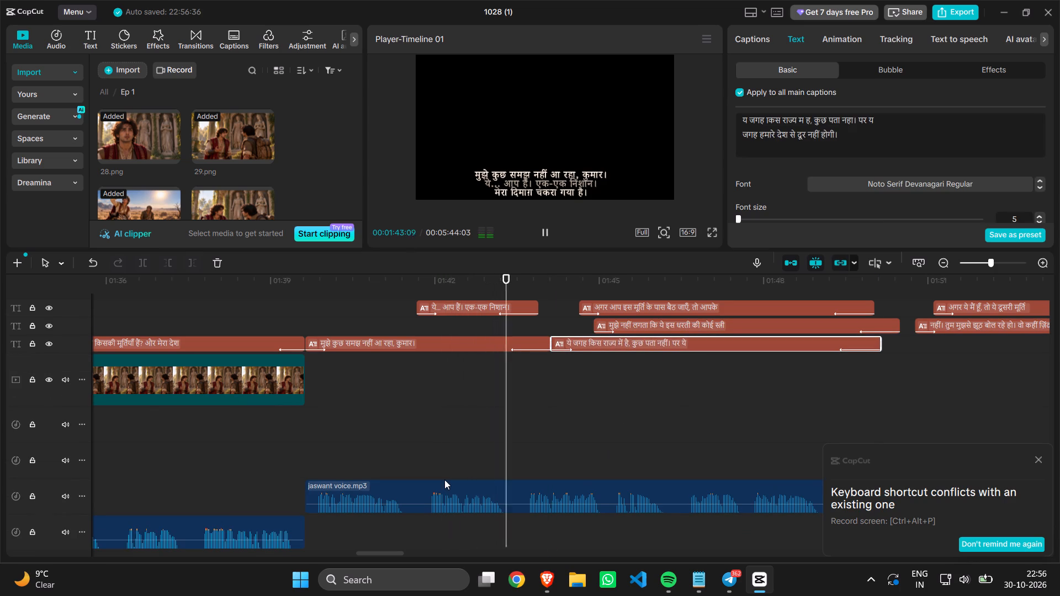
left_click(444, 480)
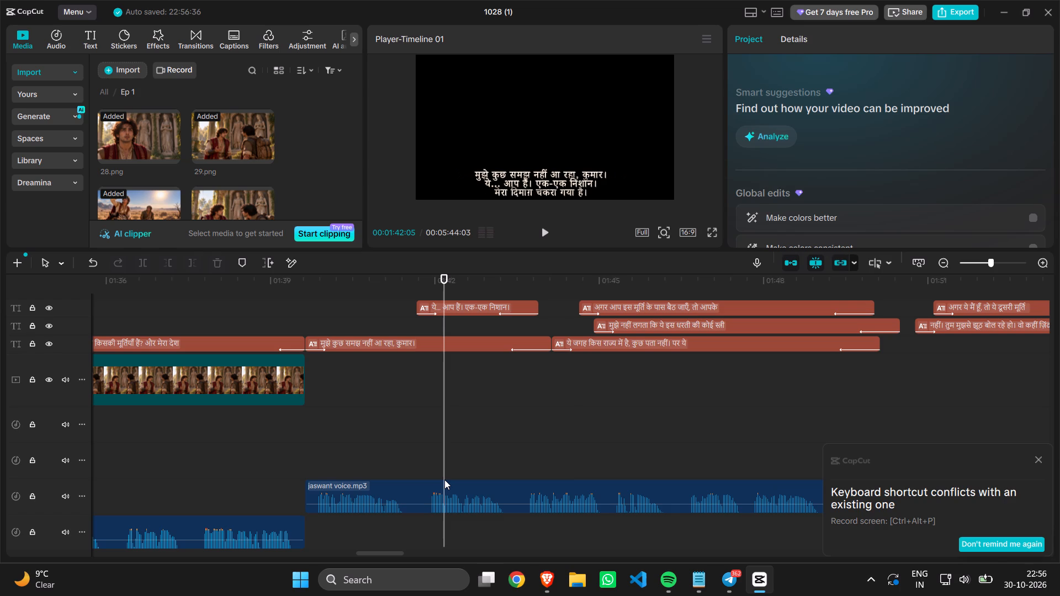
left_click(444, 480)
key("space")
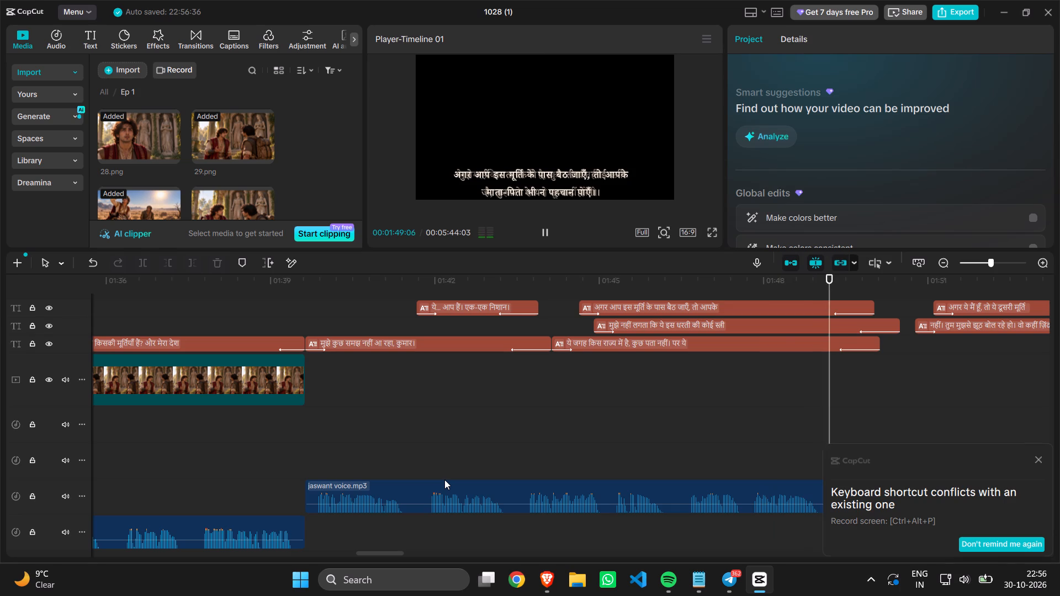
key("space")
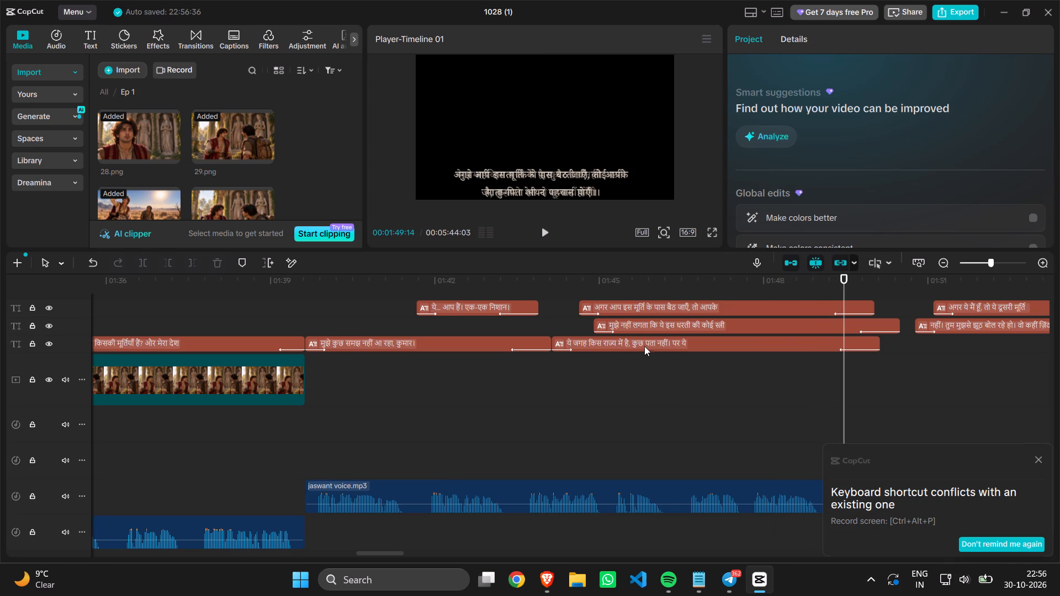
left_click(644, 345)
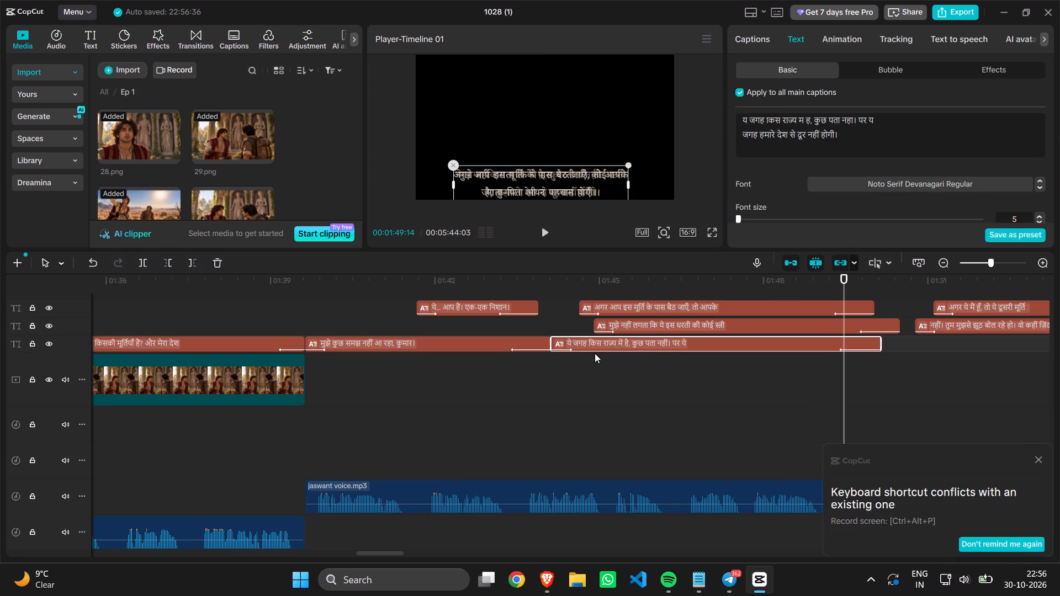
left_click(462, 412)
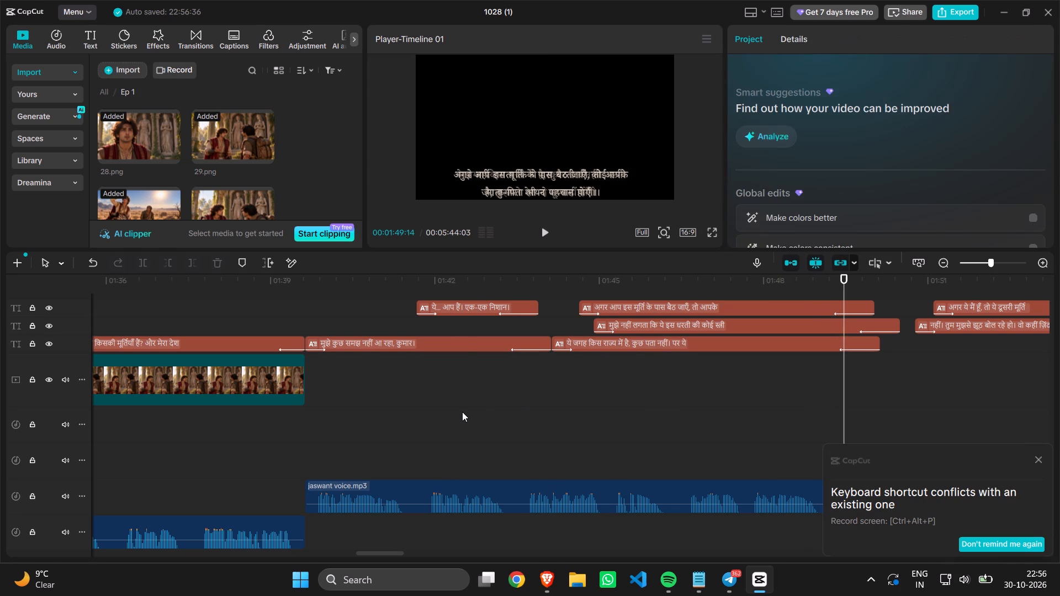
key("space")
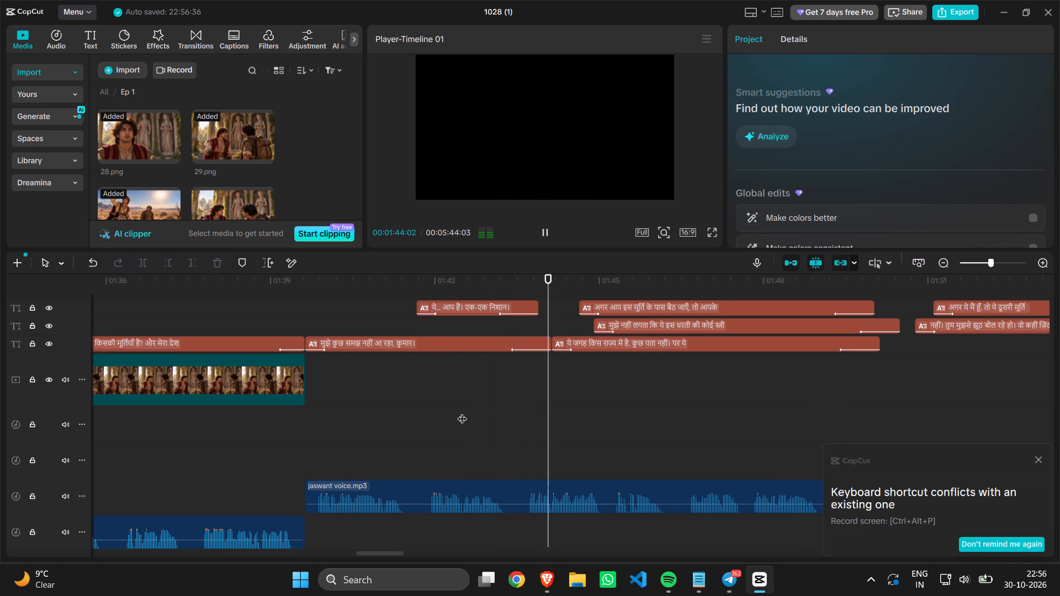
key("space")
key("space")
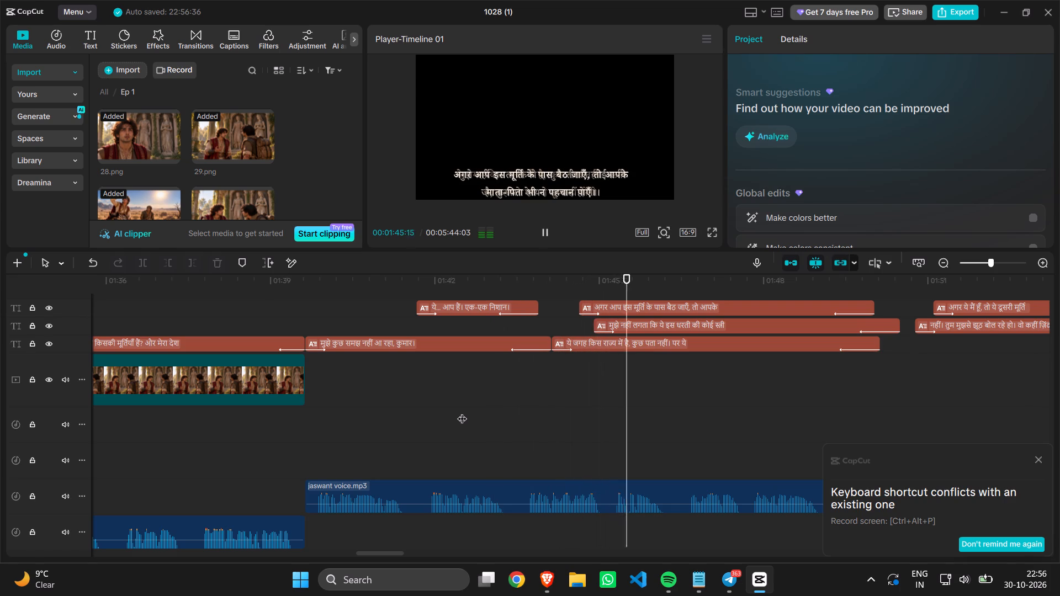
left_click(462, 412)
key("space")
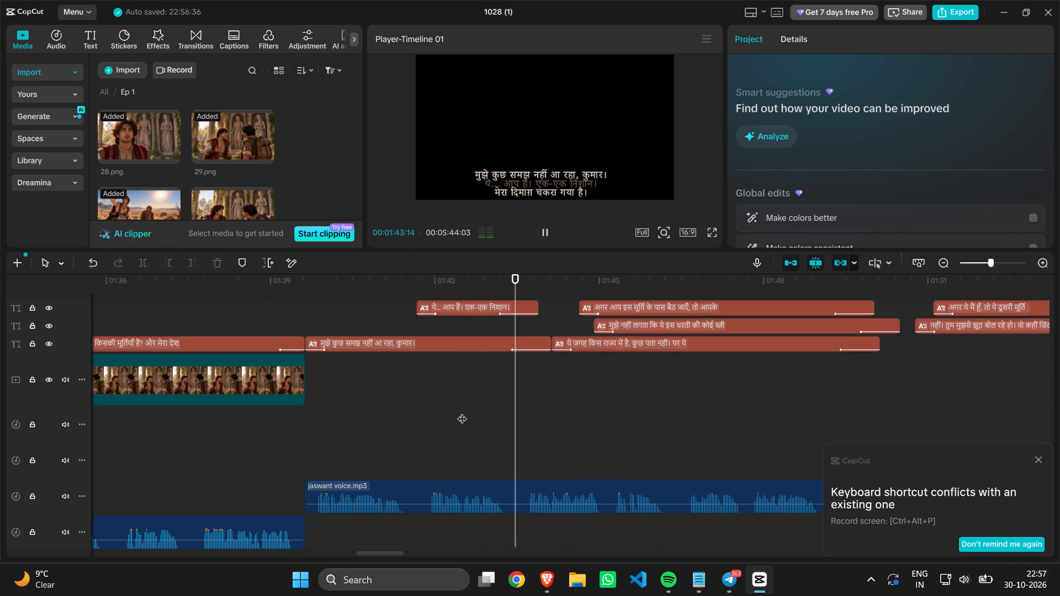
key("space")
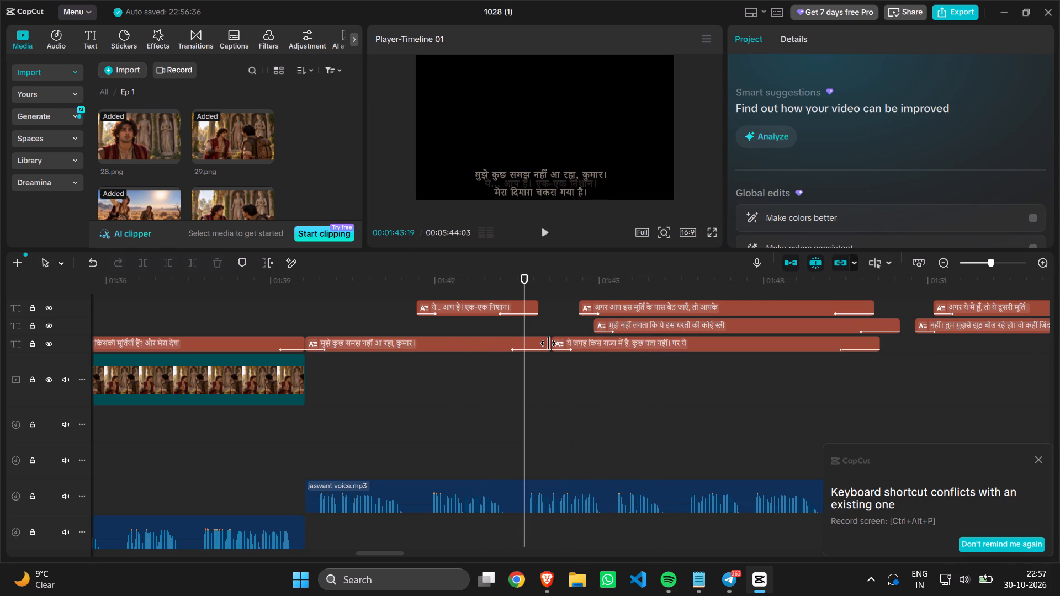
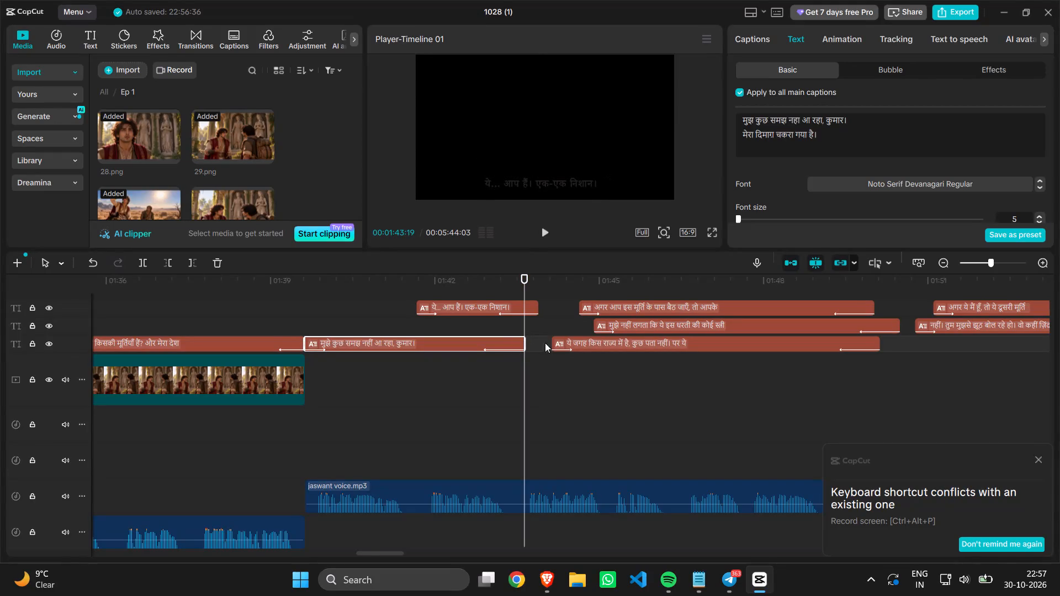
Move the "ये जगह किस राज्य में है" caption earlier to start directly after "मुझे कुछ समझ नहीं आ रहा, कुमार।" on the same track.
left_click(565, 342)
left_click_drag(565, 342, 539, 345)
Play the timeline from about 01:43 to 01:56 to check jaswant voice.mp3 against the captions and the following voice clips.
key("space")
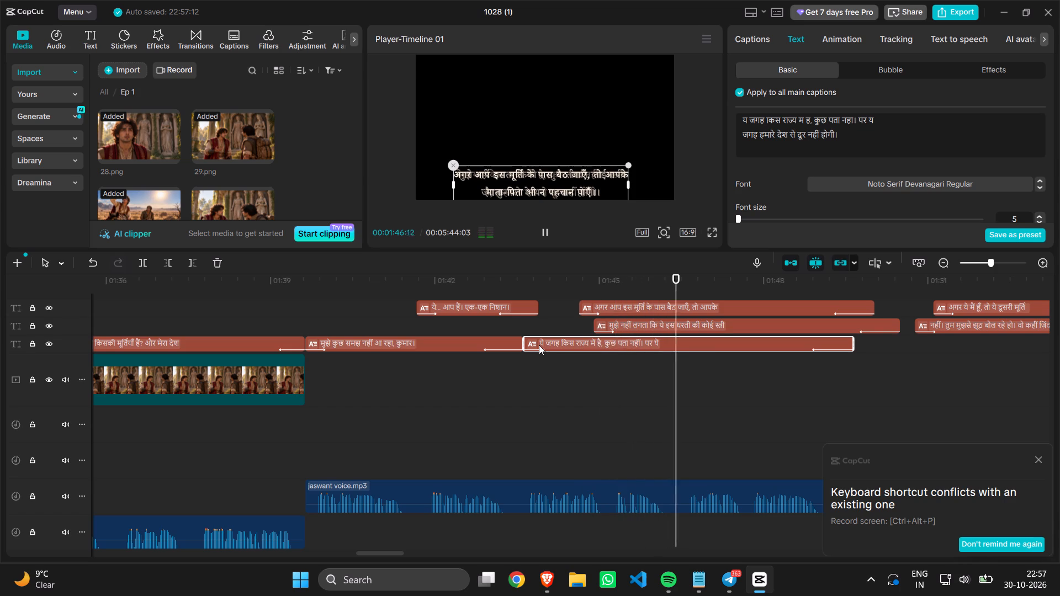
key("space")
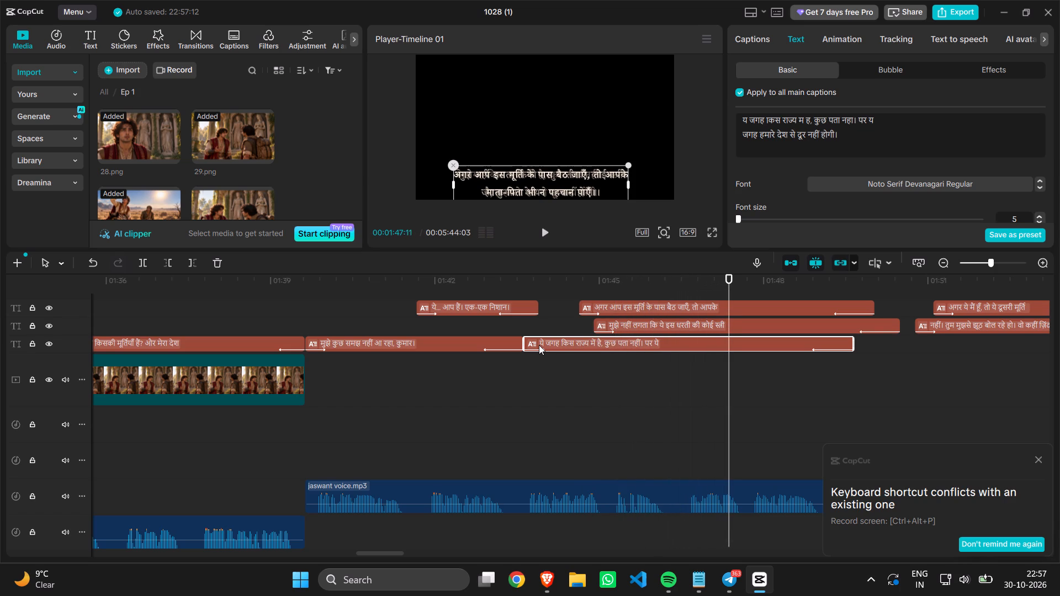
key("space")
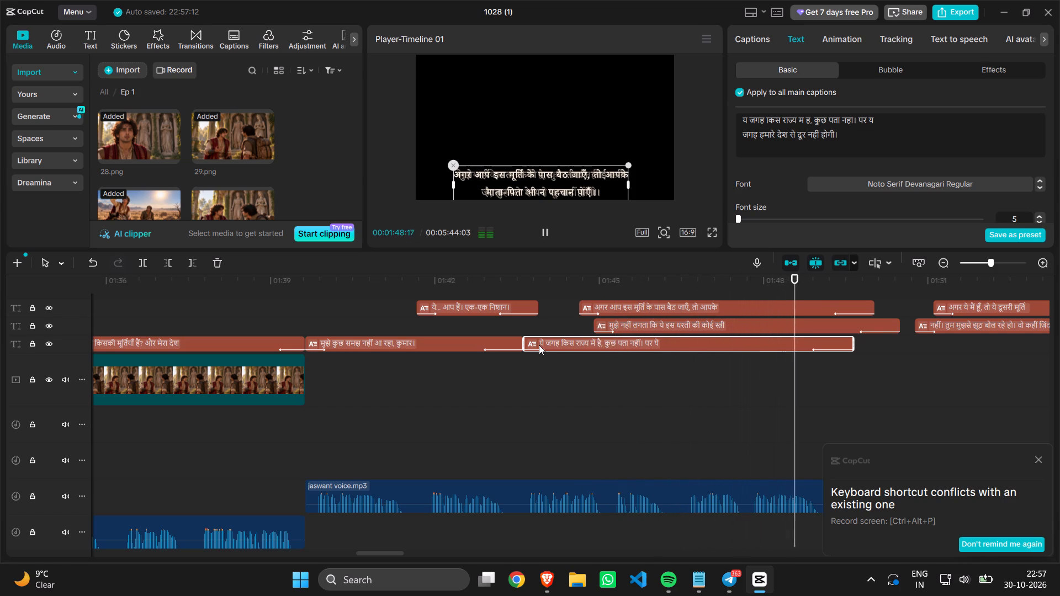
key("space")
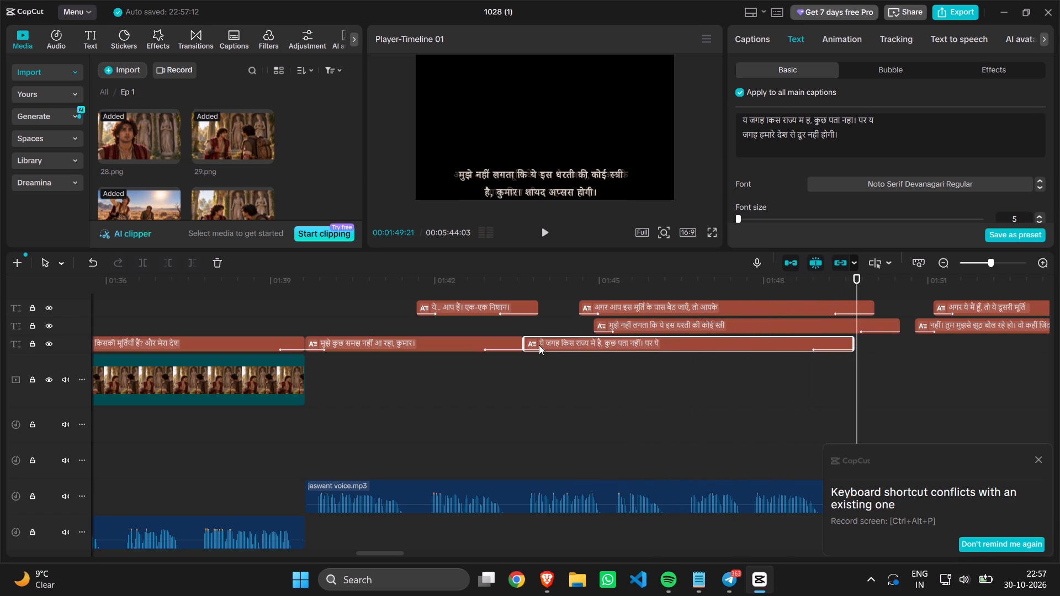
key("space")
scroll(539, 345, "left", 1)
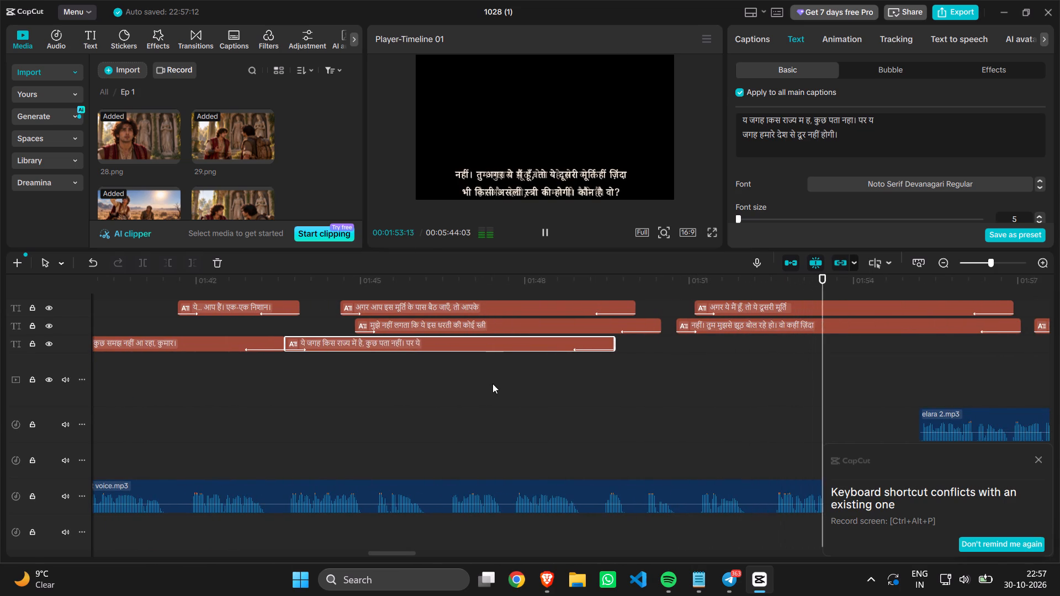
scroll(492, 384, "left", 2)
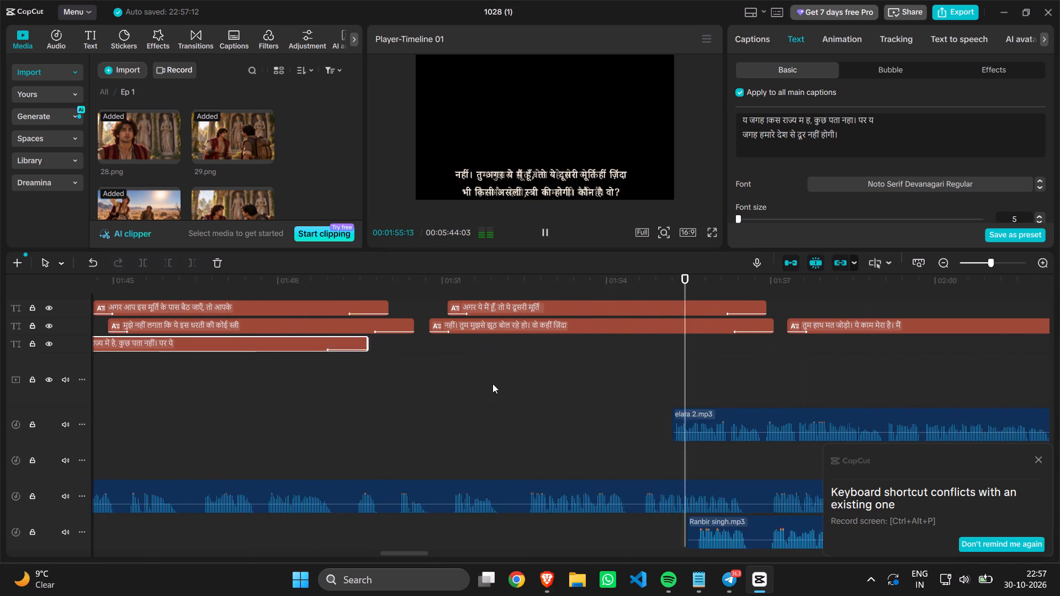
scroll(492, 384, "left", 1)
key("space")
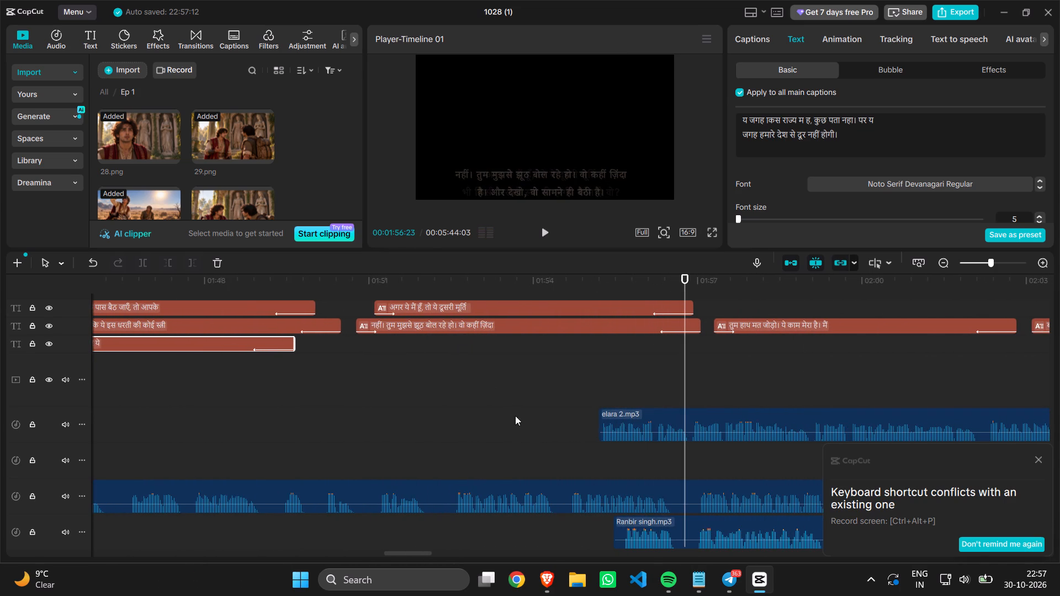
left_click_drag(631, 530, 723, 548)
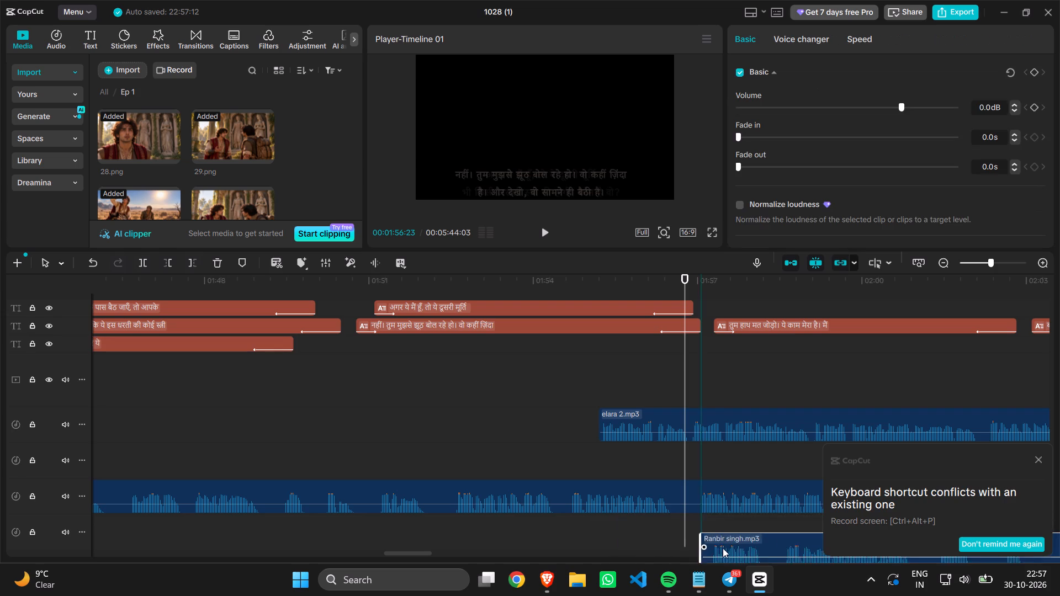
left_click_drag(723, 548, 808, 520)
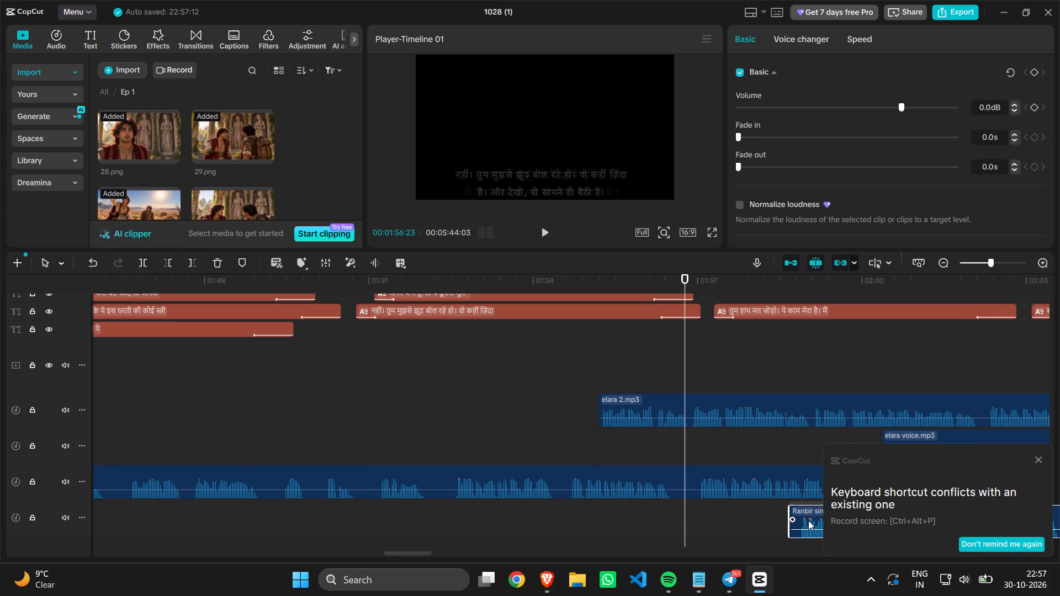
left_click_drag(808, 520, 849, 515)
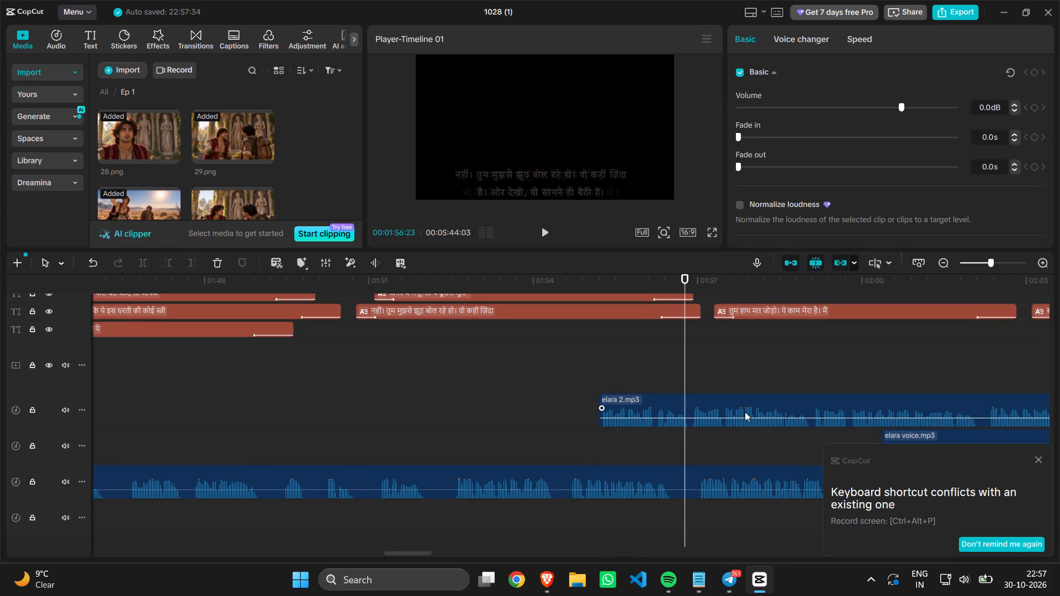
Move elara 2.mp3 later on its audio track to start at about 02:03.
left_click(745, 412)
left_click_drag(745, 412, 849, 416)
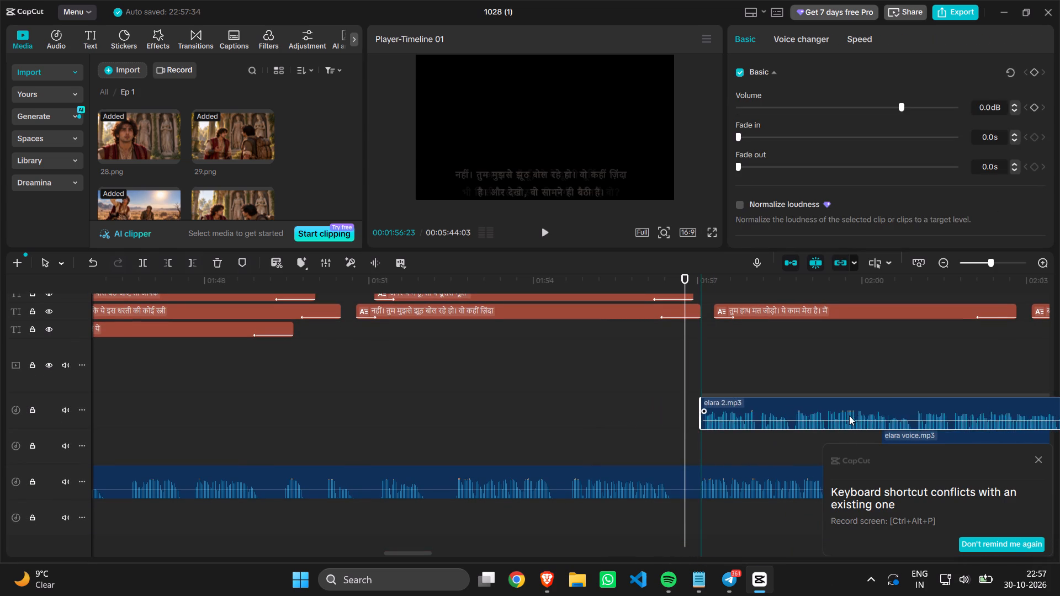
left_click_drag(849, 416, 1041, 409)
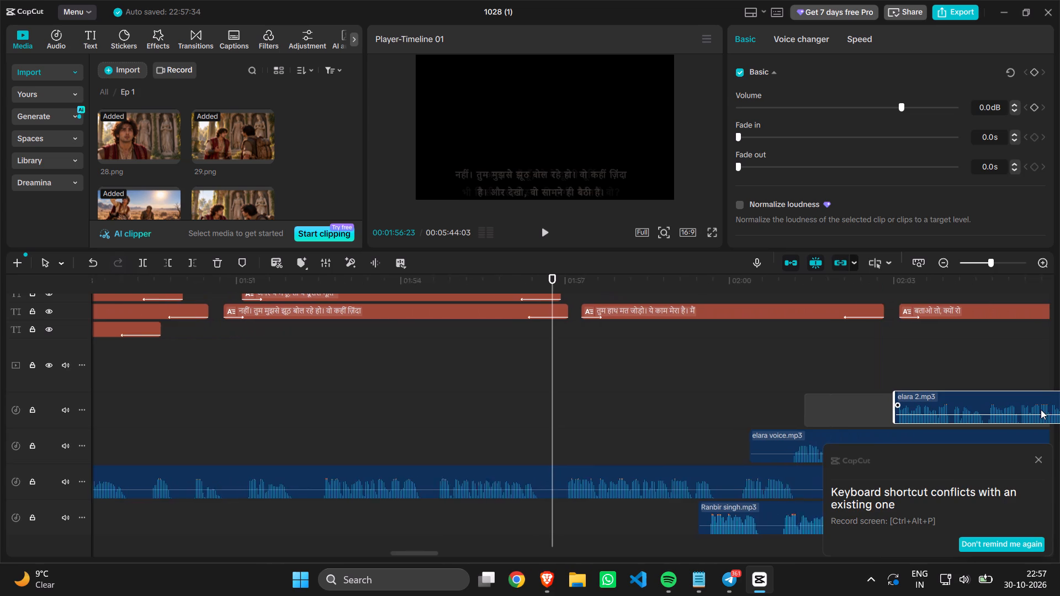
left_click_drag(1041, 409, 919, 413)
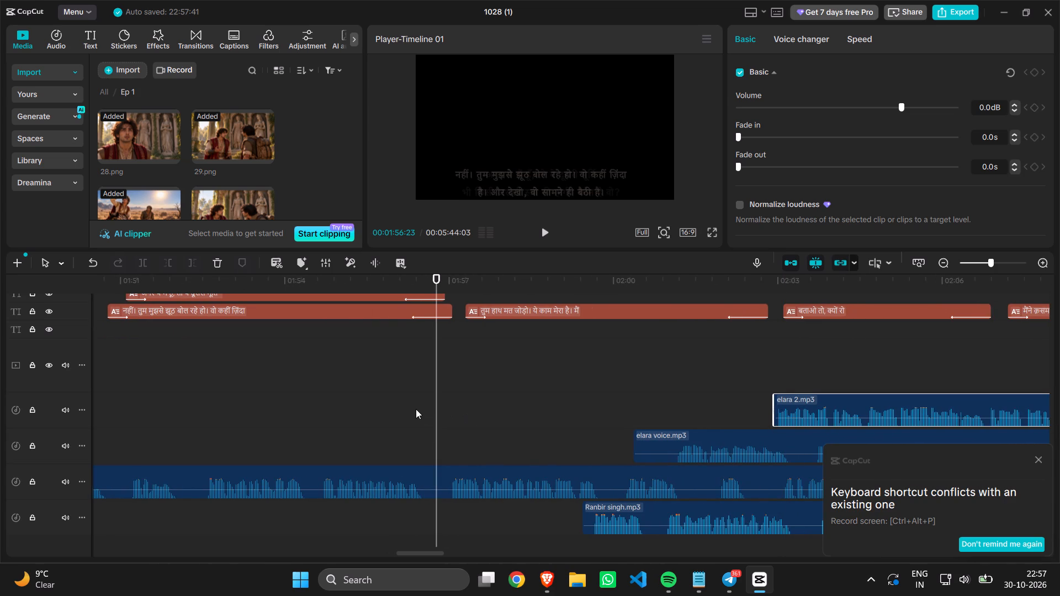
Find the end of Jasvant's line by playback, split jaswant voice.mp3 at 01:56:20 and move the remaining part later.
key("space")
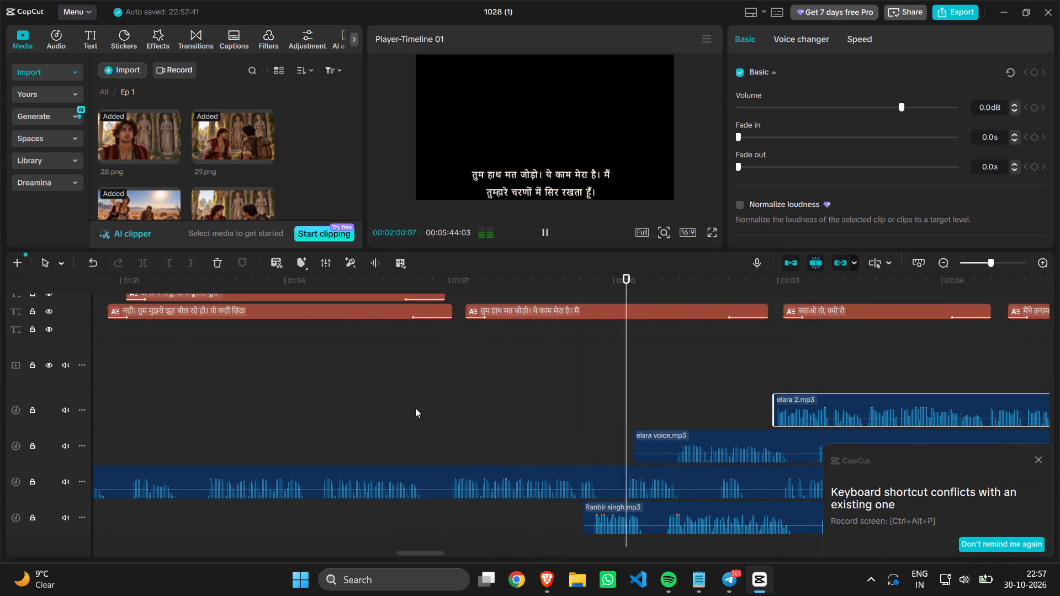
left_click(231, 439)
key("space")
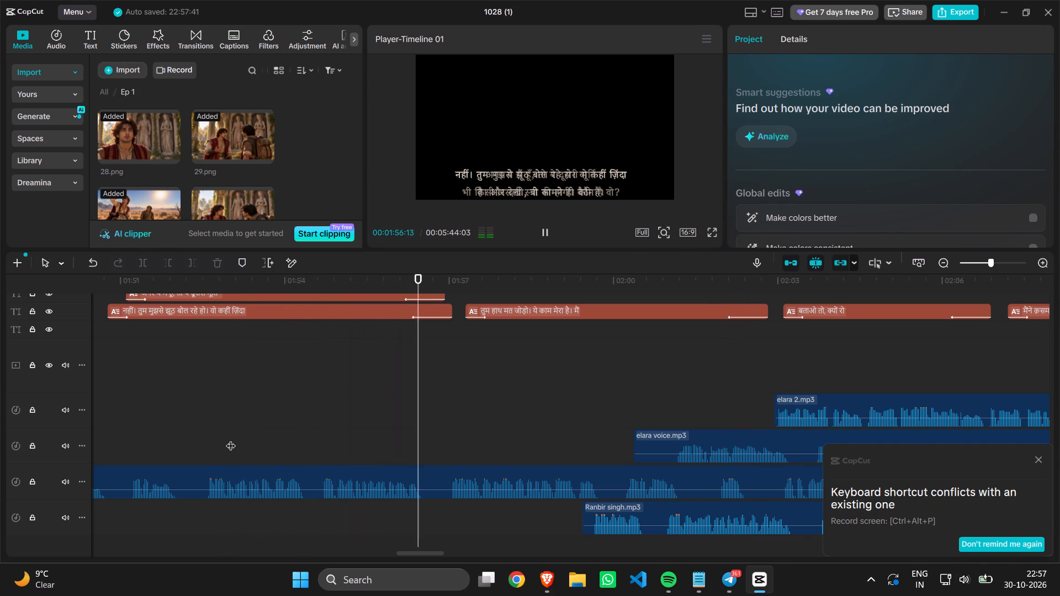
key("space")
left_click(344, 477)
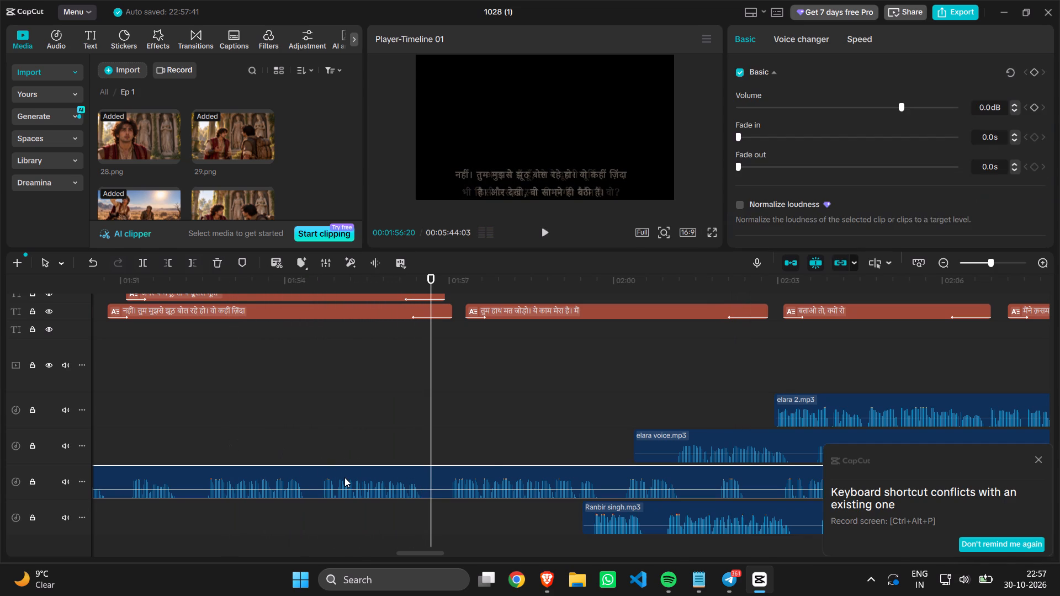
key("ctrl+b")
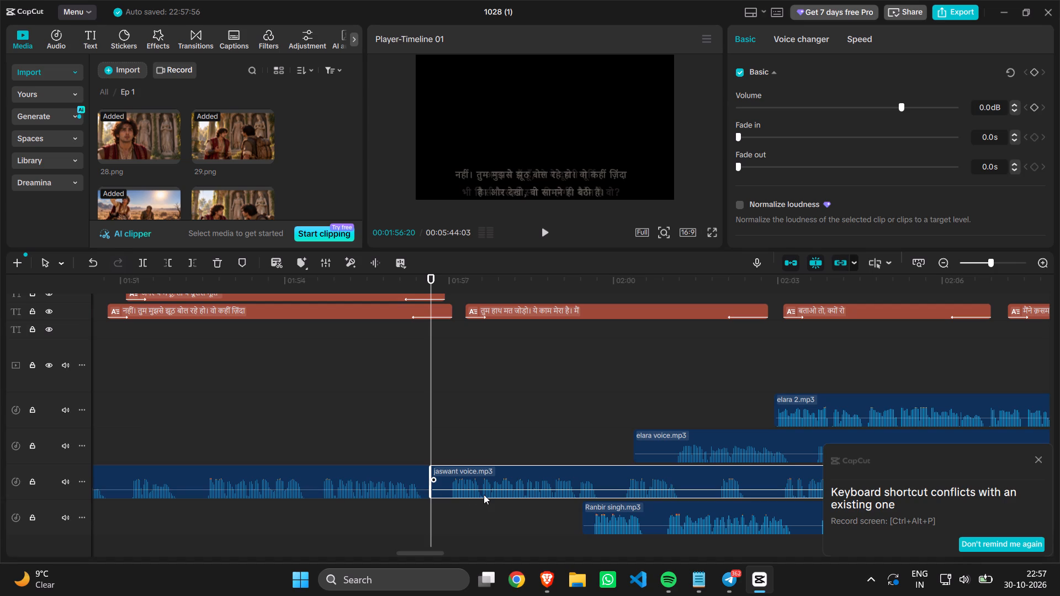
left_click_drag(506, 475, 661, 480)
Add 30.png and 31.png from Ep 1 one after the other behind the last image at the start of jaswant voice.mp3.
scroll(275, 391, "right", 2)
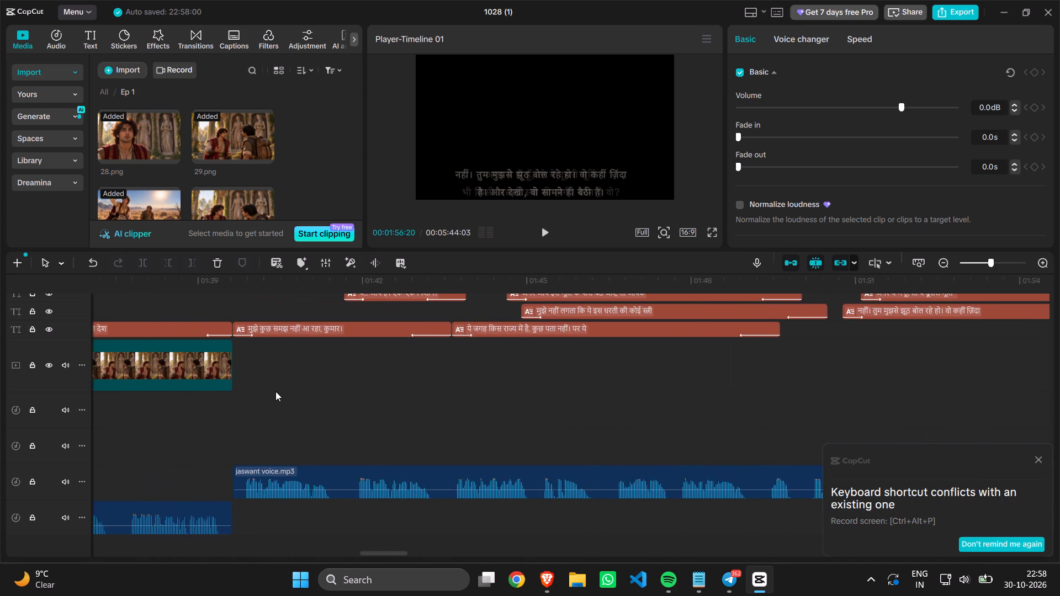
scroll(275, 391, "right", 1)
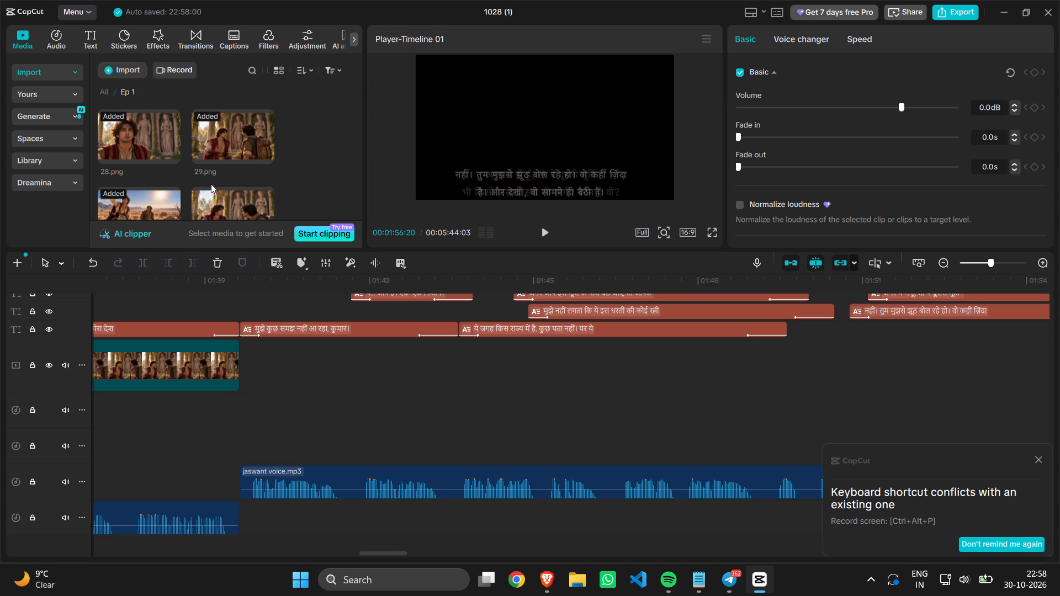
scroll(211, 184, "down", 1)
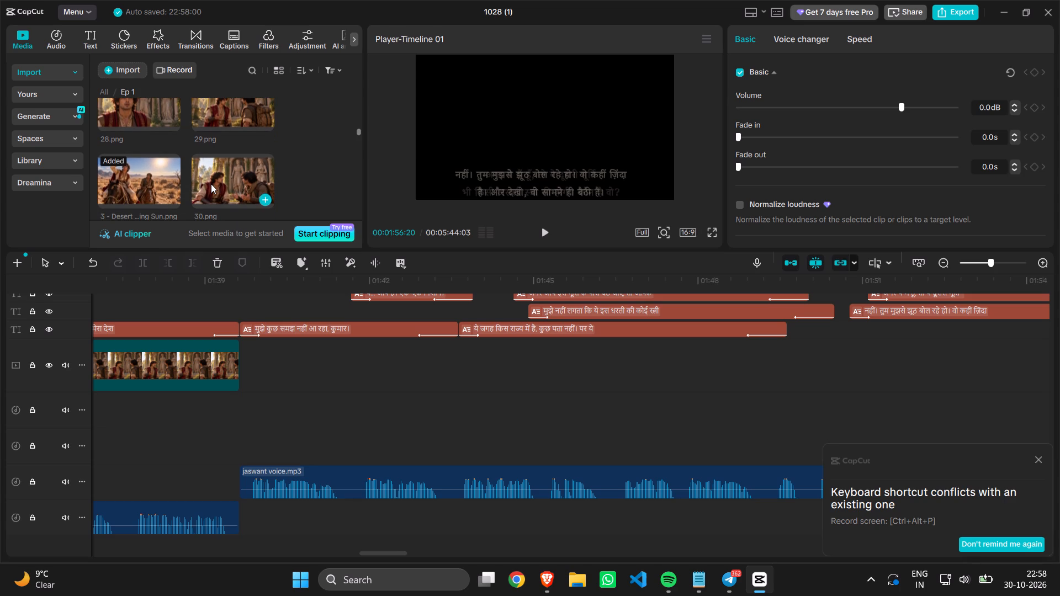
scroll(190, 168, "down", 2)
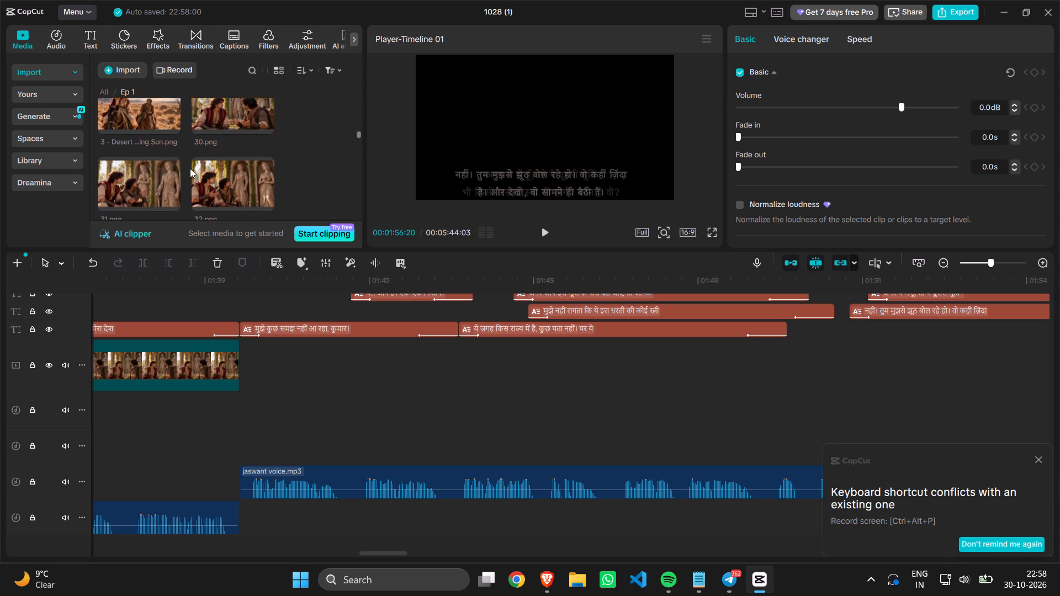
scroll(190, 168, "down", 1)
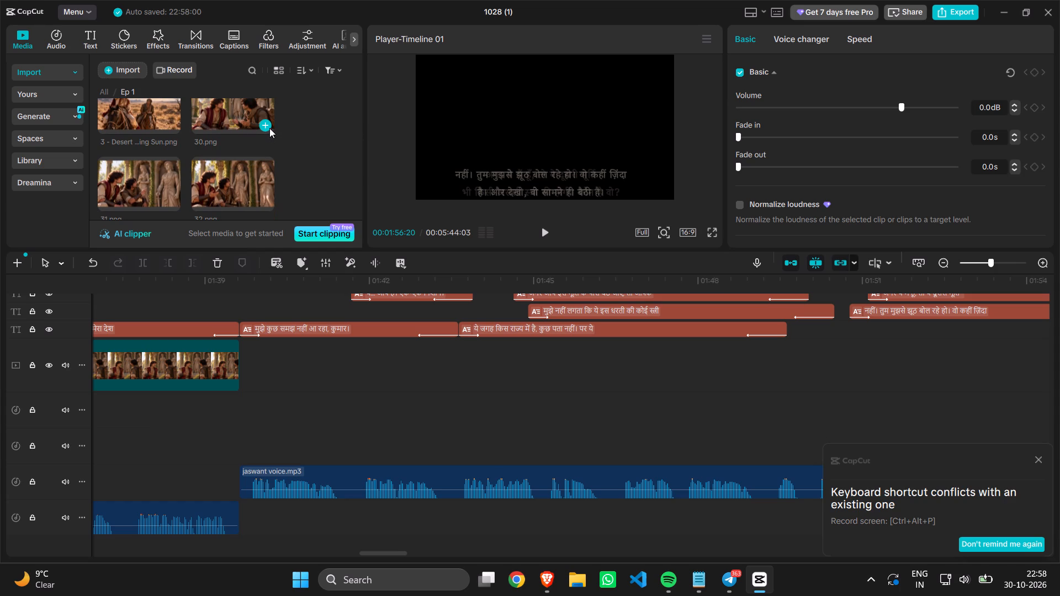
left_click(269, 126)
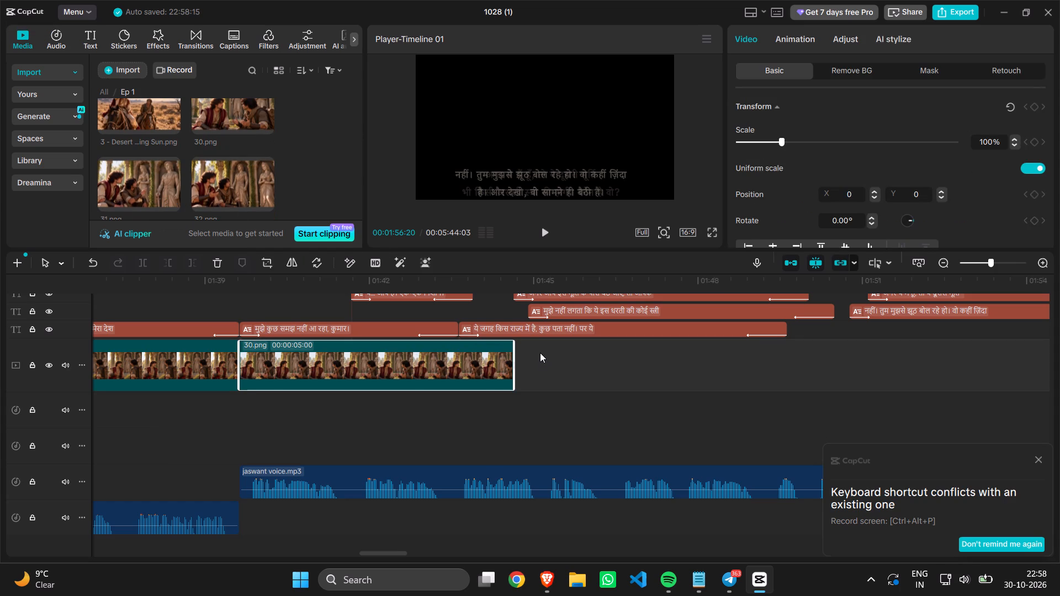
left_click(174, 205)
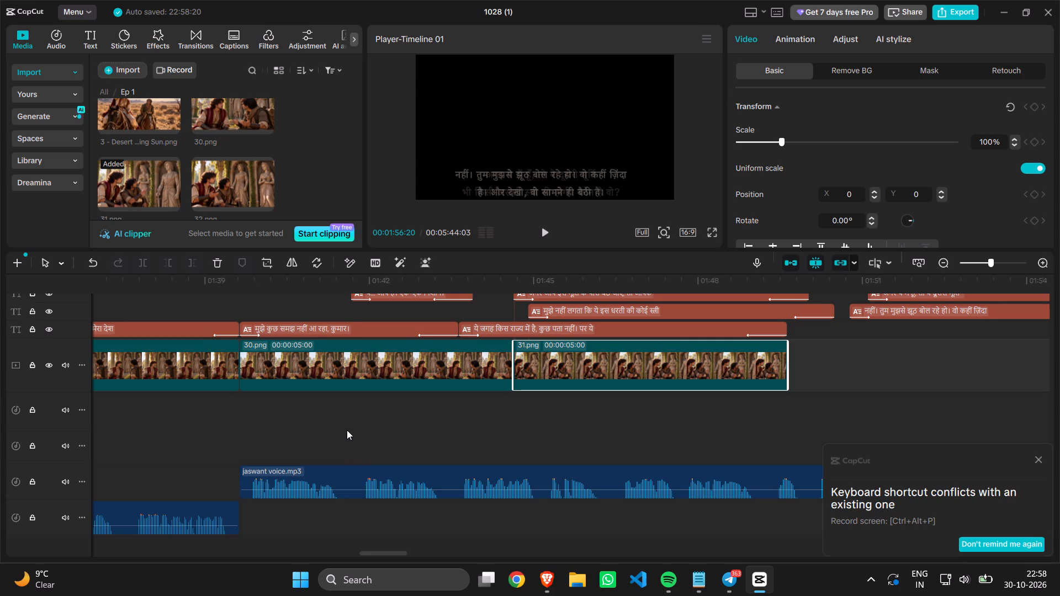
Preview 32.png, 31.png and 30.png from Ep 1 to compare them and look through the images that follow.
scroll(347, 430, "down", 1)
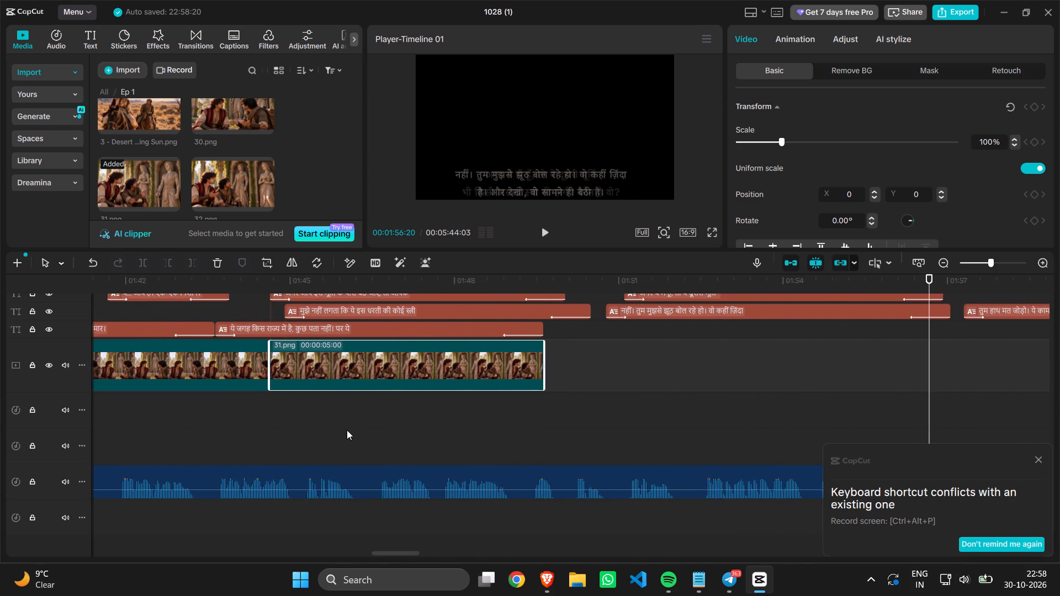
scroll(347, 430, "down", 1)
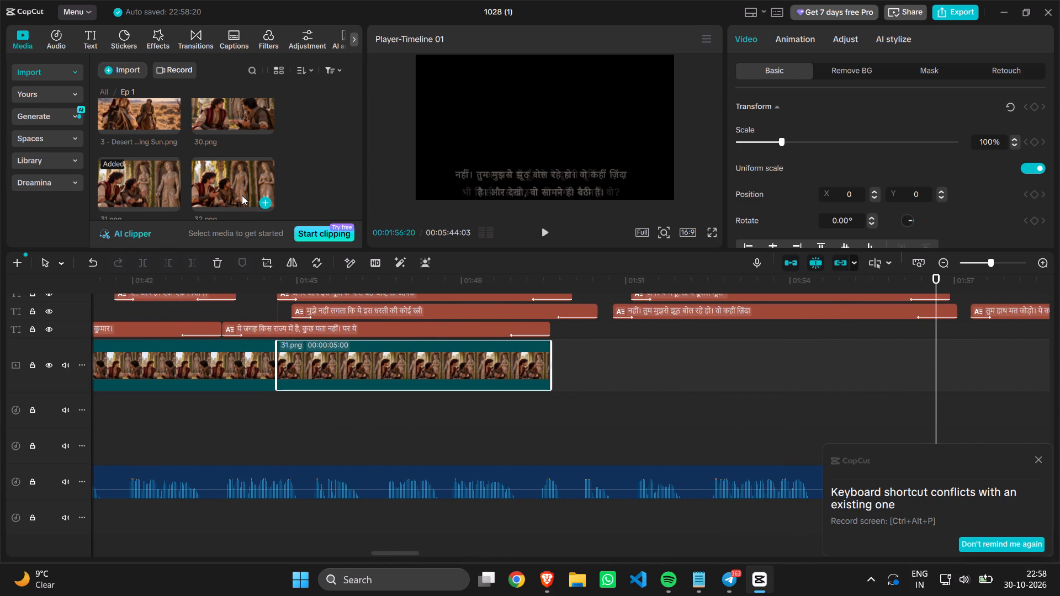
left_click(242, 195)
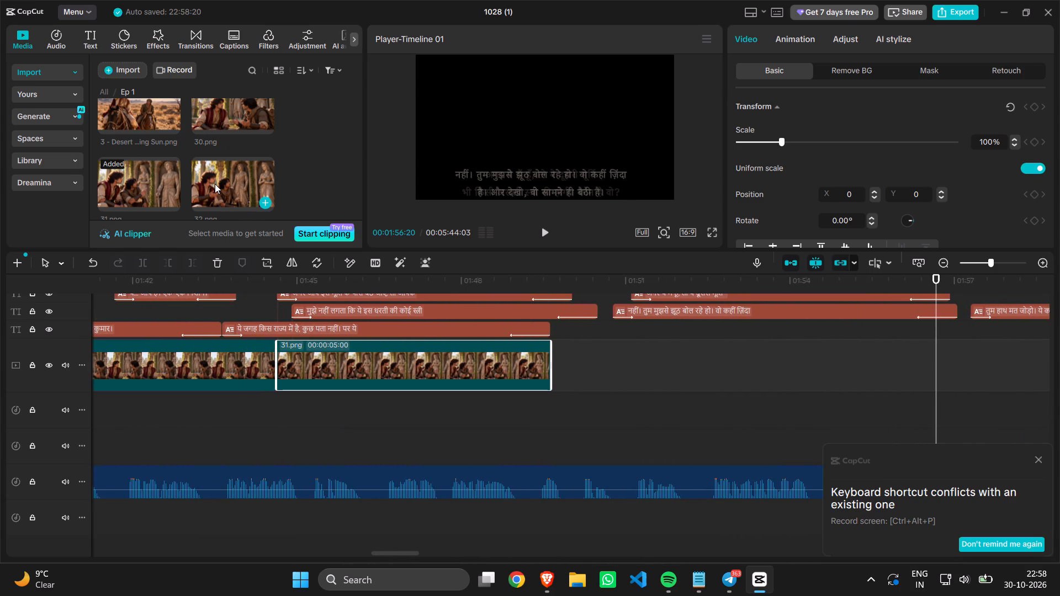
left_click(215, 184)
double_click(215, 184)
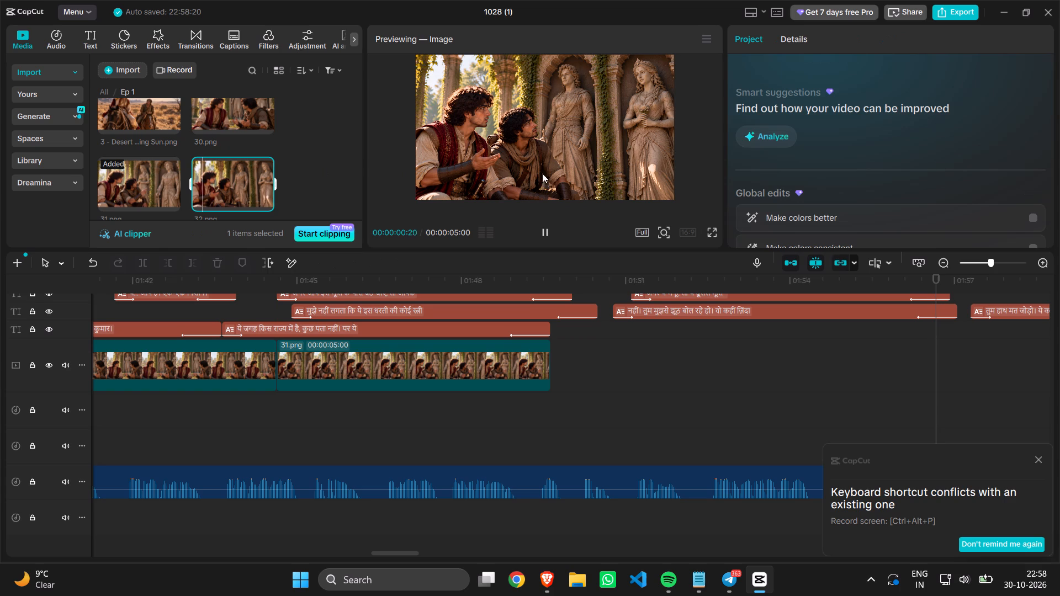
double_click(155, 188)
double_click(243, 104)
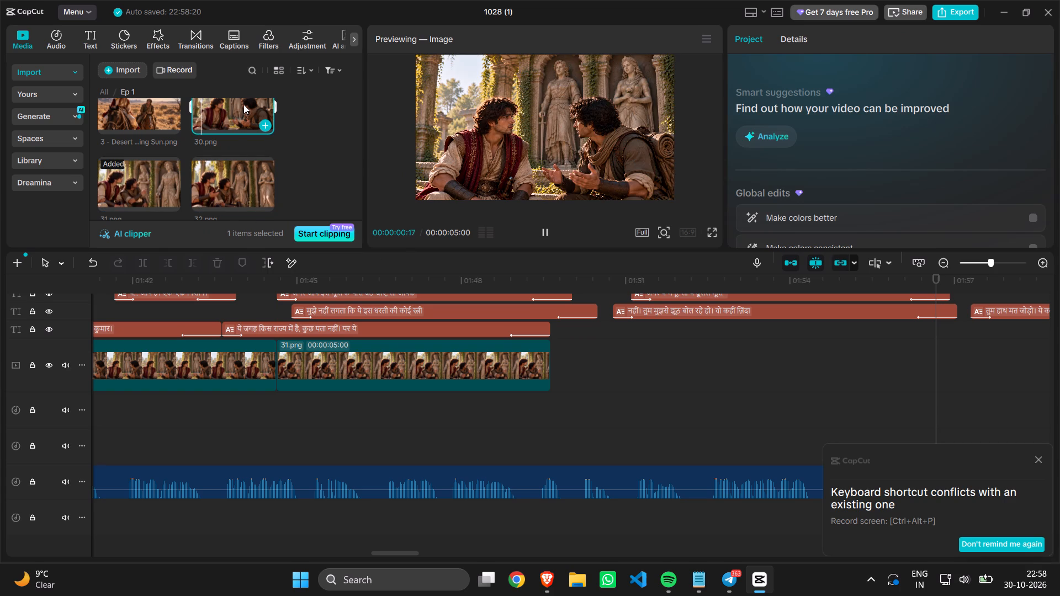
scroll(229, 169, "down", 1)
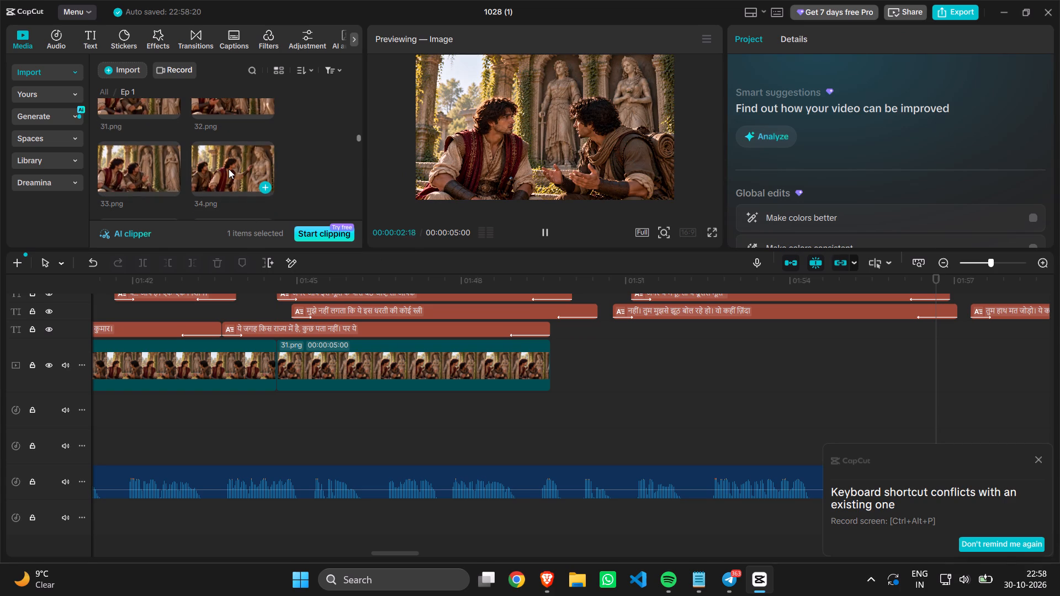
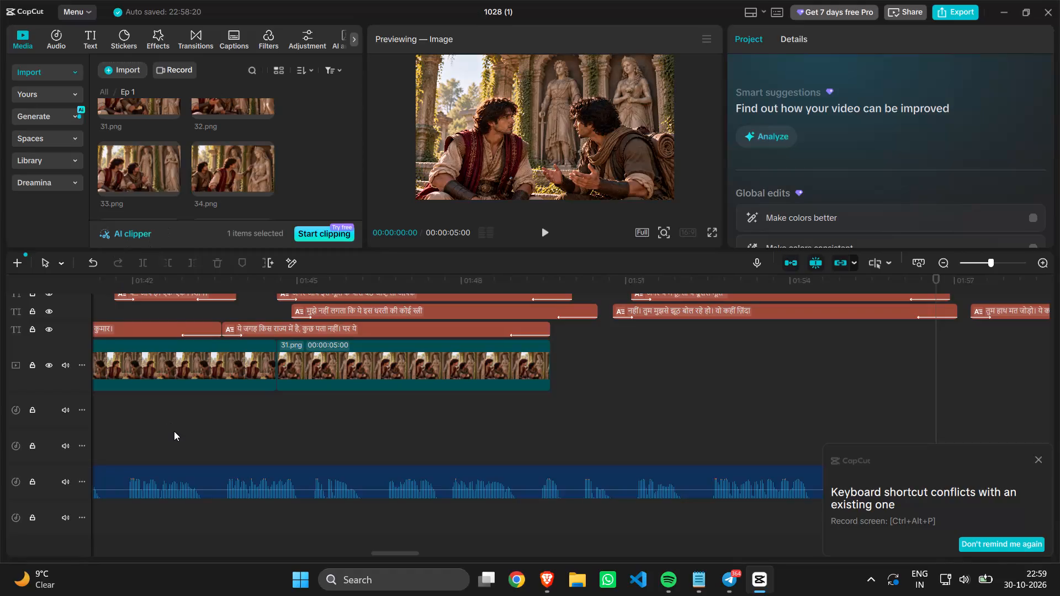
Move captions "ये... आप हैं। एक-एक निशान।" and "अगर आप इस मूर्ति" onto the caption track above the images, after "ये जगह किस राज्य".
scroll(174, 431, "up", 1)
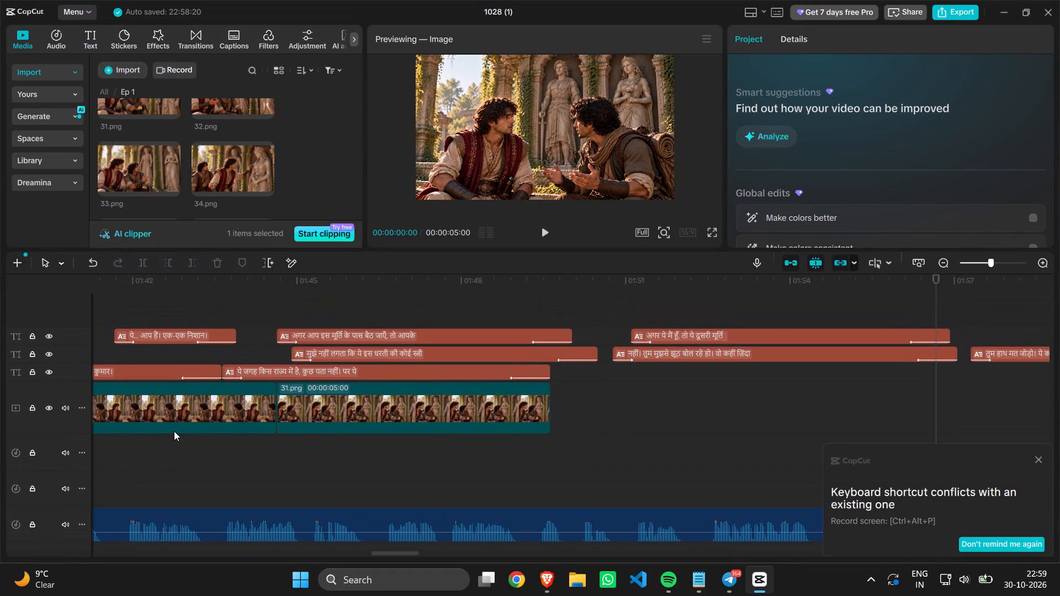
scroll(174, 431, "up", 1)
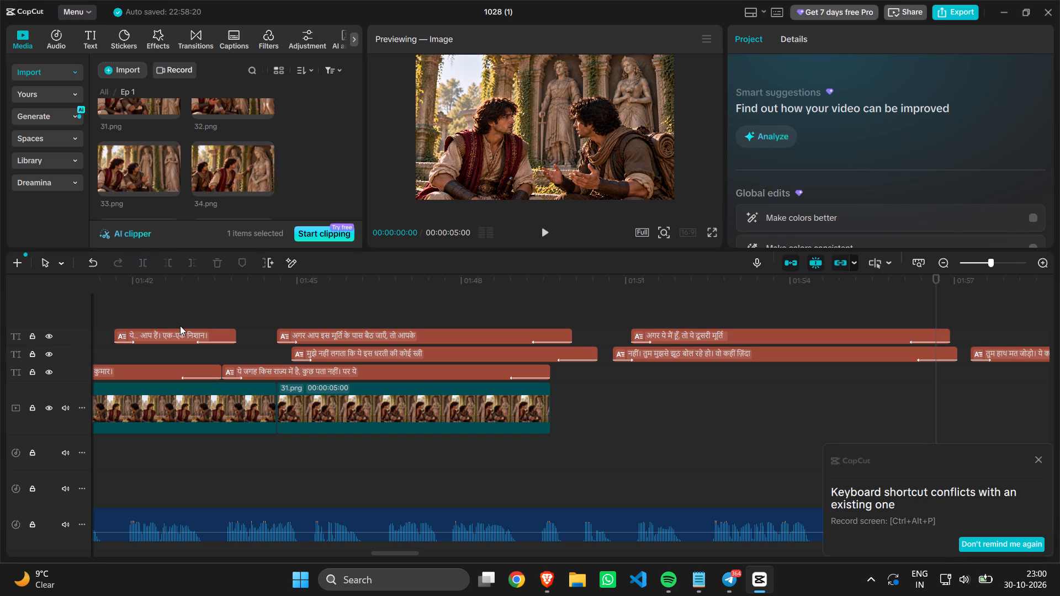
scroll(401, 384, "right", 2)
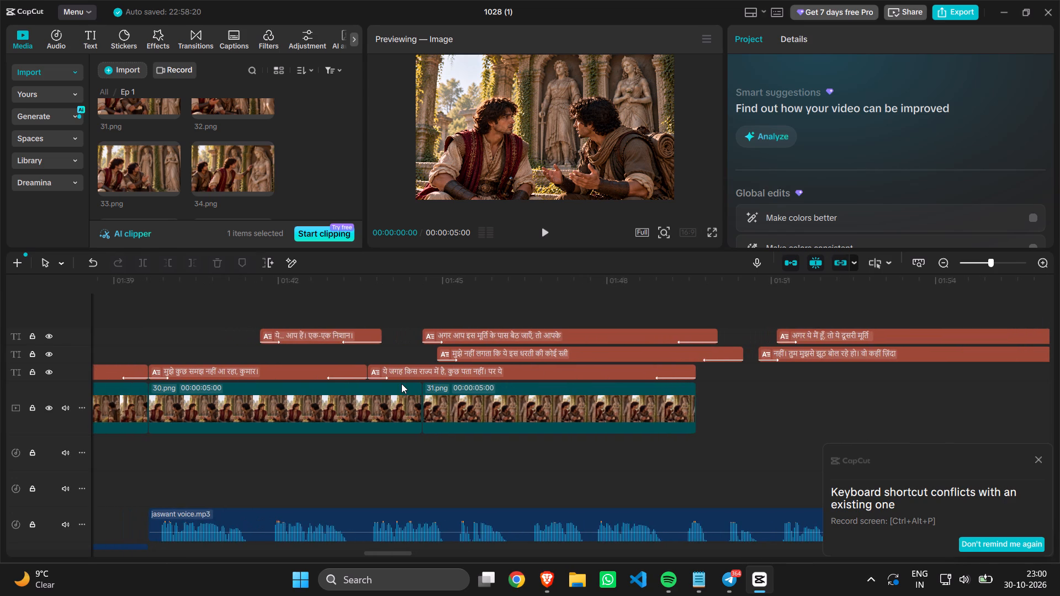
scroll(401, 384, "left", 1)
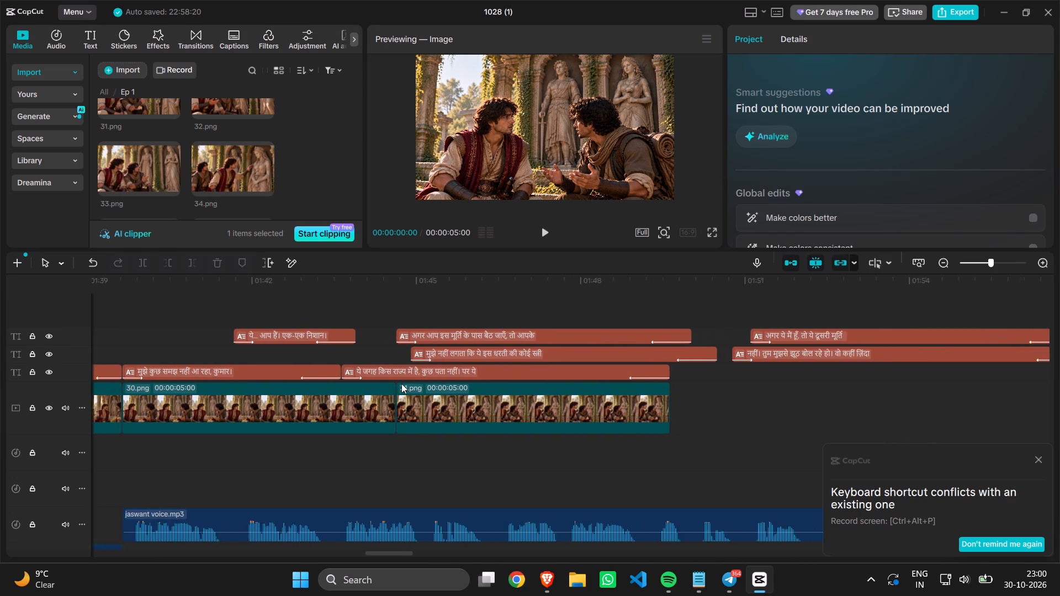
scroll(401, 384, "left", 1)
scroll(401, 384, "right", 1)
scroll(401, 384, "left", 1)
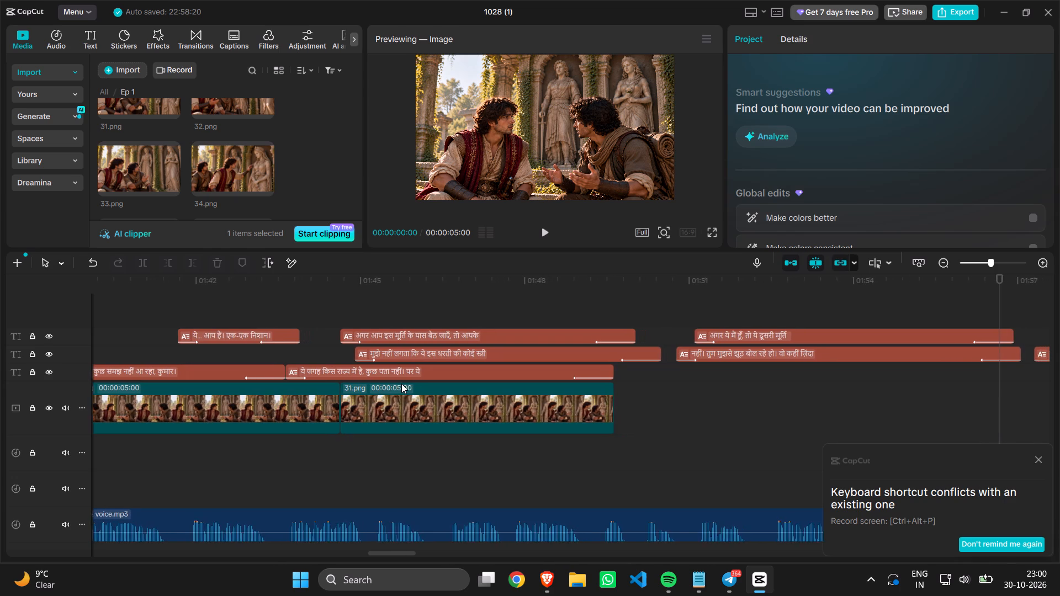
scroll(401, 384, "left", 1)
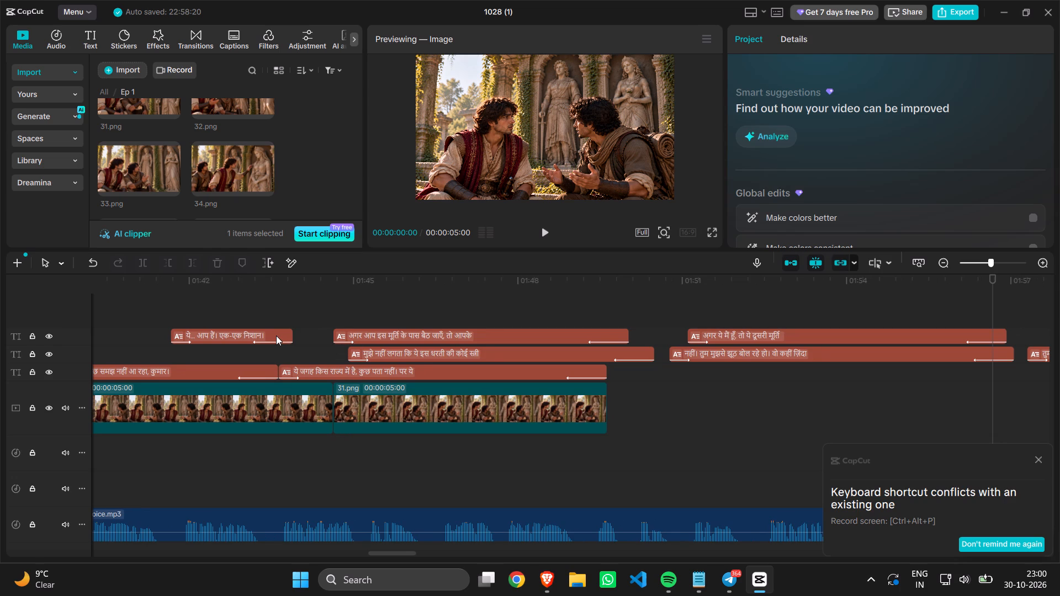
left_click_drag(276, 336, 330, 349)
left_click_drag(330, 349, 724, 365)
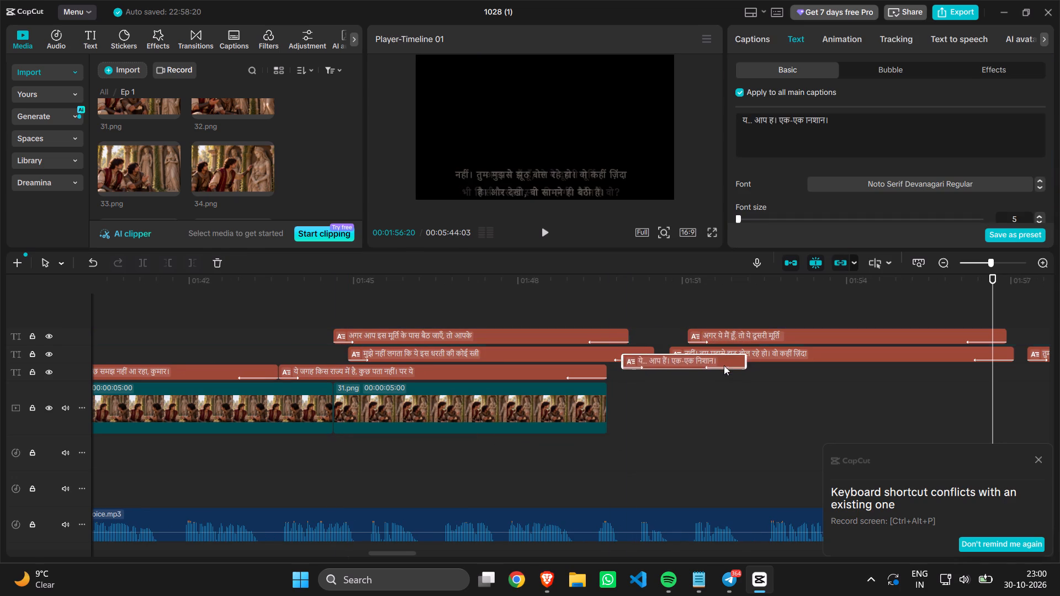
left_click_drag(724, 365, 717, 369)
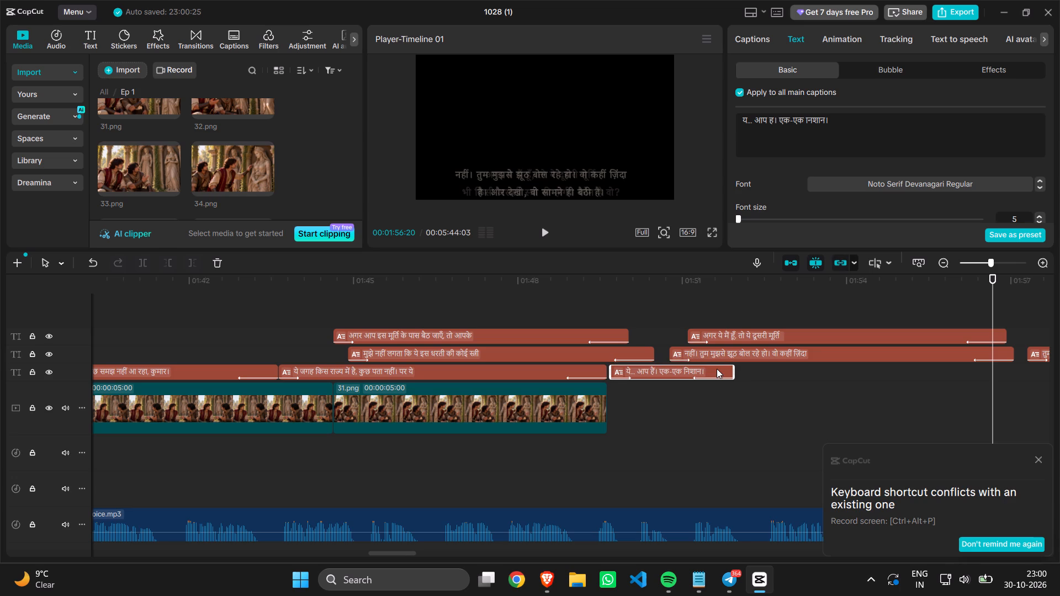
left_click_drag(522, 335, 892, 368)
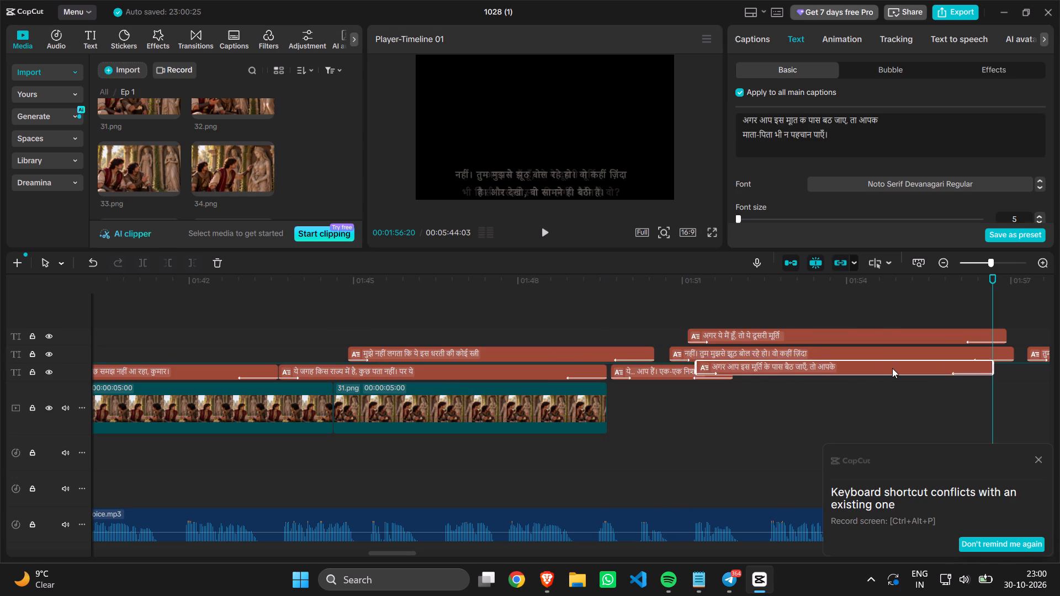
left_click_drag(892, 368, 924, 374)
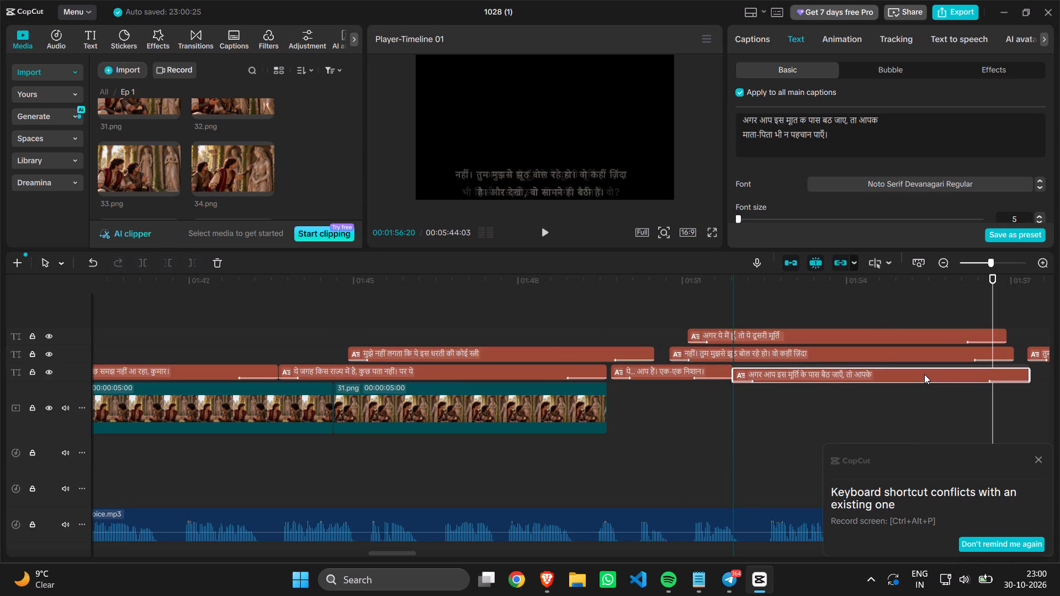
left_click_drag(924, 374, 925, 372)
Play the timeline from about 01:38 to check the captions and 30.png and 31.png against Jasvant's voice.
scroll(925, 372, "left", 1)
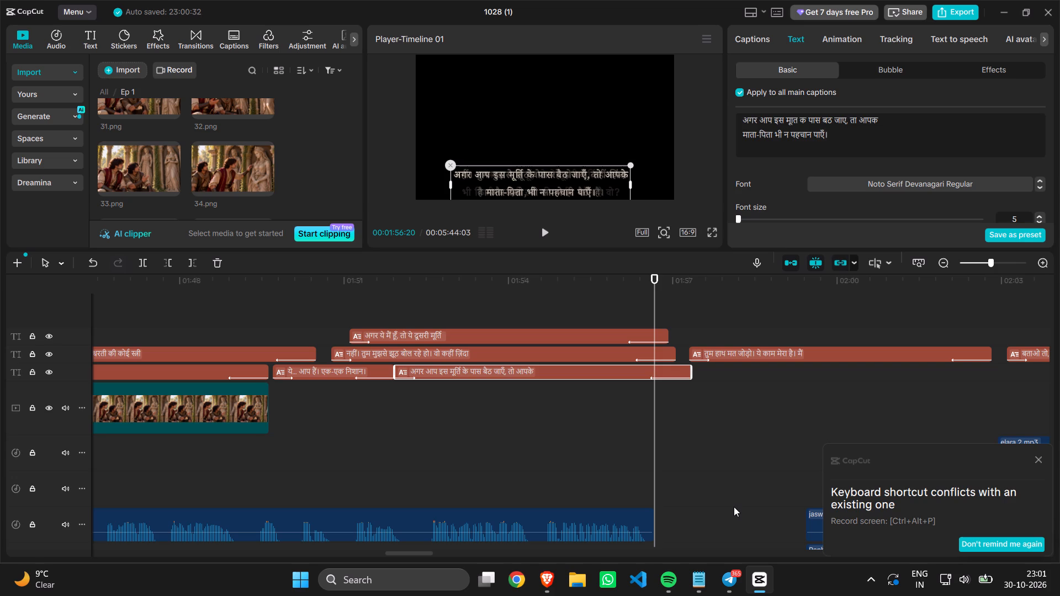
scroll(547, 500, "right", 3)
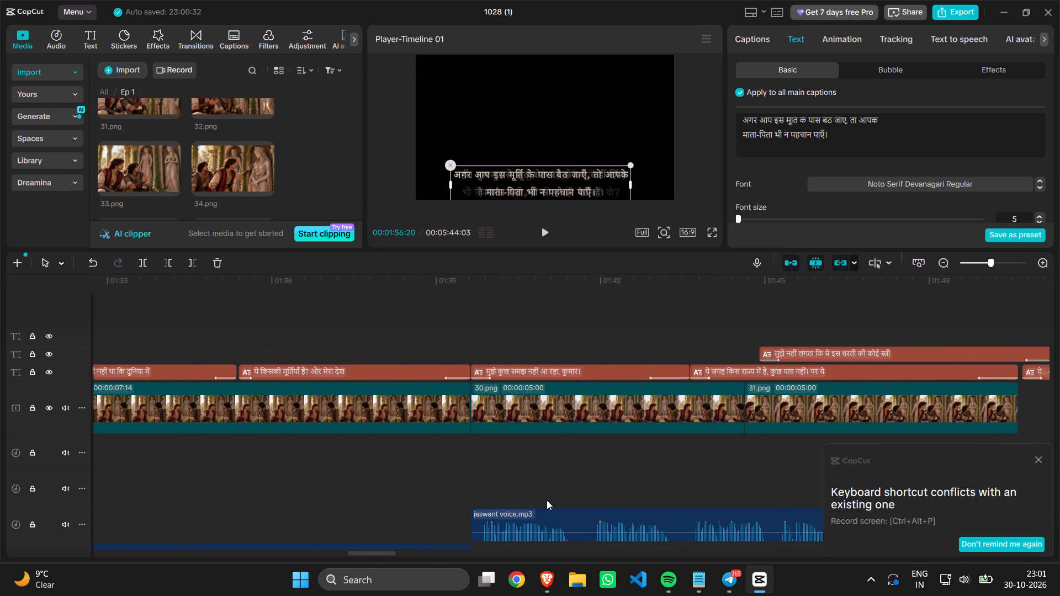
left_click(443, 476)
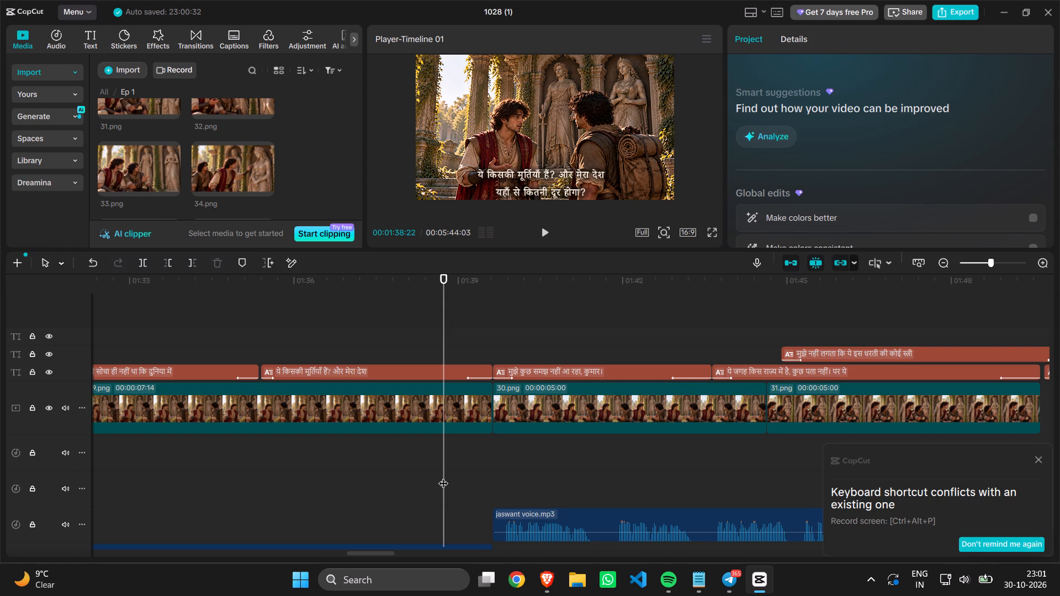
key("space")
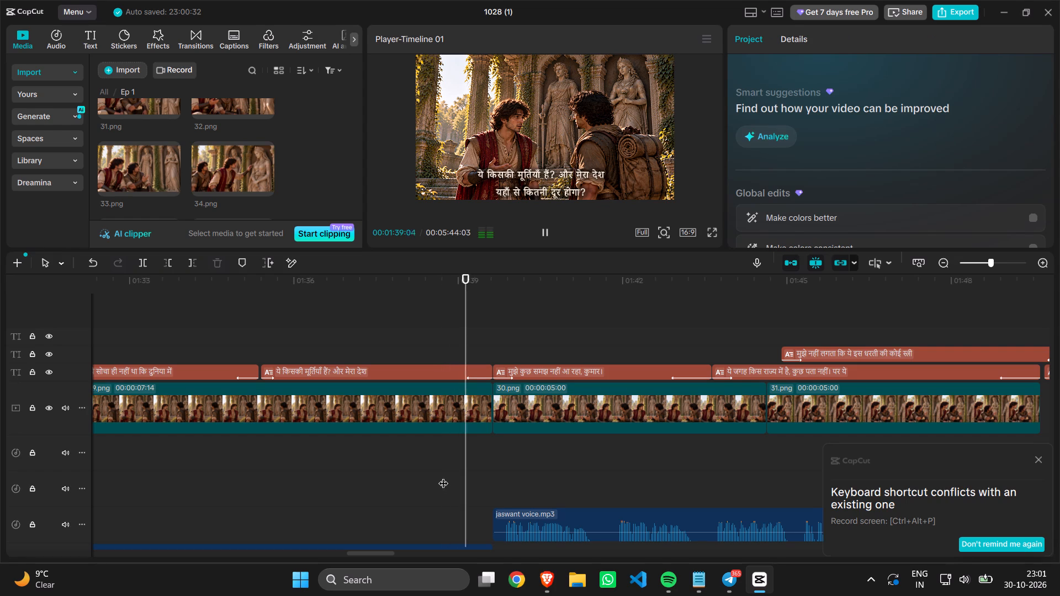
left_click(443, 476)
key("space")
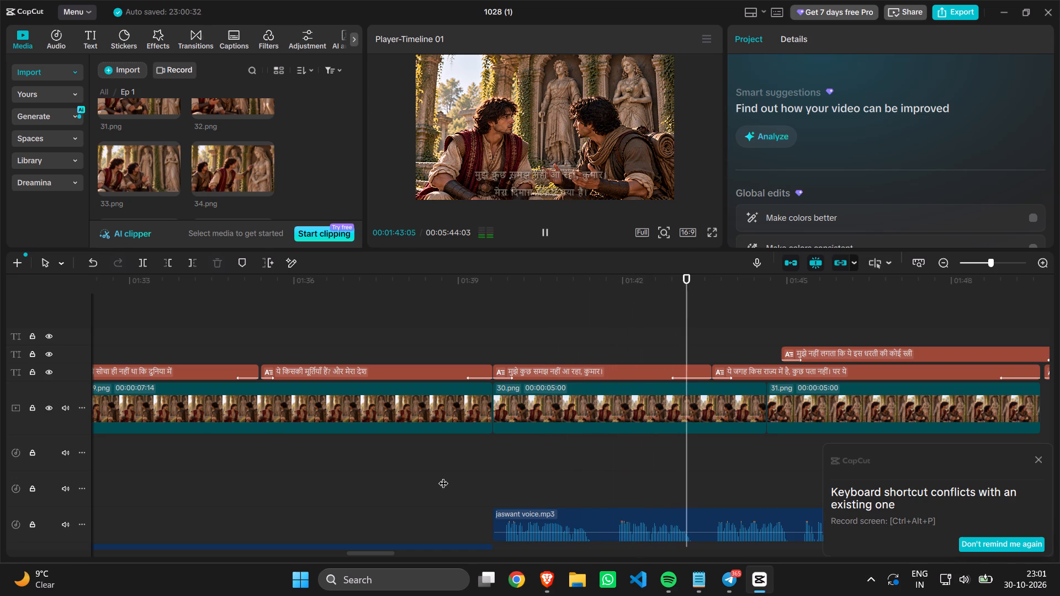
scroll(443, 476, "left", 1)
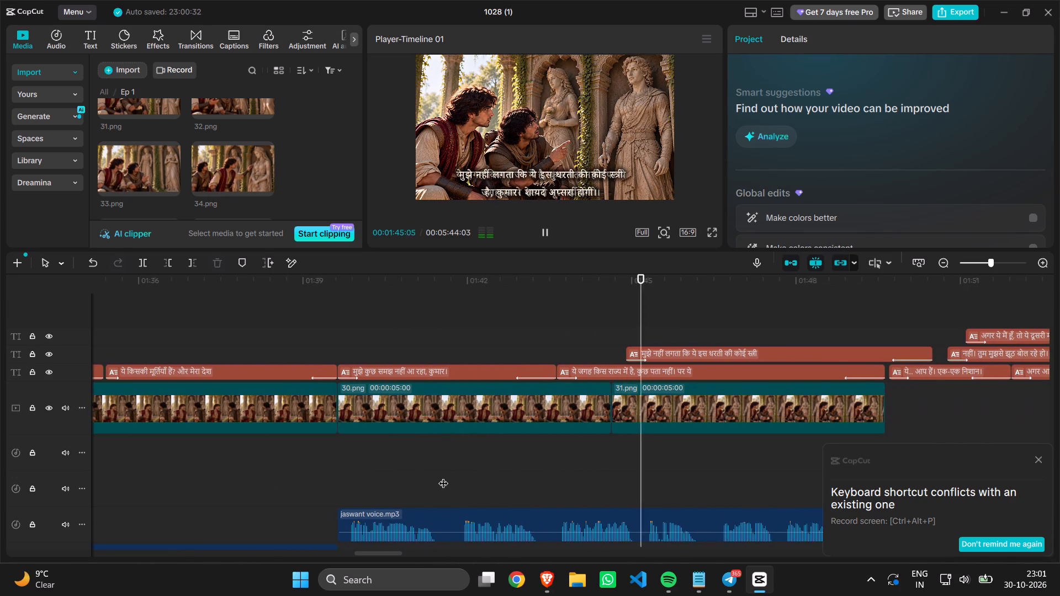
key("space")
scroll(443, 476, "left", 2)
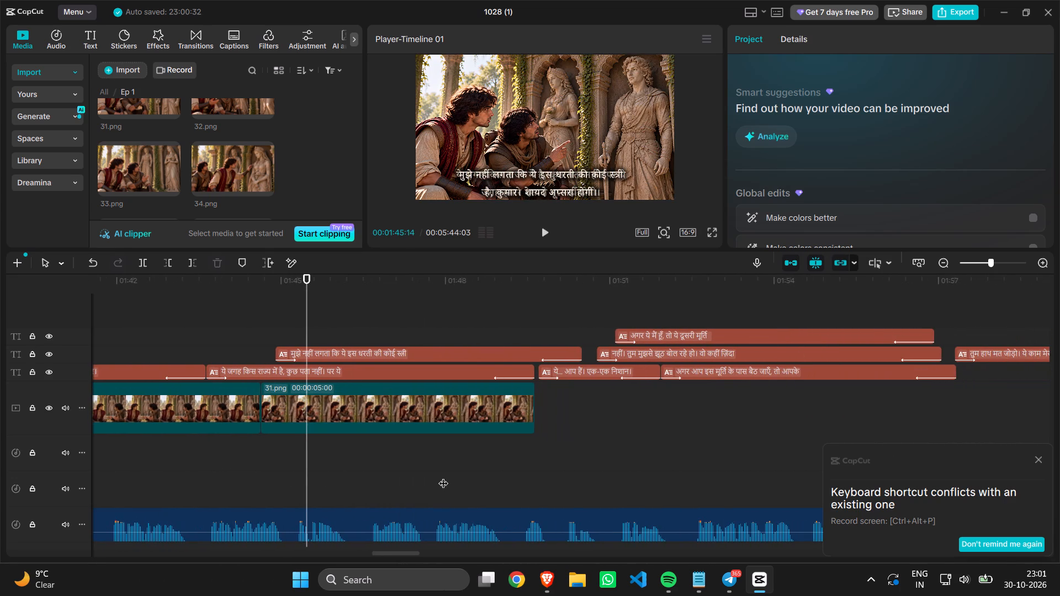
Move captions "मुझे नहीं लगता", "अगर ये मैं हूँ" and "नहीं। तुम मुझसे झूठ" later, past Jasvant's current clip, starting between about 01:57 and 02:03.
scroll(443, 476, "left", 1)
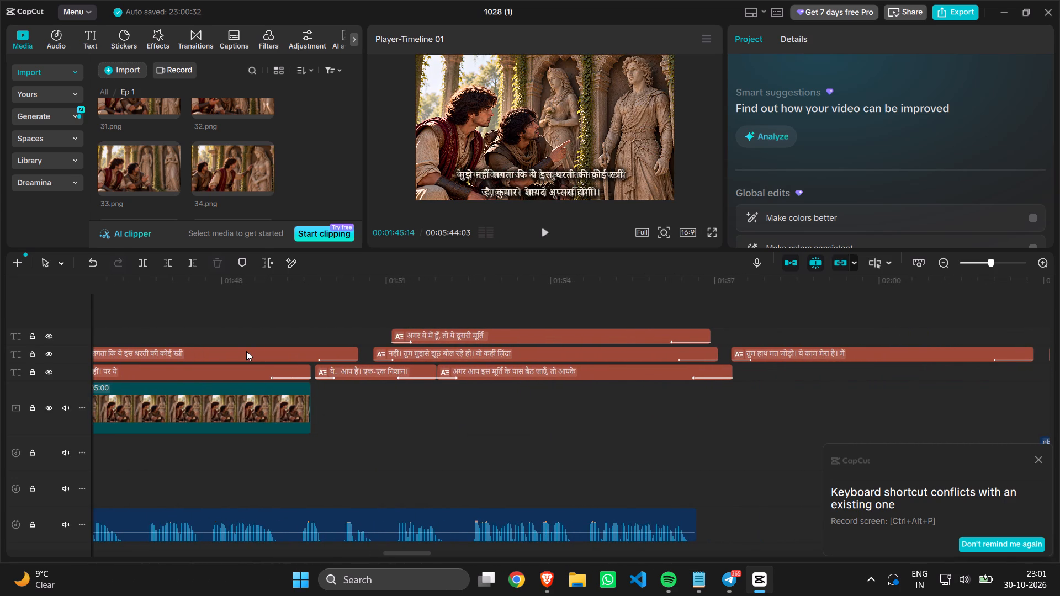
left_click_drag(246, 351, 949, 373)
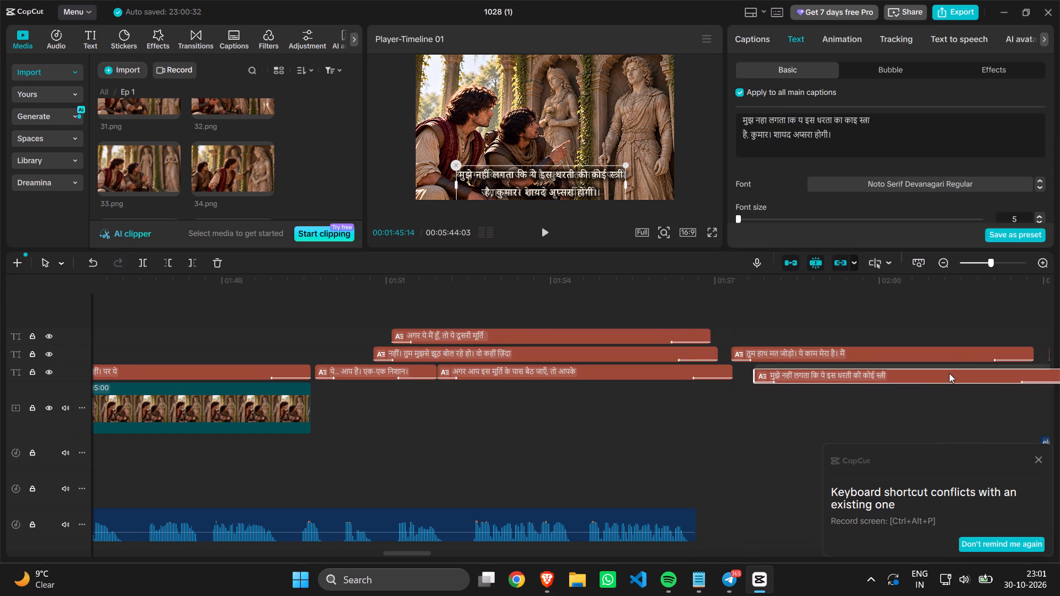
left_click_drag(949, 373, 947, 371)
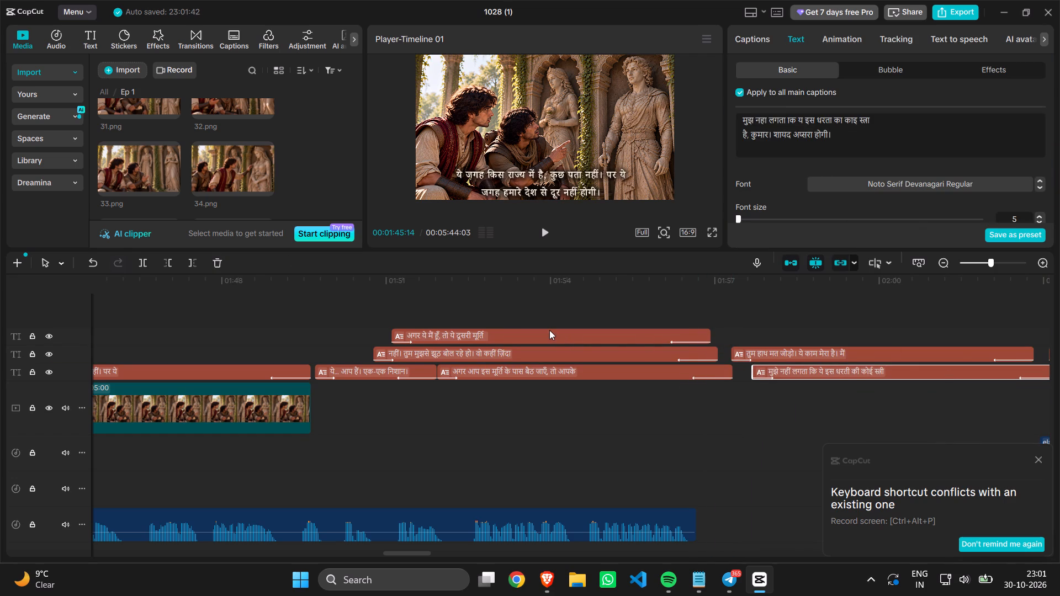
left_click_drag(549, 330, 747, 335)
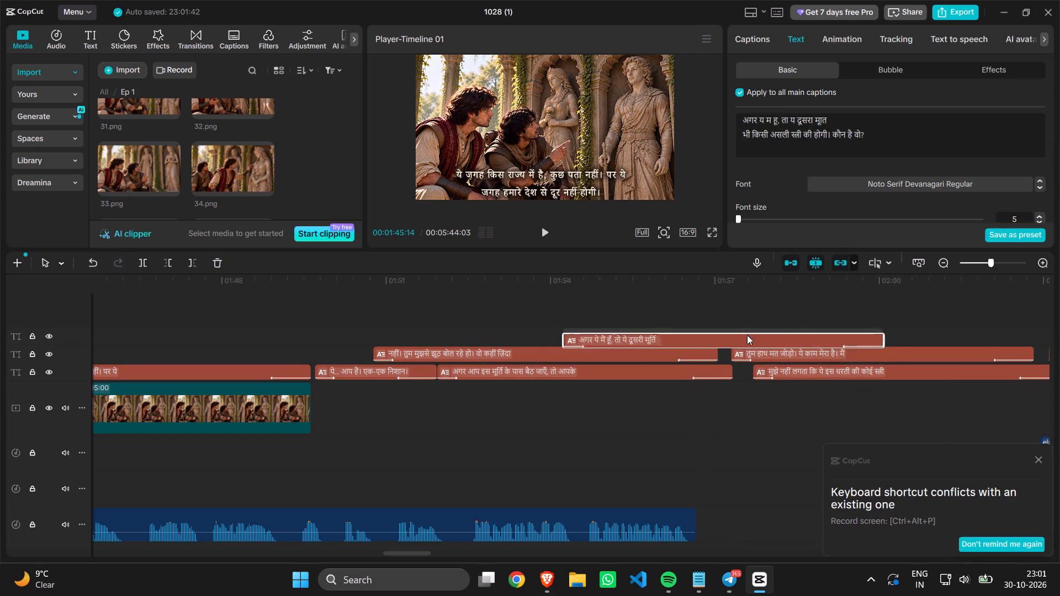
left_click_drag(747, 335, 904, 329)
scroll(904, 329, "left", 3)
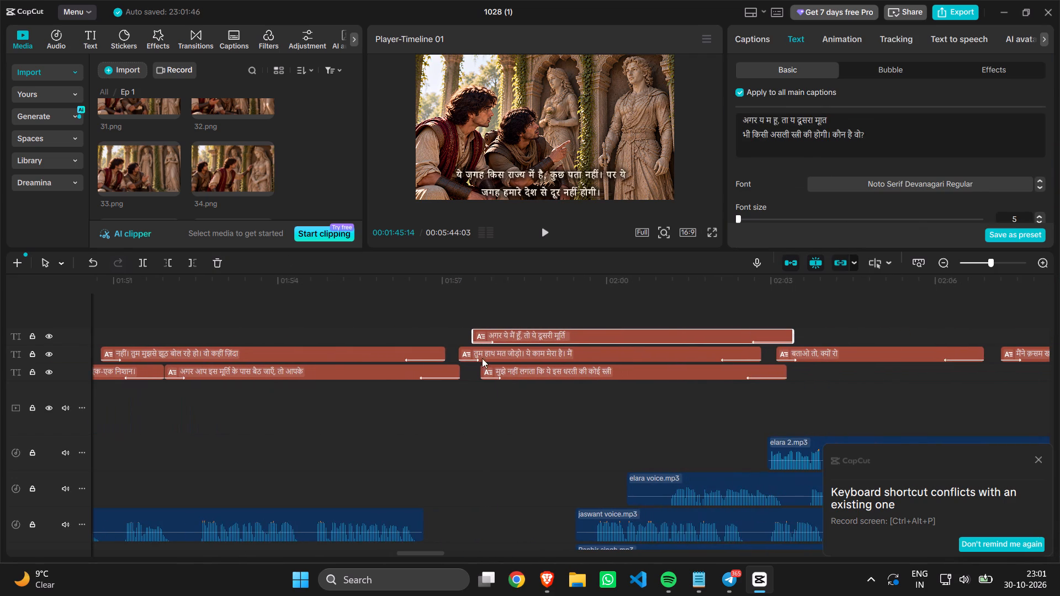
left_click_drag(296, 354, 904, 372)
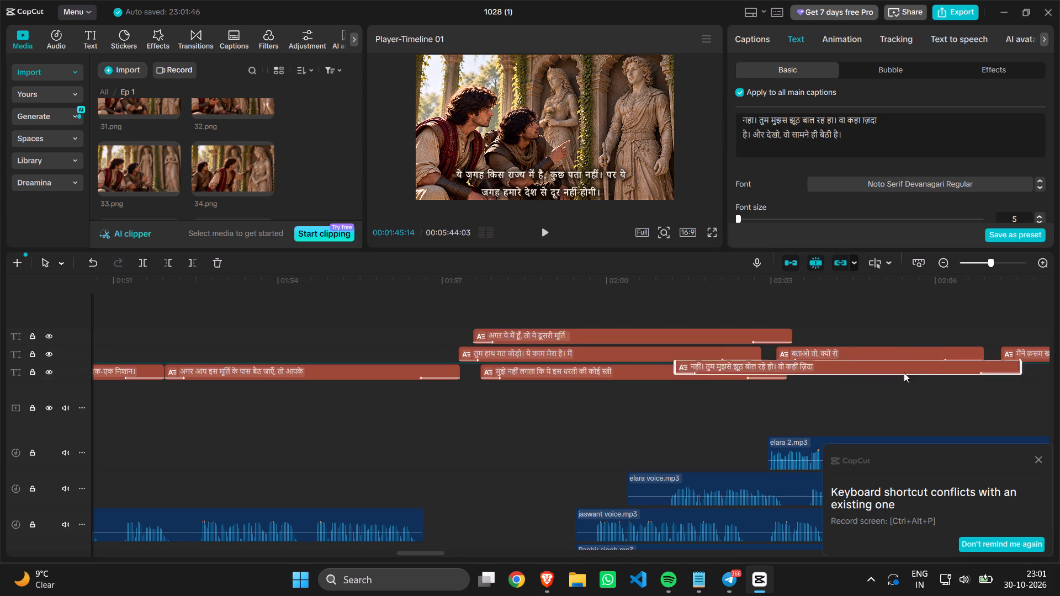
left_click_drag(904, 372, 1000, 372)
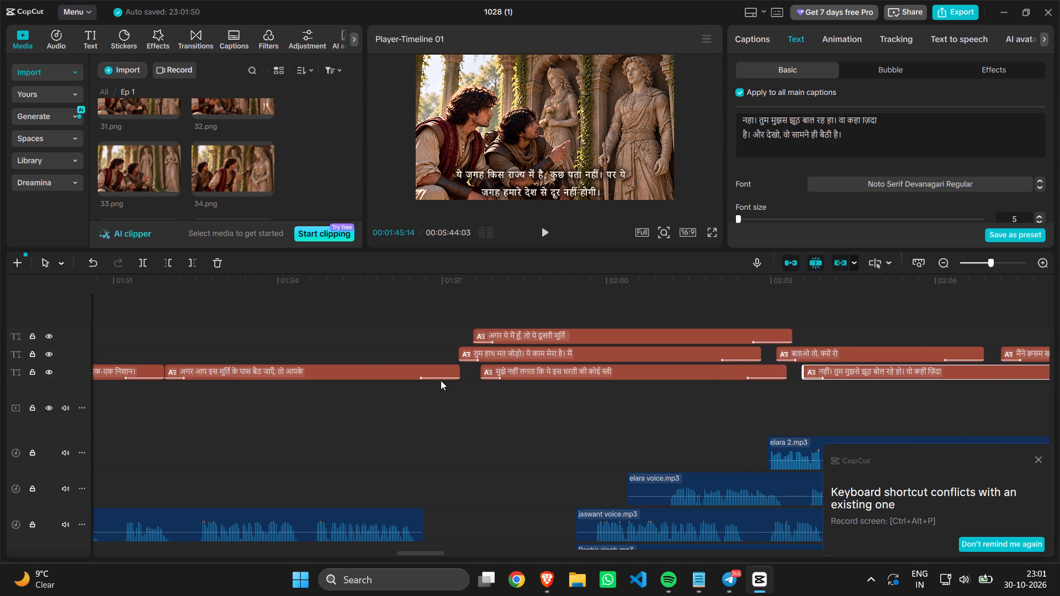
Trim the start of the "तुम हाथ मत जोड़ो" caption to about 01:58.
scroll(408, 387, "right", 4)
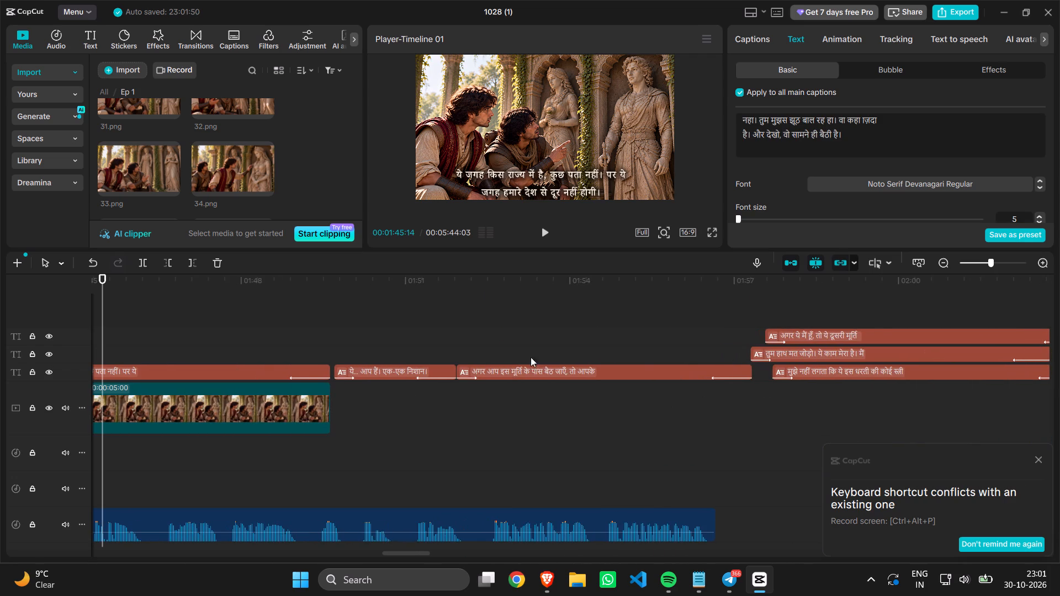
scroll(523, 357, "left", 5)
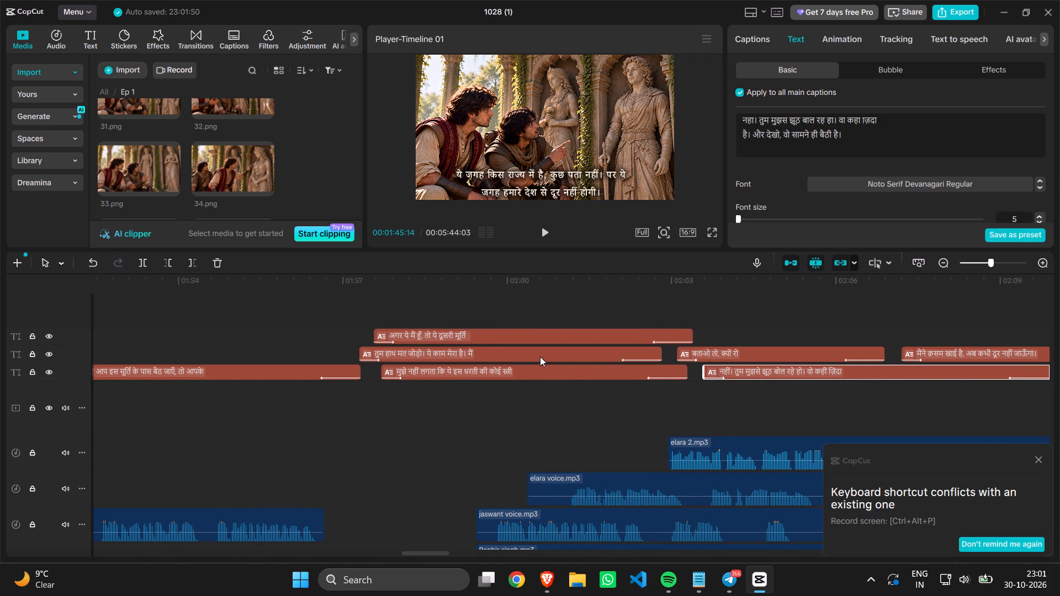
left_click_drag(360, 354, 410, 356)
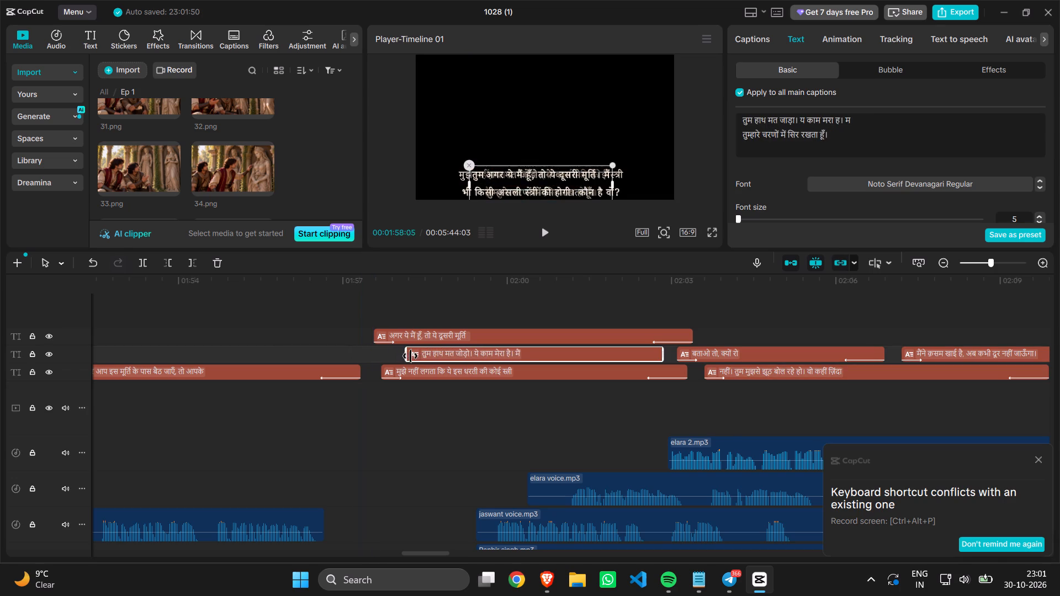
left_click_drag(410, 356, 423, 357)
Shift captions "ये... आप हैं" and "अगर आप इस मूर्ति" slightly earlier so each directly follows the caption before it.
scroll(270, 344, "right", 5)
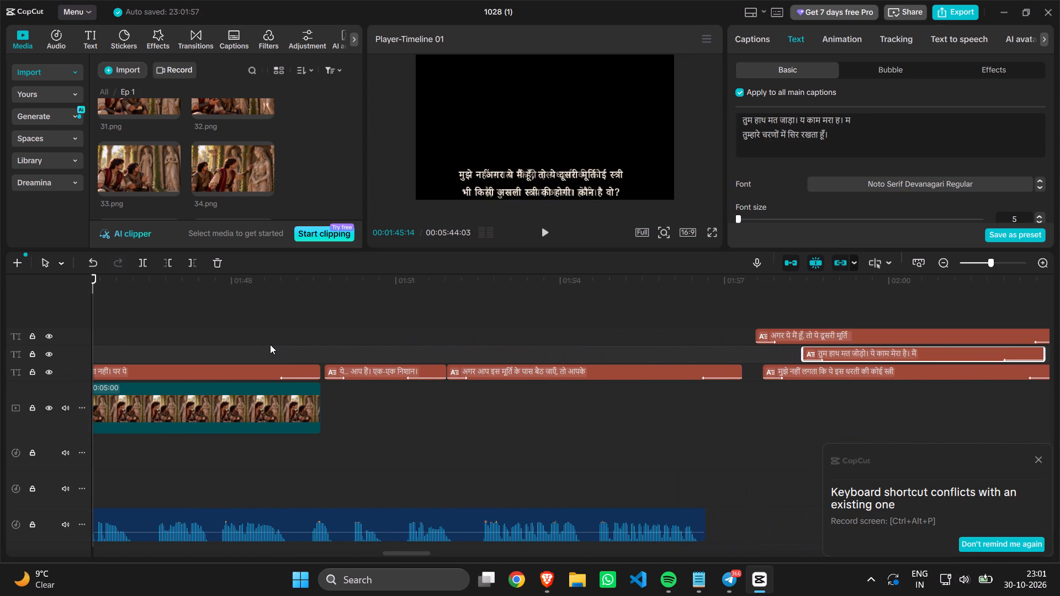
left_click(347, 371)
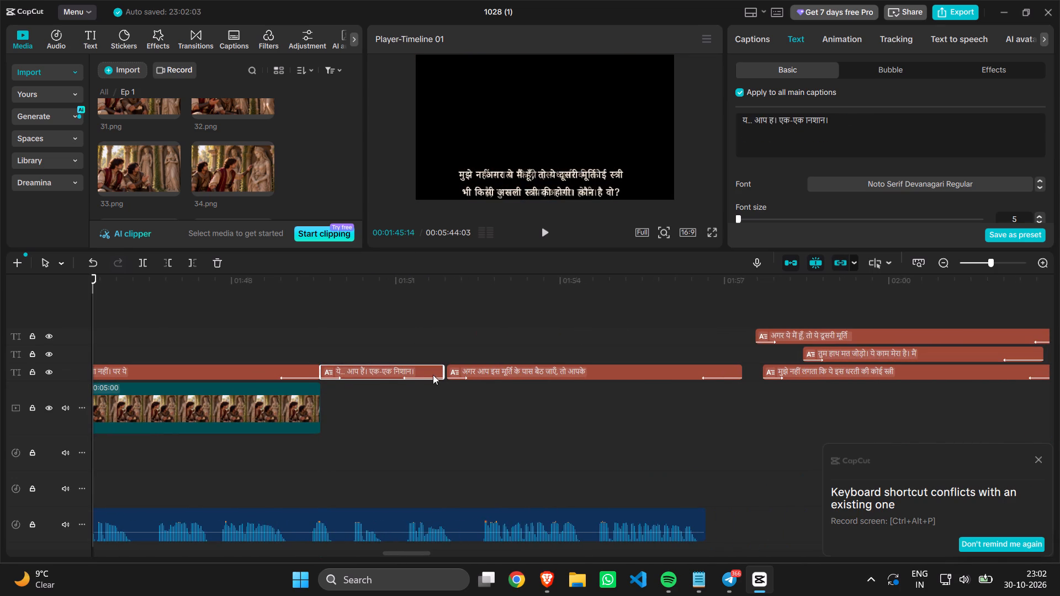
left_click_drag(462, 366, 456, 367)
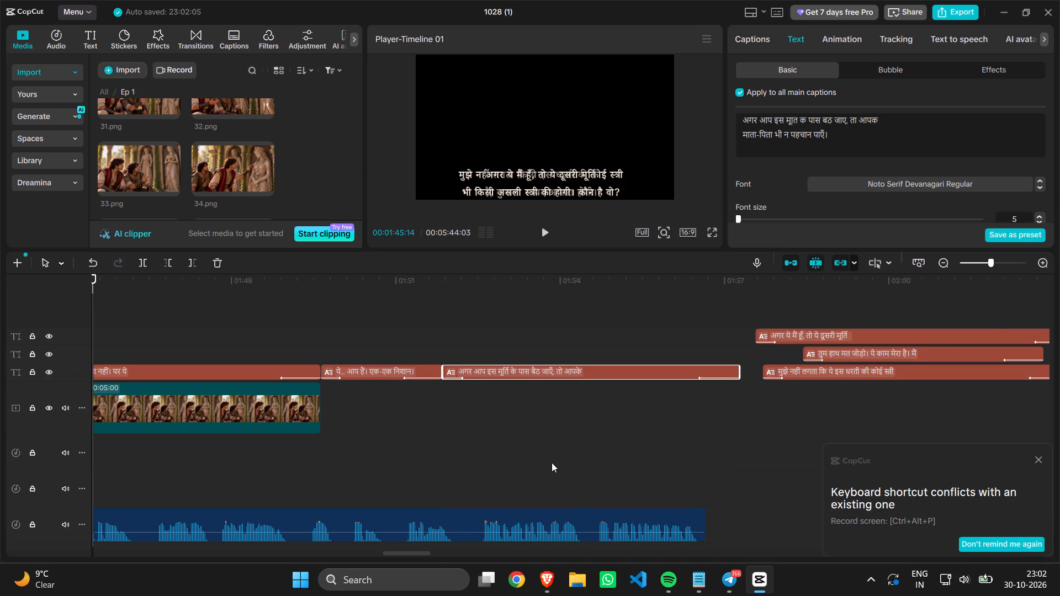
Play the timeline from about 01:58 and place the playhead back at 01:47:23, within 31.png.
scroll(552, 462, "right", 4)
key("space")
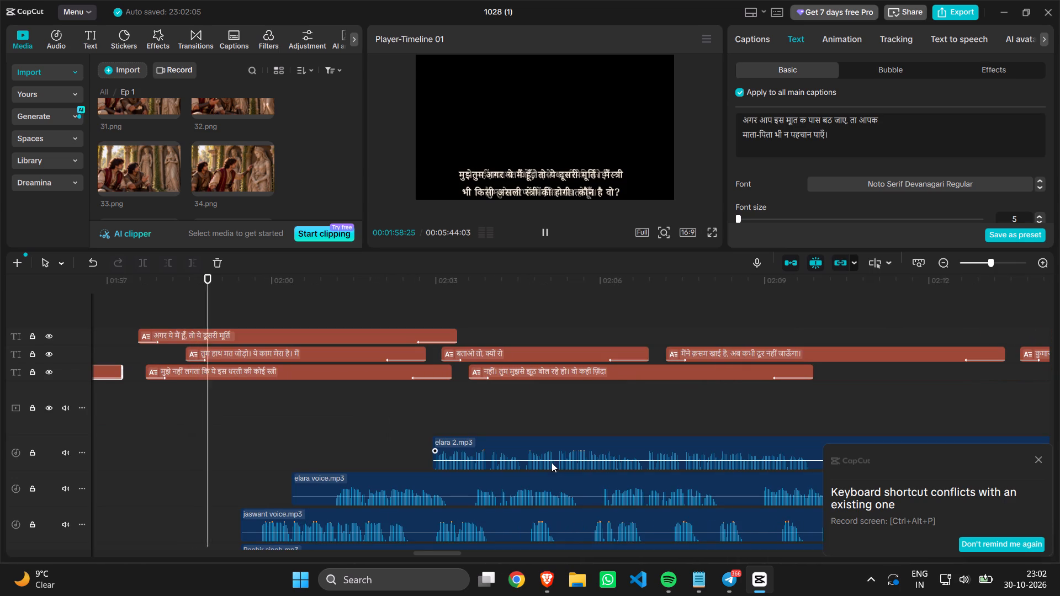
scroll(552, 462, "right", 11)
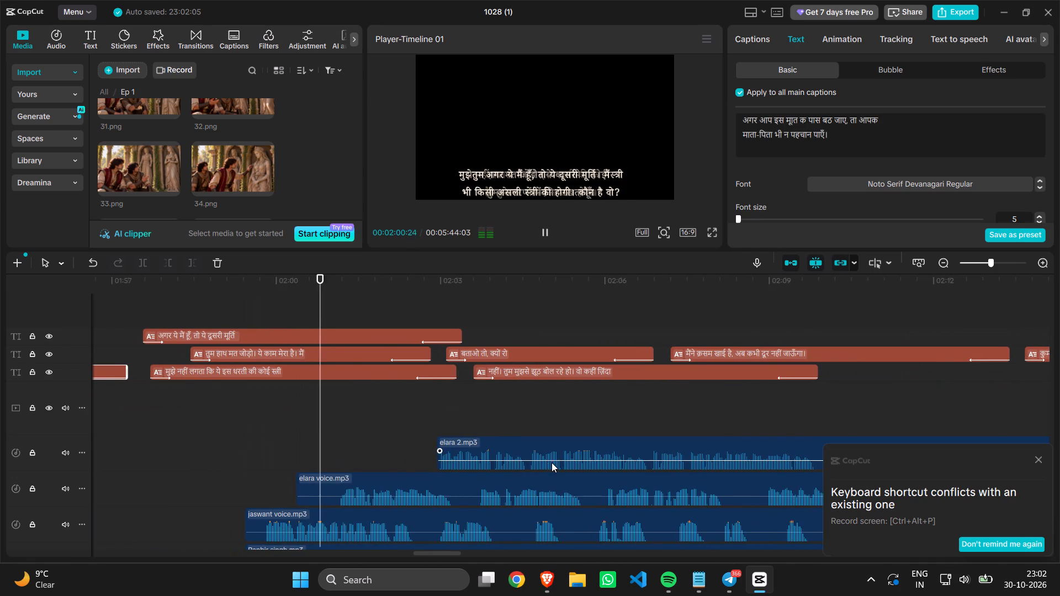
scroll(378, 413, "right", 13)
scroll(378, 413, "right", 16)
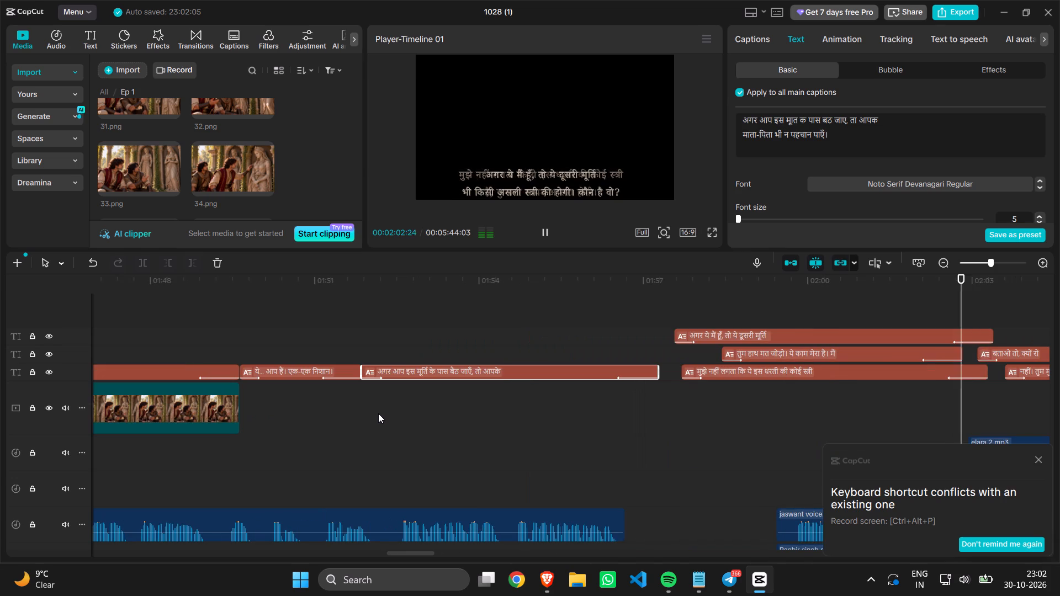
left_click(138, 444)
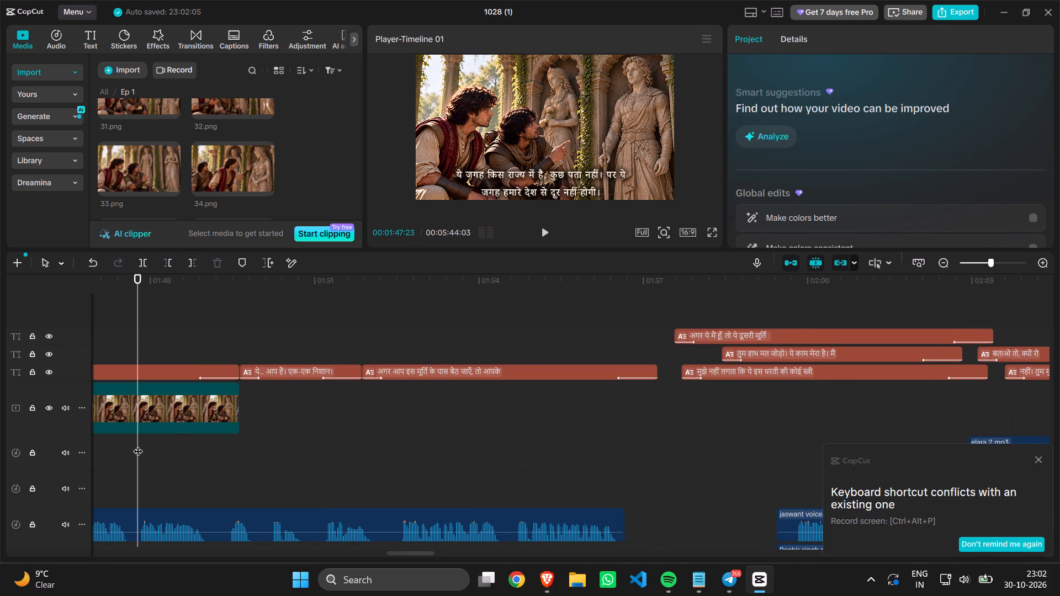
scroll(138, 444, "right", 2)
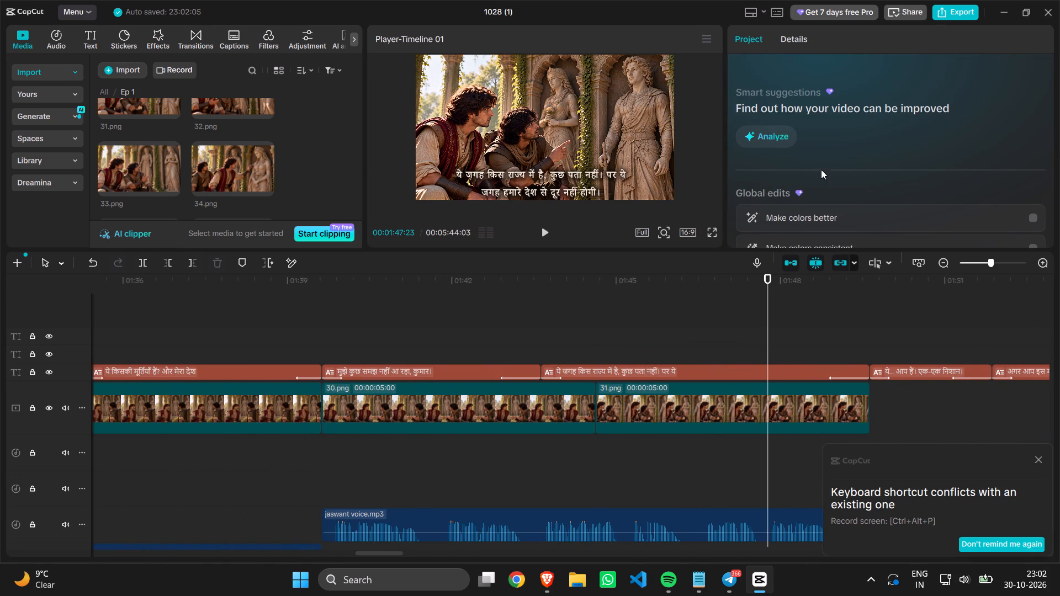
Switch to Brave, open LeetCode in a new tab and complete its human verification check.
left_click(1007, 11)
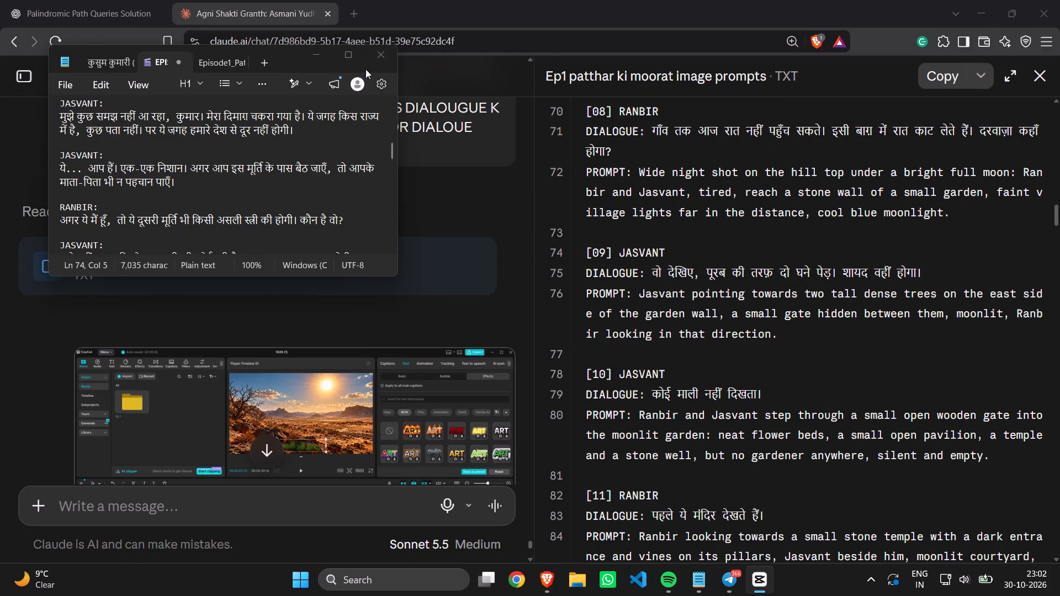
left_click(351, 17)
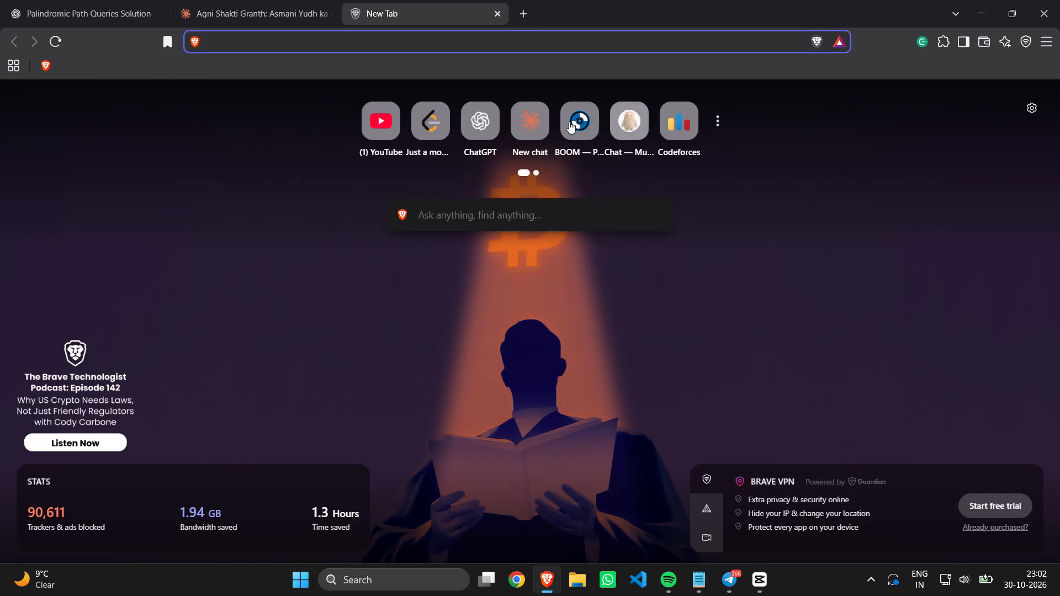
left_click(440, 124)
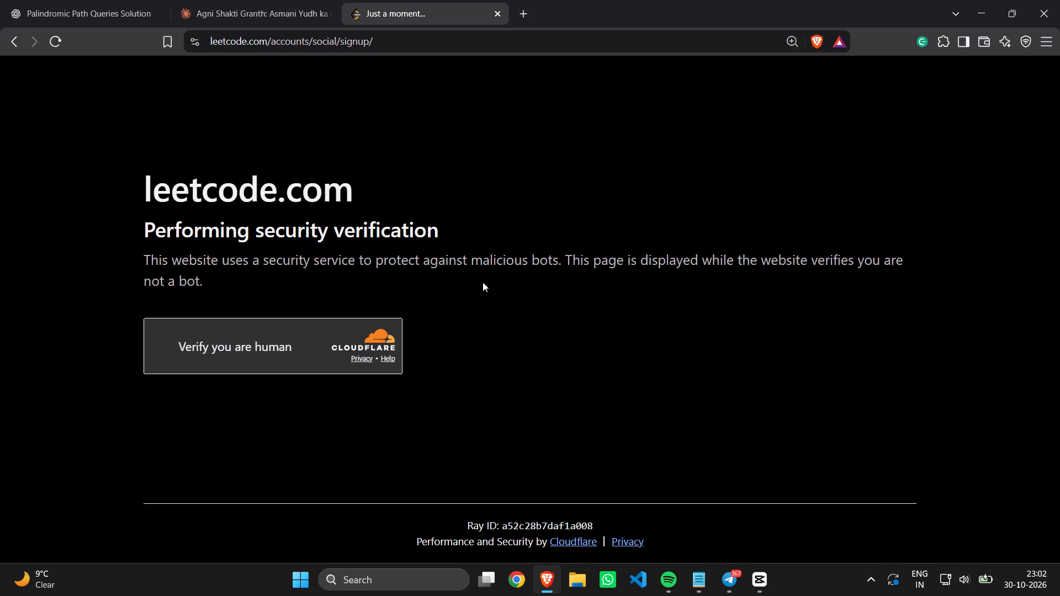
left_click(190, 344)
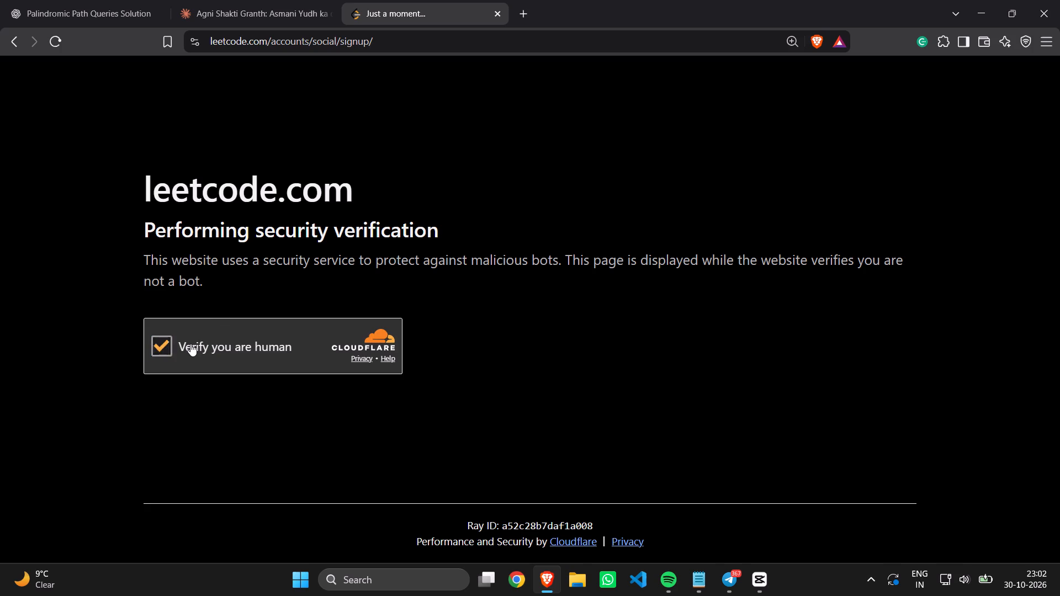